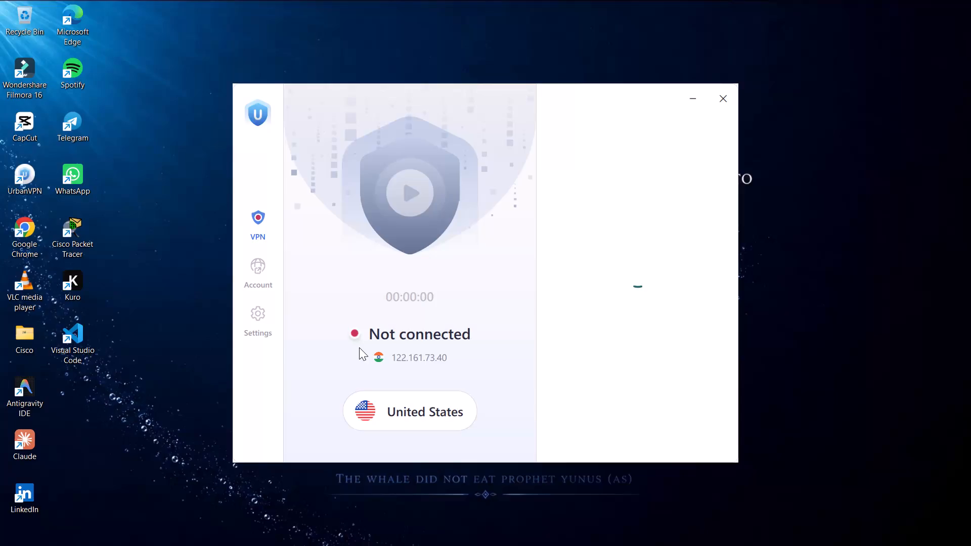
Connect the VPN to the United States location.
{"action": "left_click", "coordinate": [394, 367]}
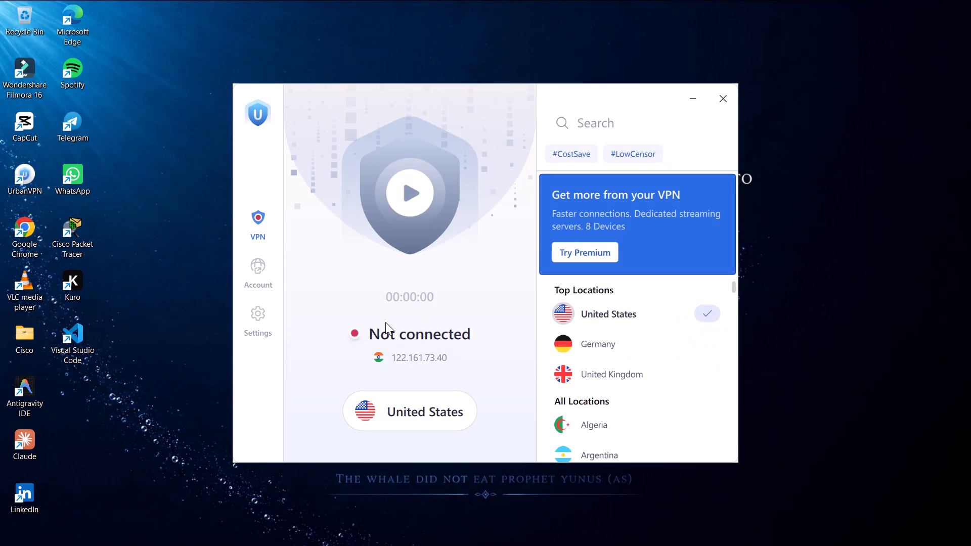
{"action": "left_click", "coordinate": [402, 188]}
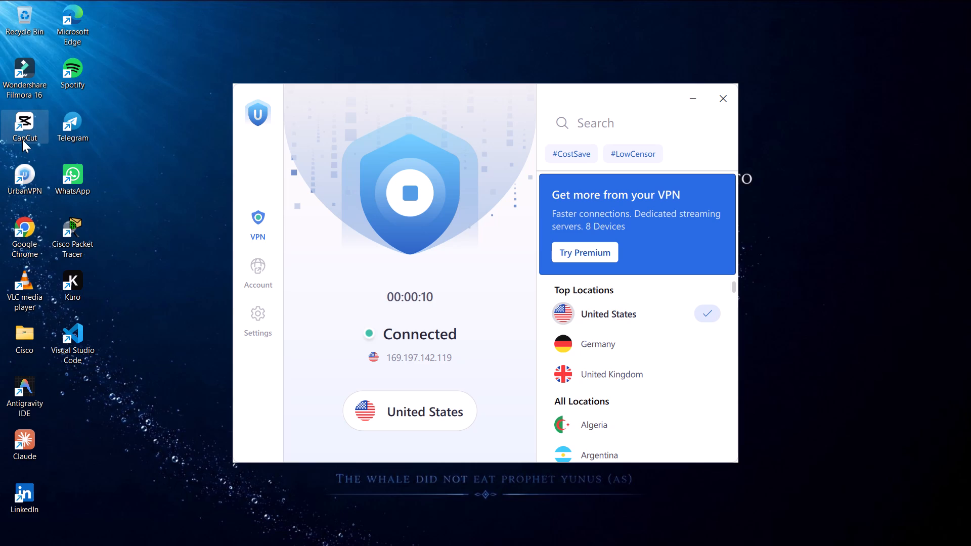
Open project 1025 in CapCut and dismiss the Pro trial offer.
{"action": "double_click", "coordinate": [22, 140]}
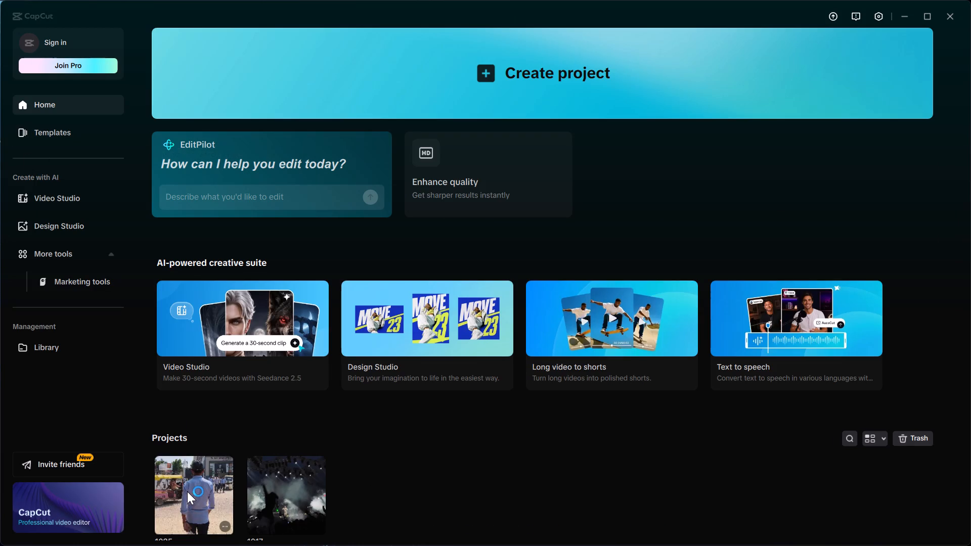
{"action": "left_click", "coordinate": [195, 507]}
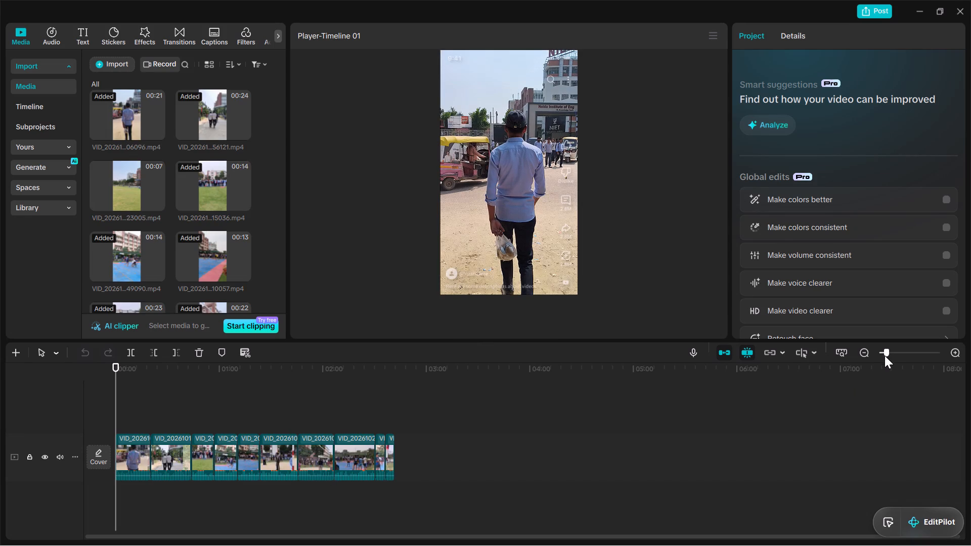
{"action": "left_click_drag", "start_coordinate": [886, 354], "coordinate": [898, 354]}
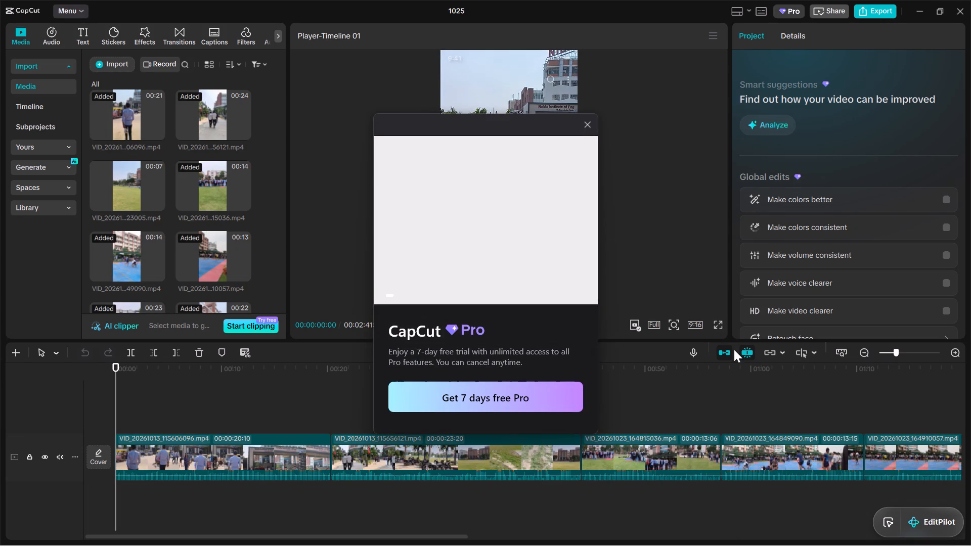
{"action": "left_click", "coordinate": [587, 120]}
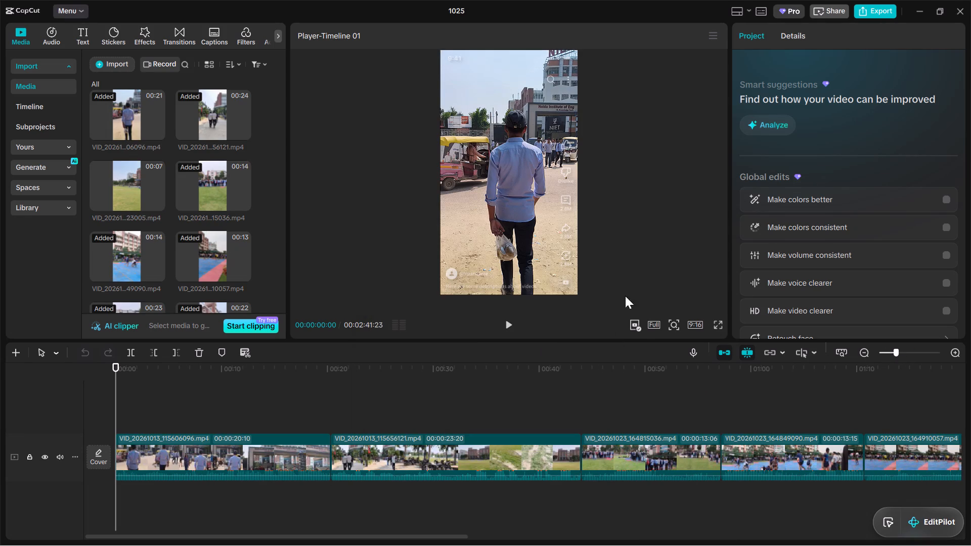
Select all clips on the timeline, choose the 9:16 aspect ratio and extract the clips' audio.
{"action": "left_click", "coordinate": [898, 351]}
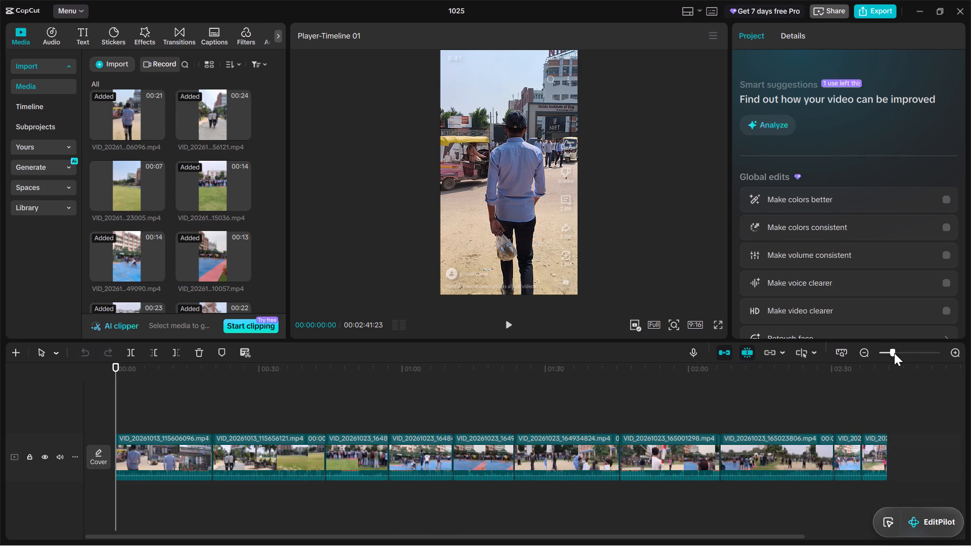
{"action": "left_click_drag", "start_coordinate": [104, 415], "coordinate": [880, 451]}
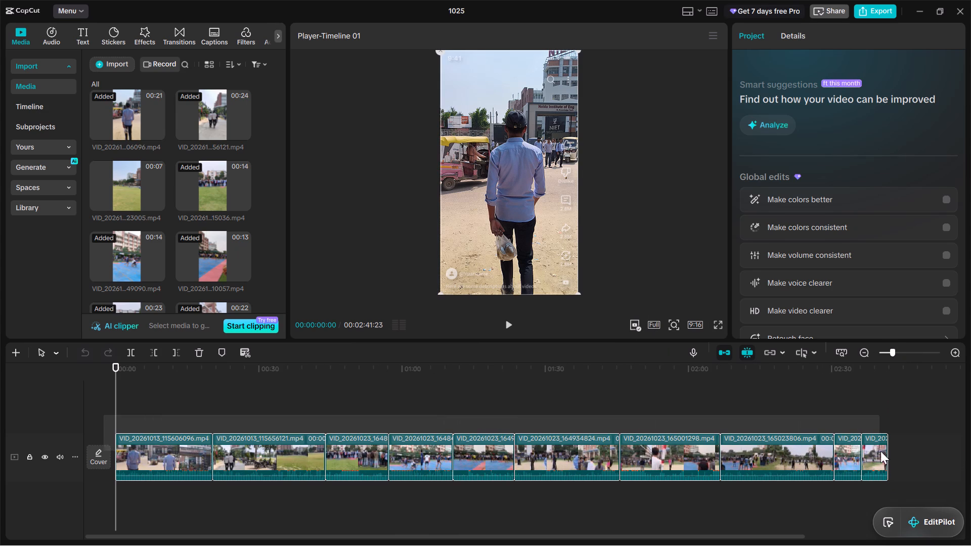
{"action": "left_click_drag", "start_coordinate": [880, 451], "coordinate": [916, 494]}
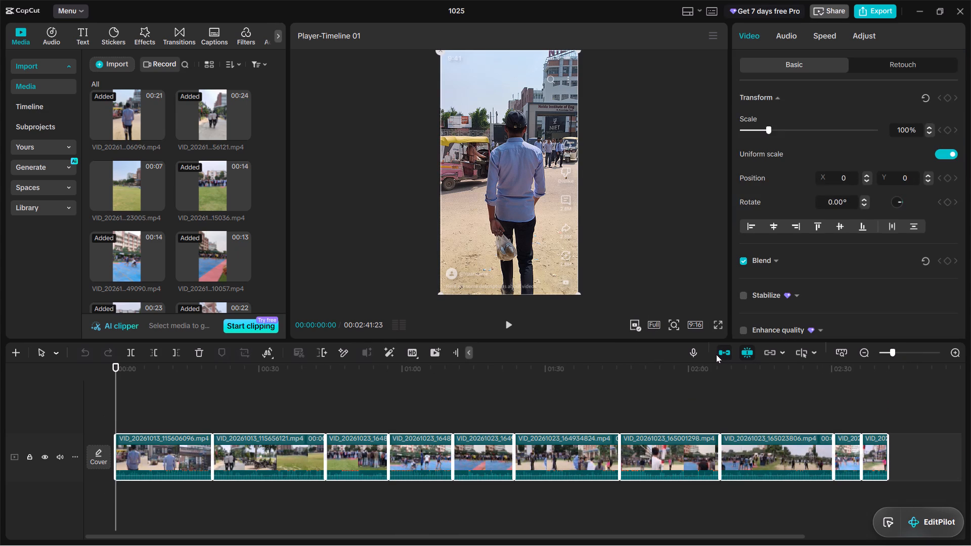
{"action": "left_click", "coordinate": [695, 325]}
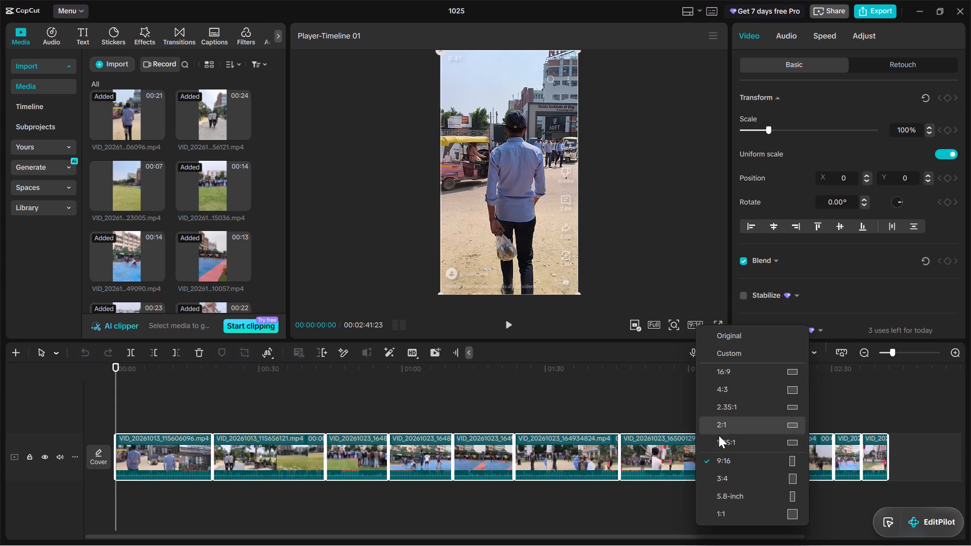
{"action": "left_click", "coordinate": [712, 463]}
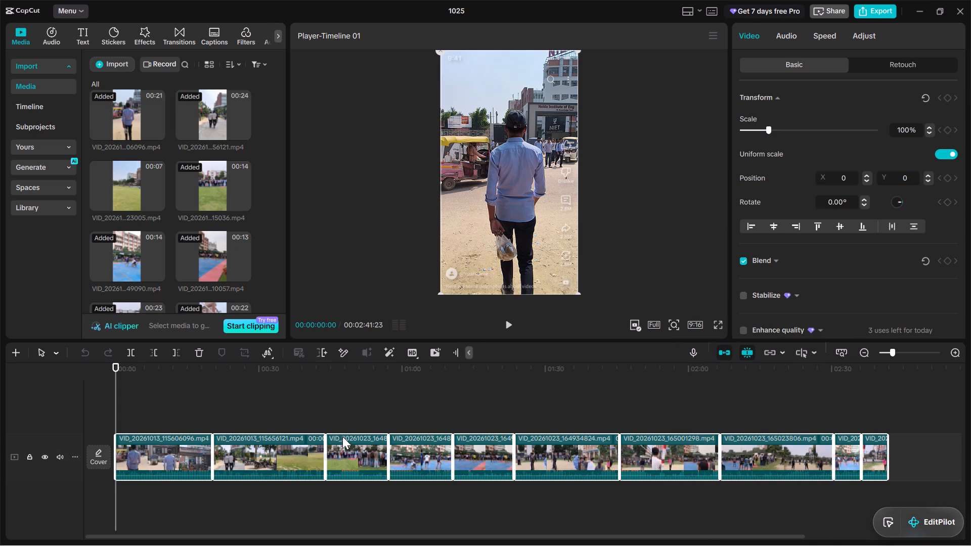
{"action": "right_click", "coordinate": [179, 457]}
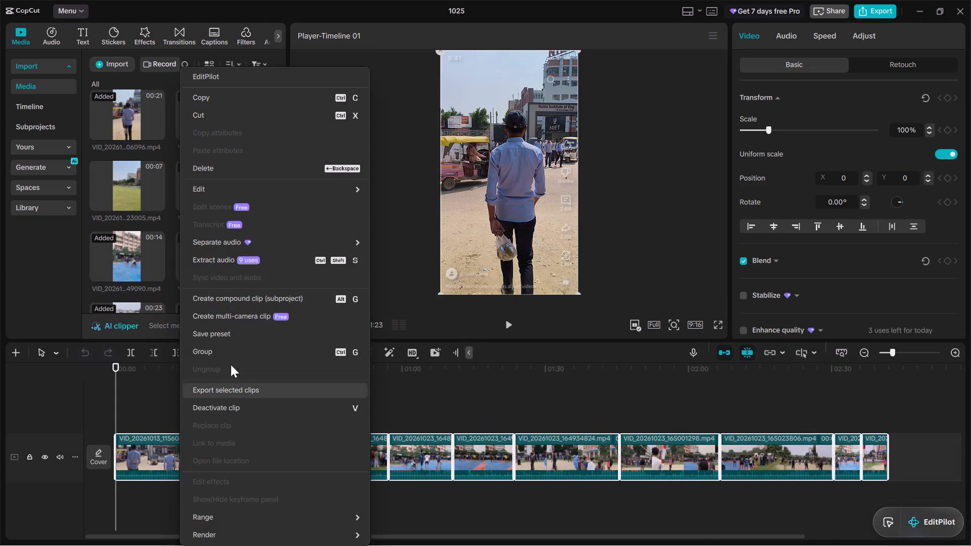
{"action": "left_click", "coordinate": [219, 260]}
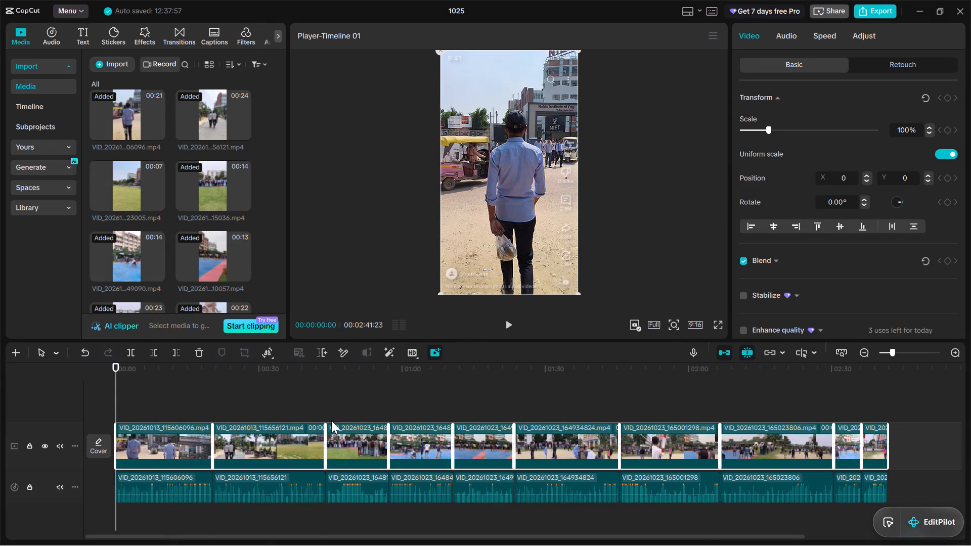
Select all the extracted audio clips below the video track and delete them.
{"action": "left_click", "coordinate": [138, 525]}
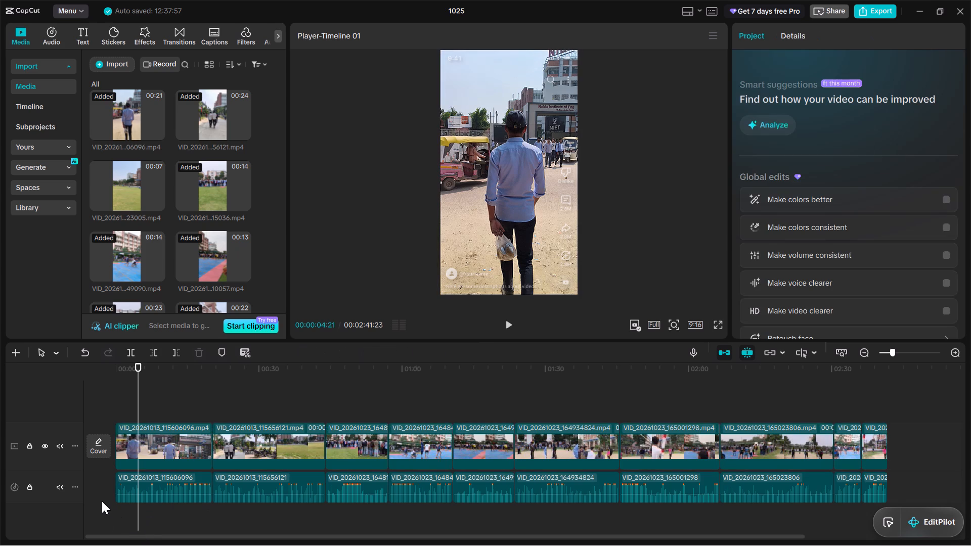
{"action": "left_click_drag", "start_coordinate": [99, 491], "coordinate": [365, 491]}
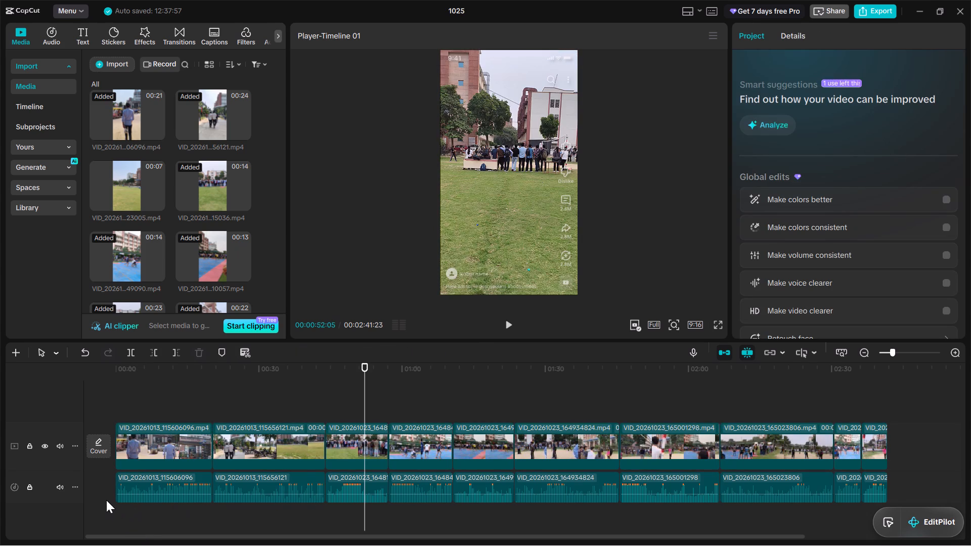
{"action": "left_click_drag", "start_coordinate": [106, 496], "coordinate": [228, 493]}
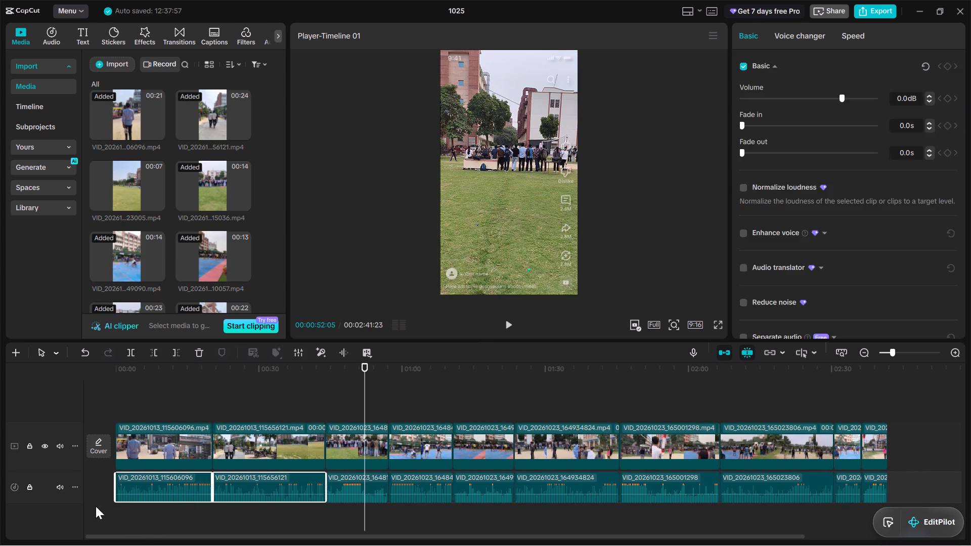
{"action": "left_click", "coordinate": [96, 506]}
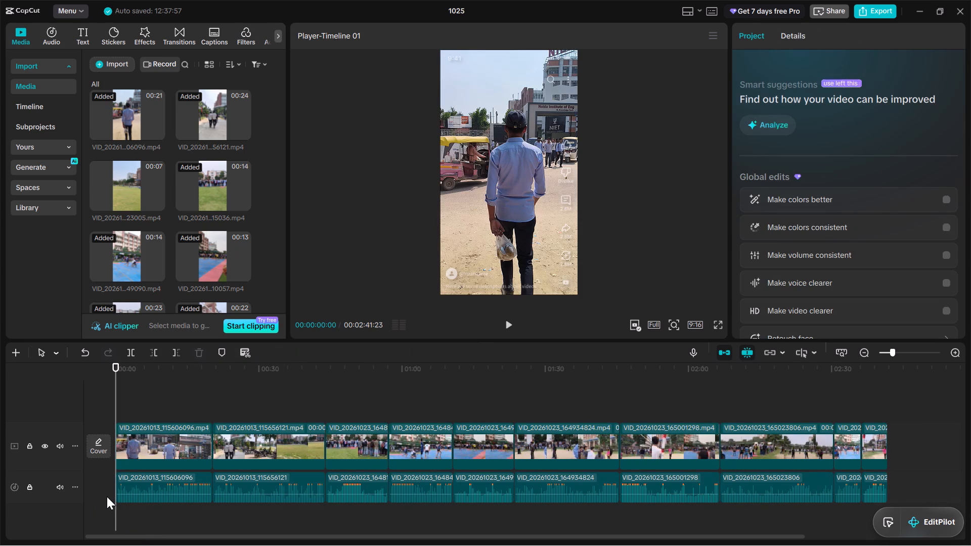
{"action": "left_click", "coordinate": [507, 325]}
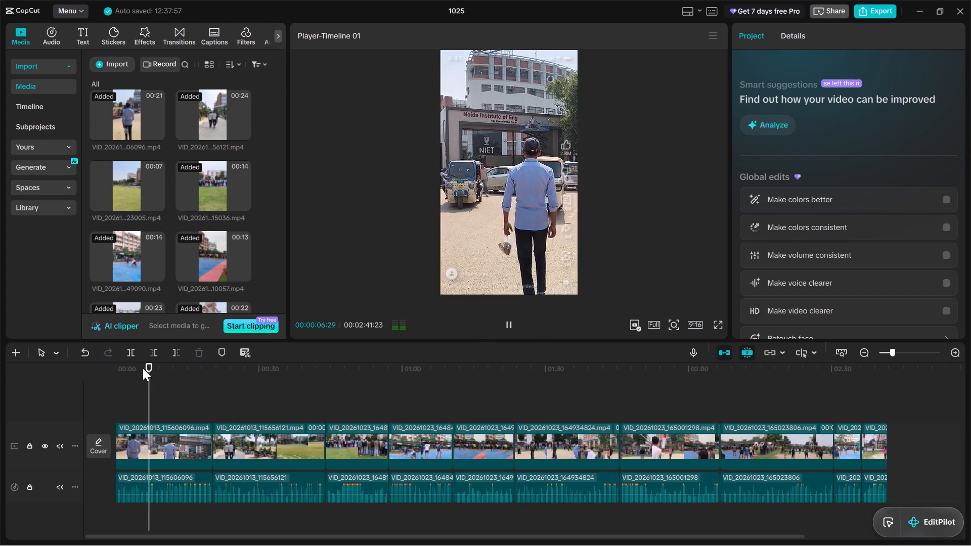
{"action": "left_click_drag", "start_coordinate": [154, 366], "coordinate": [91, 385]}
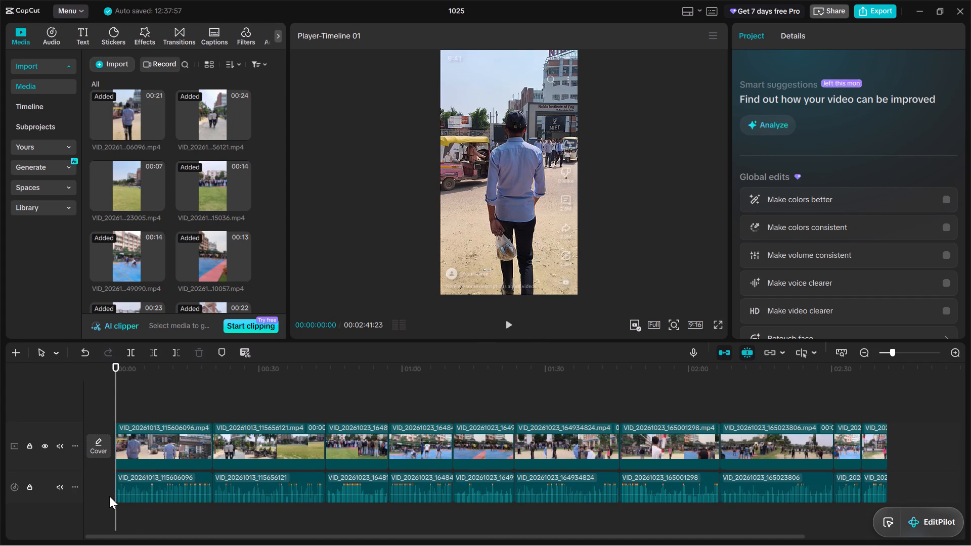
{"action": "left_click_drag", "start_coordinate": [109, 496], "coordinate": [864, 499]}
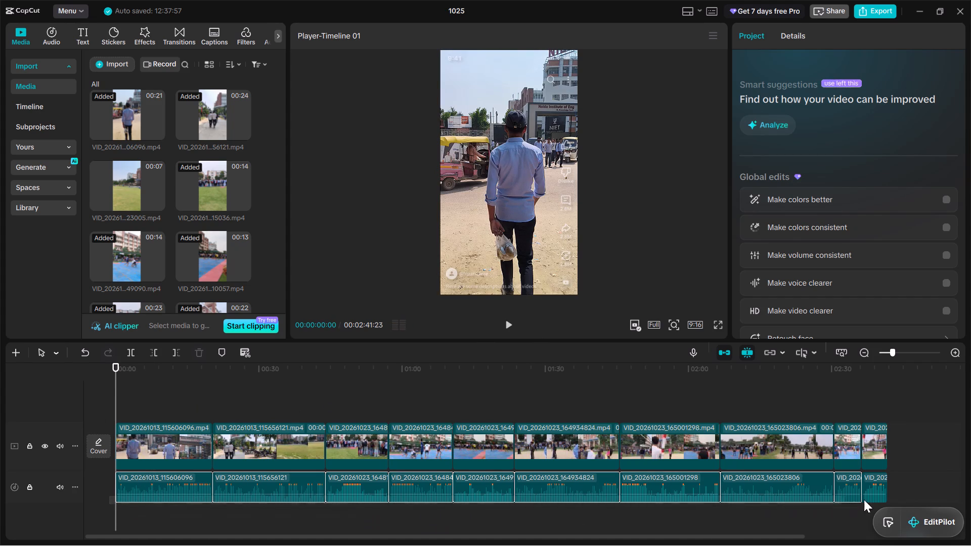
{"action": "left_click_drag", "start_coordinate": [864, 499], "coordinate": [872, 494]}
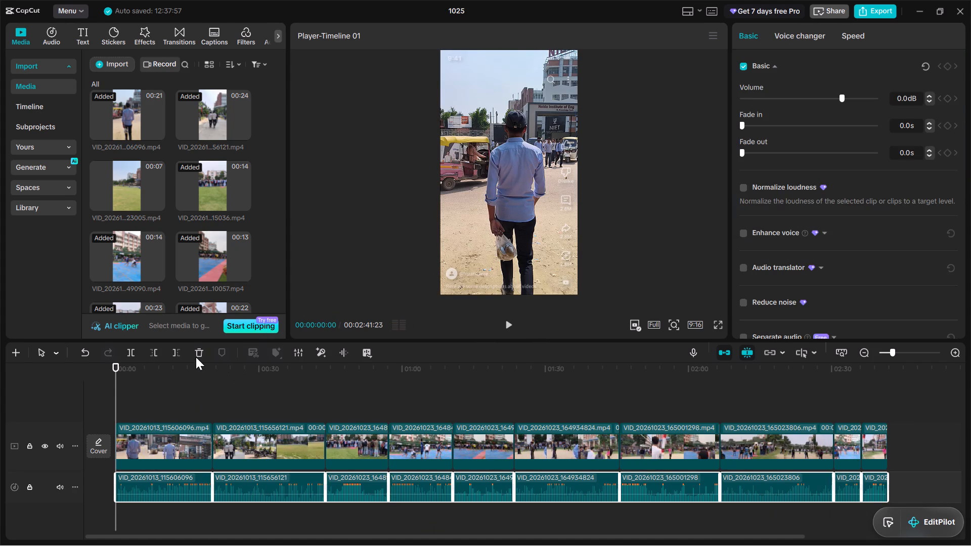
{"action": "left_click", "coordinate": [196, 356]}
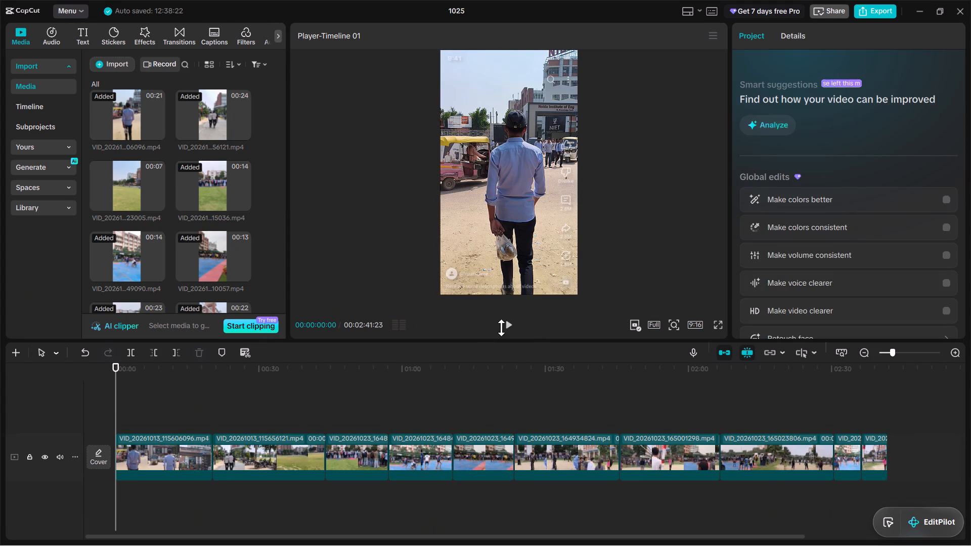
Play the opening seconds of the first clip repeatedly to look for a suitable cut point.
{"action": "left_click", "coordinate": [506, 327]}
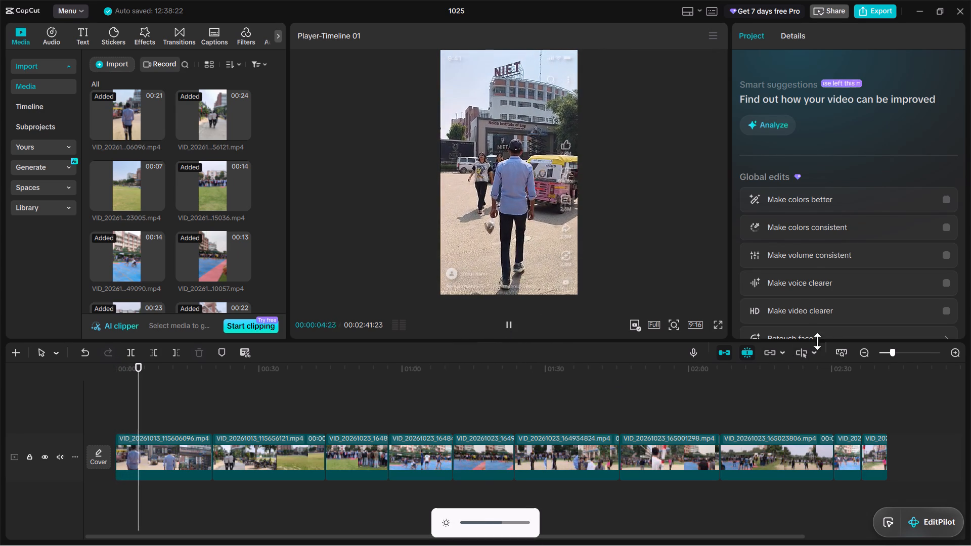
{"action": "left_click_drag", "start_coordinate": [892, 350], "coordinate": [905, 351]}
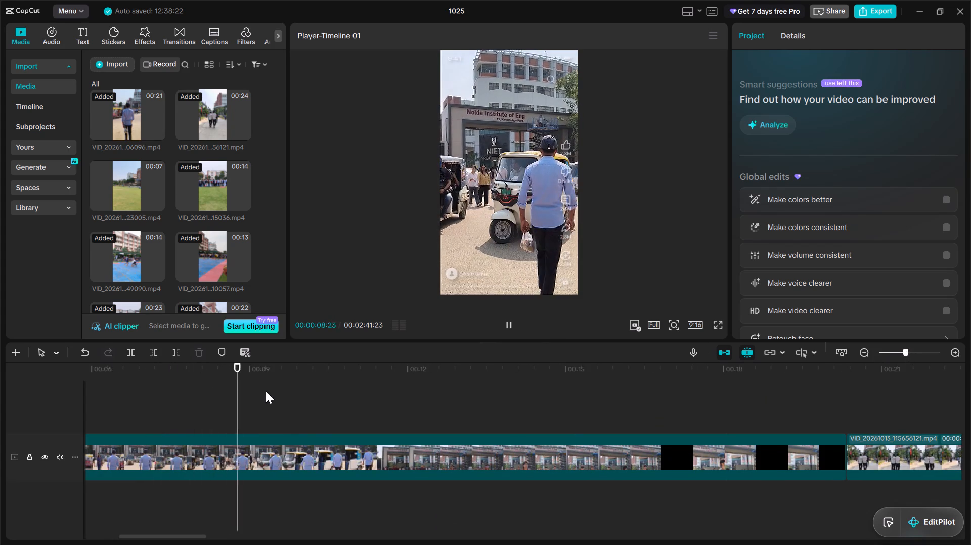
{"action": "left_click_drag", "start_coordinate": [255, 363], "coordinate": [0, 415]}
{"action": "key", "text": "space"}
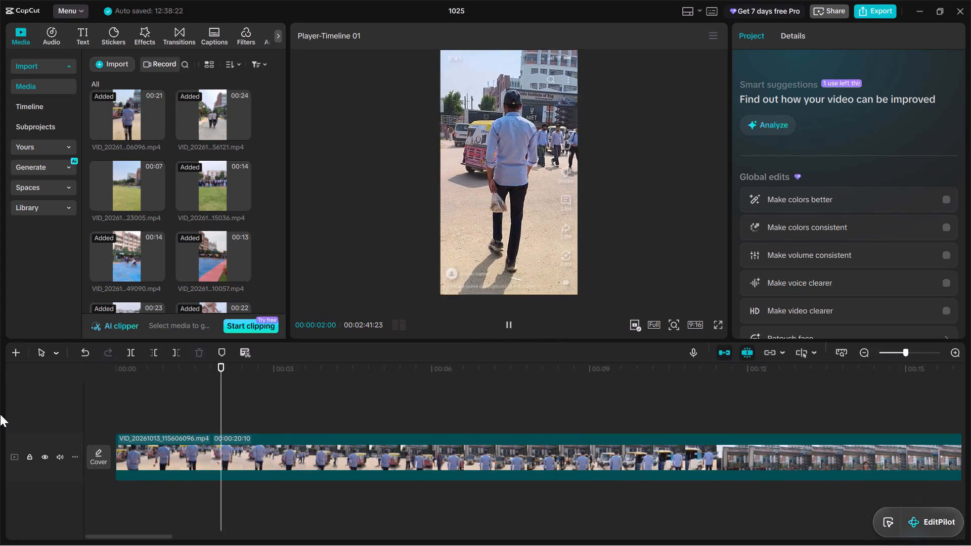
{"action": "key", "text": "space"}
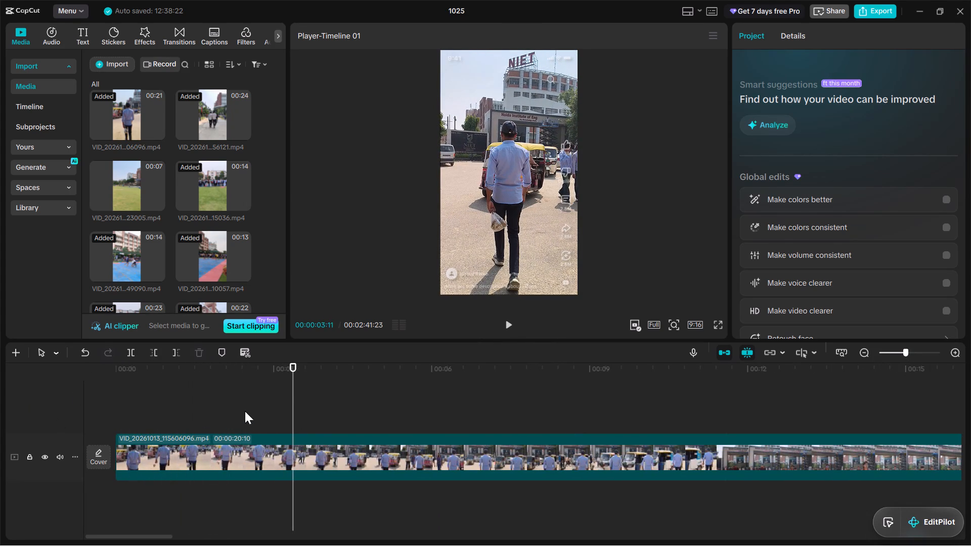
{"action": "left_click_drag", "start_coordinate": [296, 377], "coordinate": [99, 406]}
{"action": "key", "text": "space"}
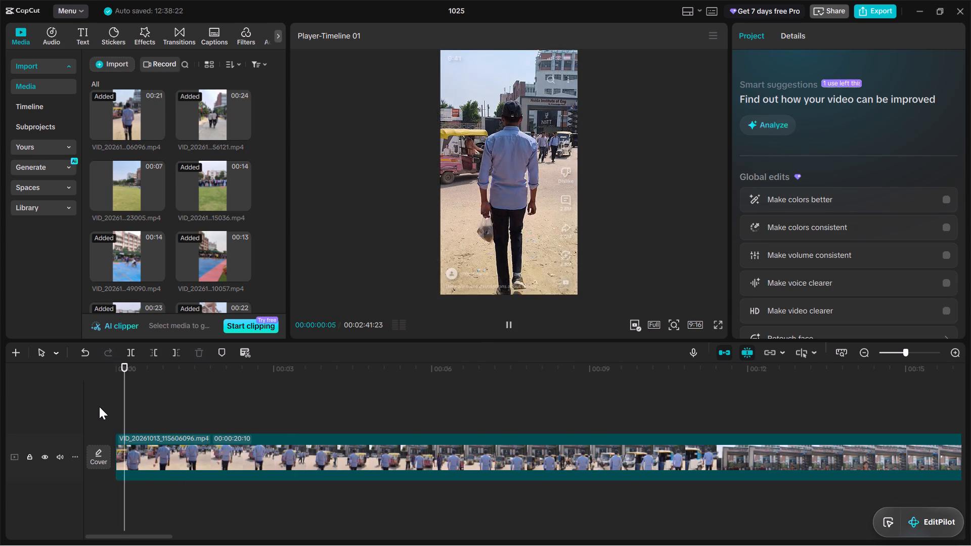
{"action": "key", "text": "space"}
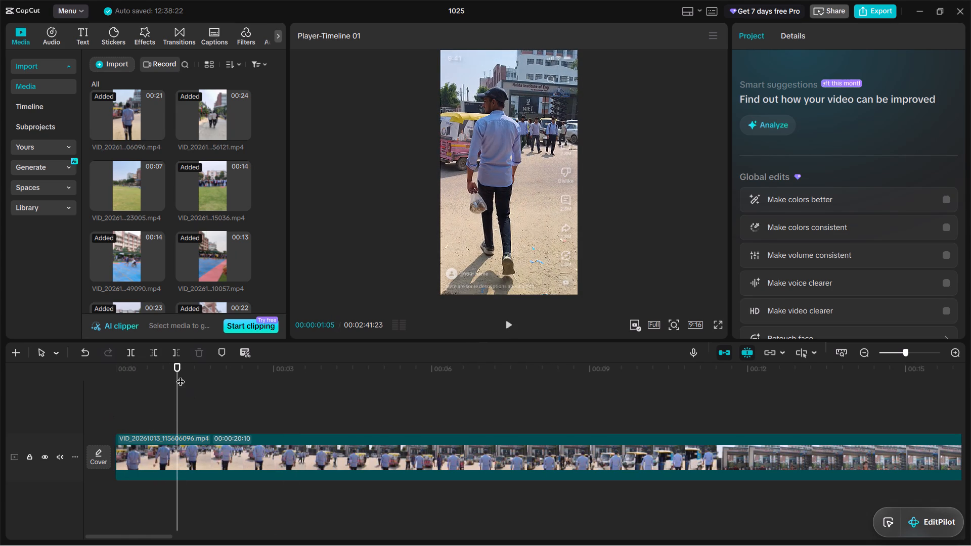
{"action": "left_click_drag", "start_coordinate": [179, 374], "coordinate": [99, 398]}
{"action": "key", "text": "space"}
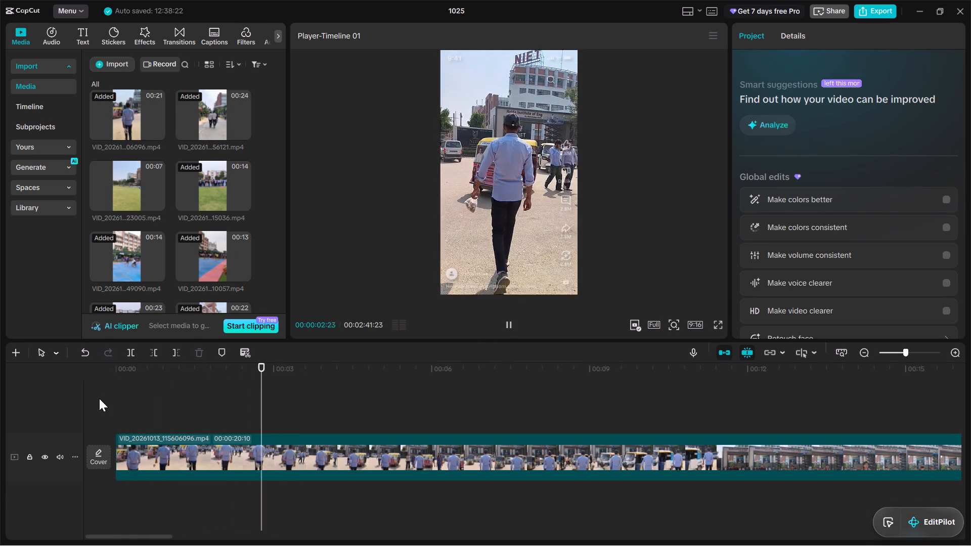
{"action": "key", "text": "space"}
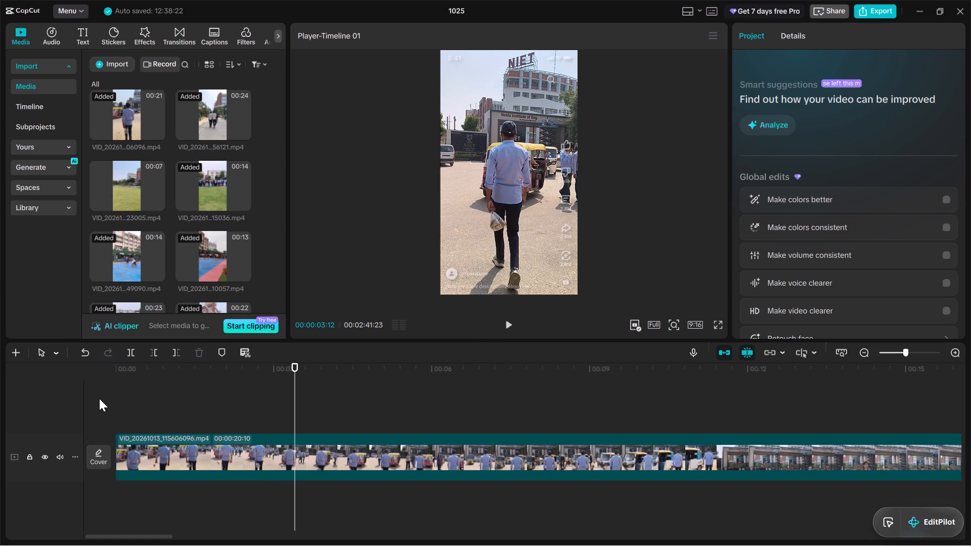
Trim the beginning of the first clip, removing everything before 00:00:02:19.
{"action": "key", "text": "Left"}
{"action": "key", "text": "Left"}
{"action": "key", "text": "Left"}
{"action": "key", "text": "Left"}
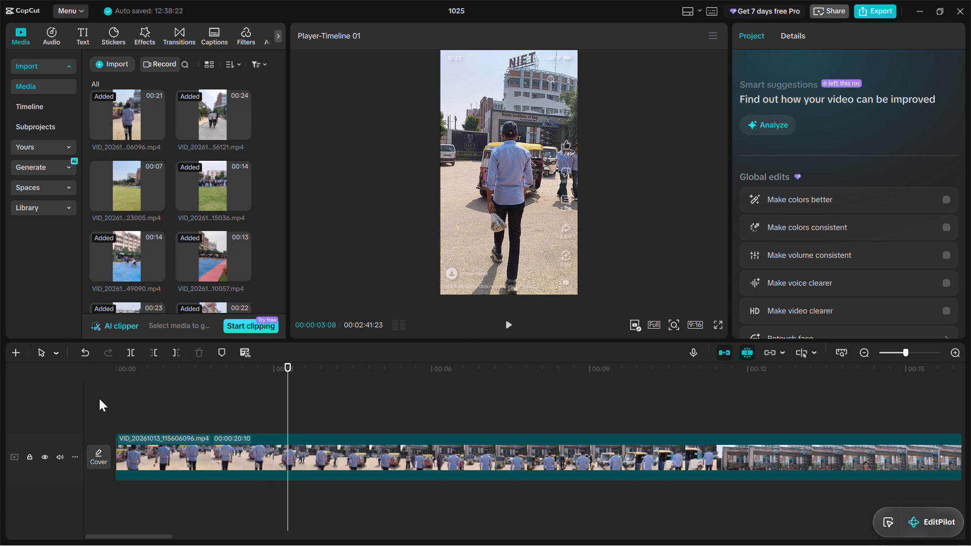
{"action": "key", "text": "Left"}
{"action": "key", "text": "Left"}
{"action": "key", "text": "Left"}
{"action": "key", "text": "Left"}
{"action": "key", "text": "Left"}
{"action": "key", "text": "Left"}
{"action": "key", "text": "Left"}
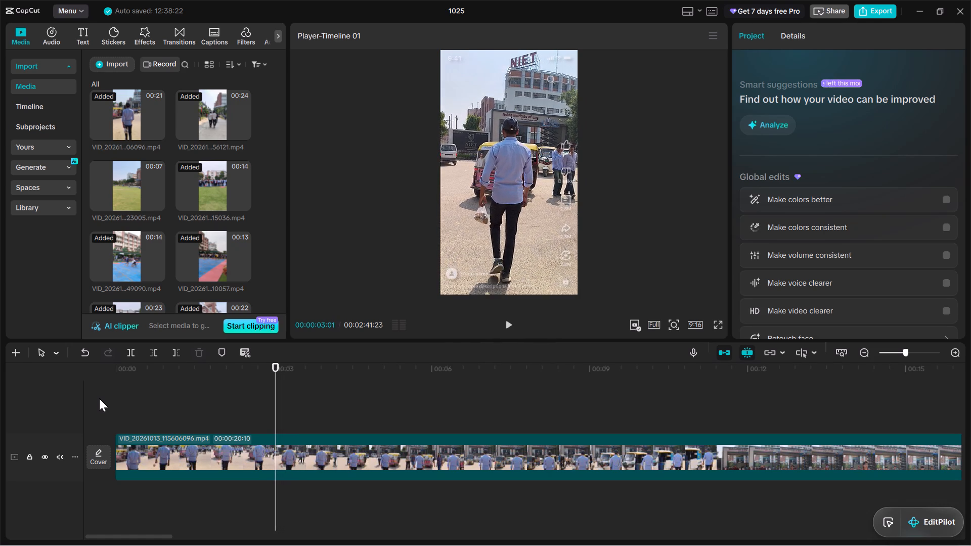
{"action": "key", "text": "Left"}
{"action": "key", "text": "Left"}
{"action": "key", "text": "Left"}
{"action": "key", "text": "Left"}
{"action": "key", "text": "Left"}
{"action": "key", "text": "Left"}
{"action": "key", "text": "Left"}
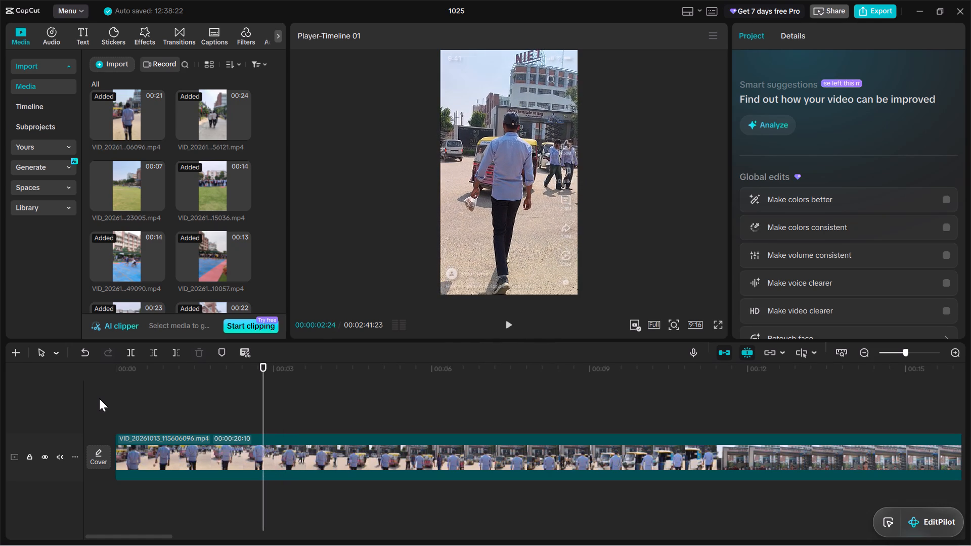
{"action": "key", "text": "Left"}
{"action": "key", "text": "Left"}
{"action": "key", "text": "Left"}
{"action": "key", "text": "Left"}
{"action": "key", "text": "Left"}
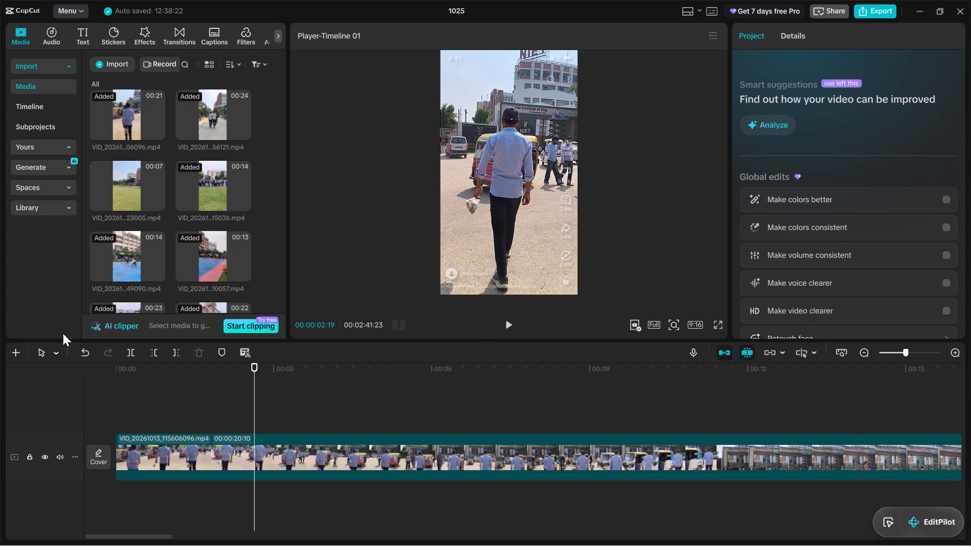
{"action": "left_click", "coordinate": [162, 449]}
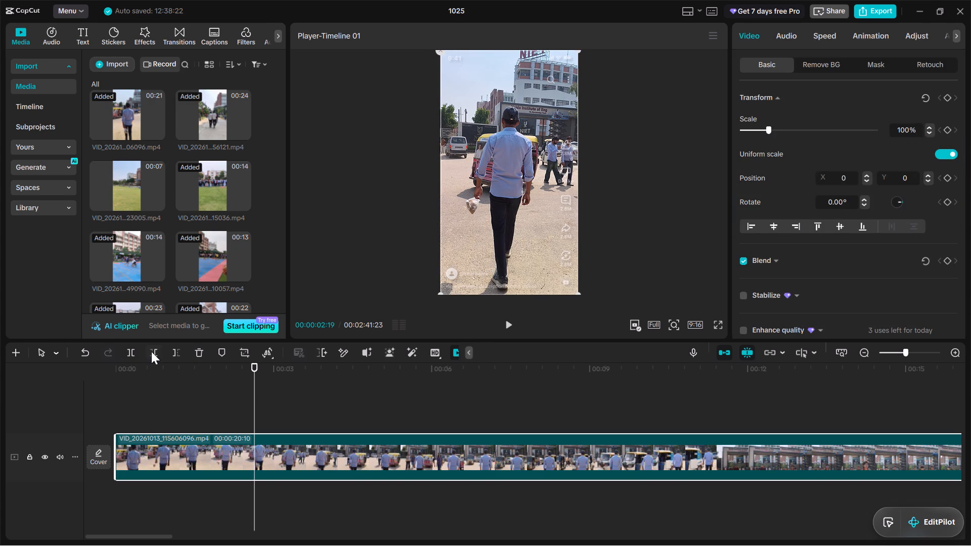
{"action": "left_click", "coordinate": [151, 351]}
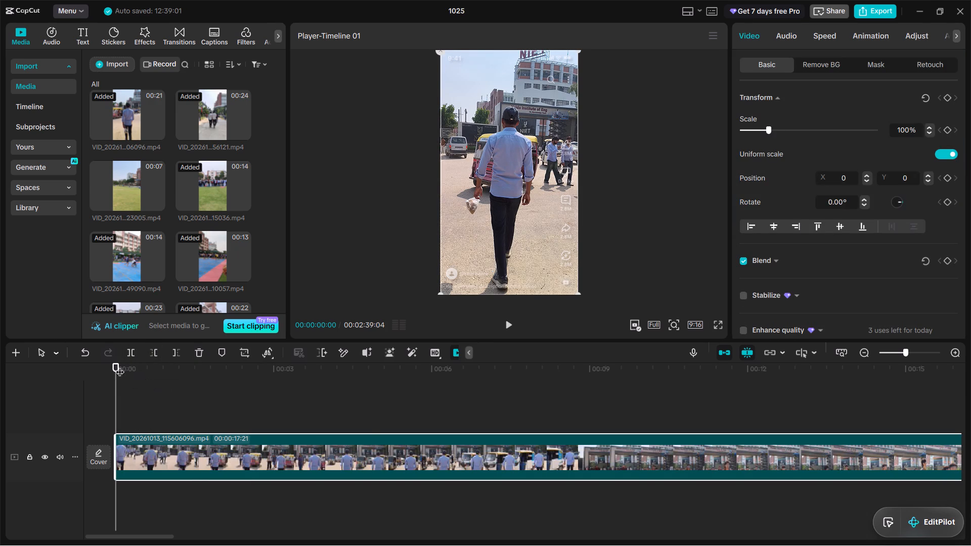
Play the trimmed first clip from its start and split it at 00:00:02:23.
{"action": "left_click_drag", "start_coordinate": [116, 366], "coordinate": [82, 374]}
{"action": "key", "text": "space"}
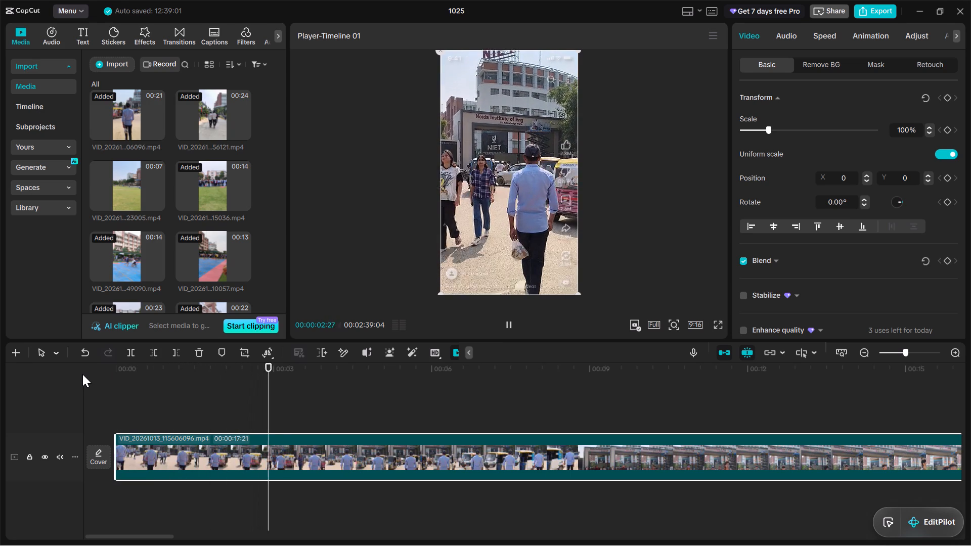
{"action": "key", "text": "space"}
{"action": "key", "text": "Left"}
{"action": "key", "text": "Left"}
{"action": "key", "text": "Left"}
{"action": "key", "text": "Left"}
{"action": "key", "text": "Left"}
{"action": "key", "text": "Left"}
{"action": "key", "text": "Left"}
{"action": "key", "text": "Left"}
{"action": "key", "text": "Left"}
{"action": "key", "text": "Left"}
{"action": "key", "text": "Left"}
{"action": "key", "text": "Left"}
{"action": "key", "text": "Left"}
{"action": "key", "text": "Left"}
{"action": "key", "text": "Left"}
{"action": "key", "text": "Left"}
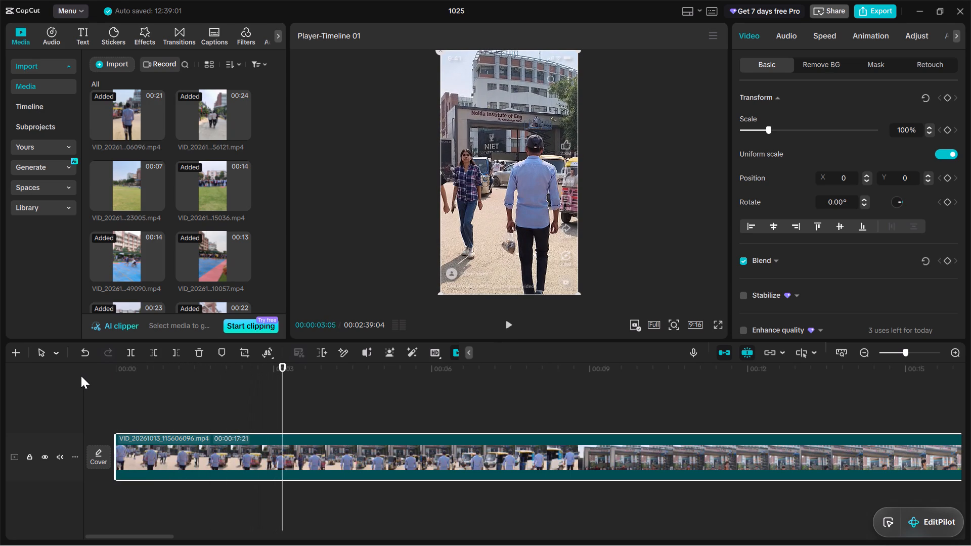
{"action": "key", "text": "Right"}
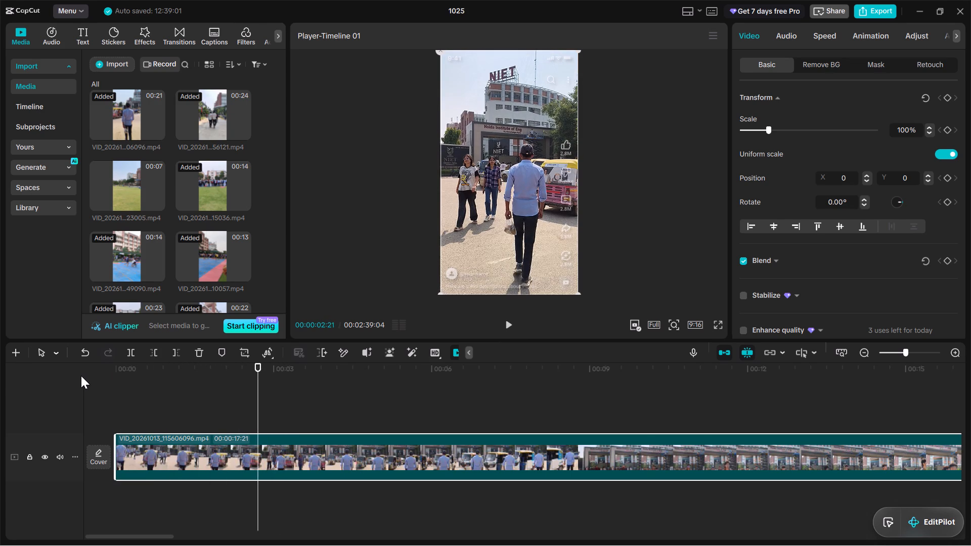
{"action": "key", "text": "Right"}
{"action": "key", "text": "Right"}
{"action": "key", "text": "Left"}
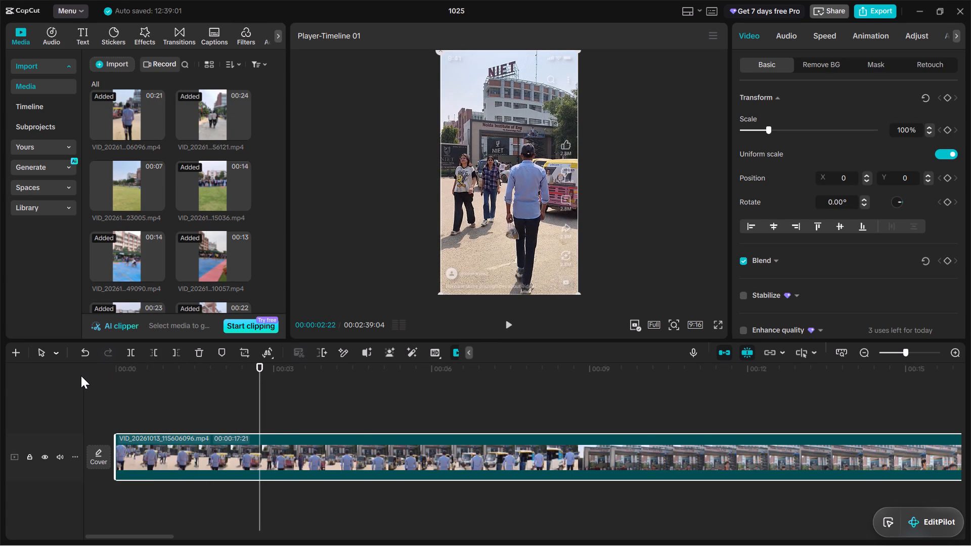
{"action": "key", "text": "Left"}
{"action": "key", "text": "Left"}
{"action": "key", "text": "Right"}
{"action": "key", "text": "Right"}
{"action": "key", "text": "Right"}
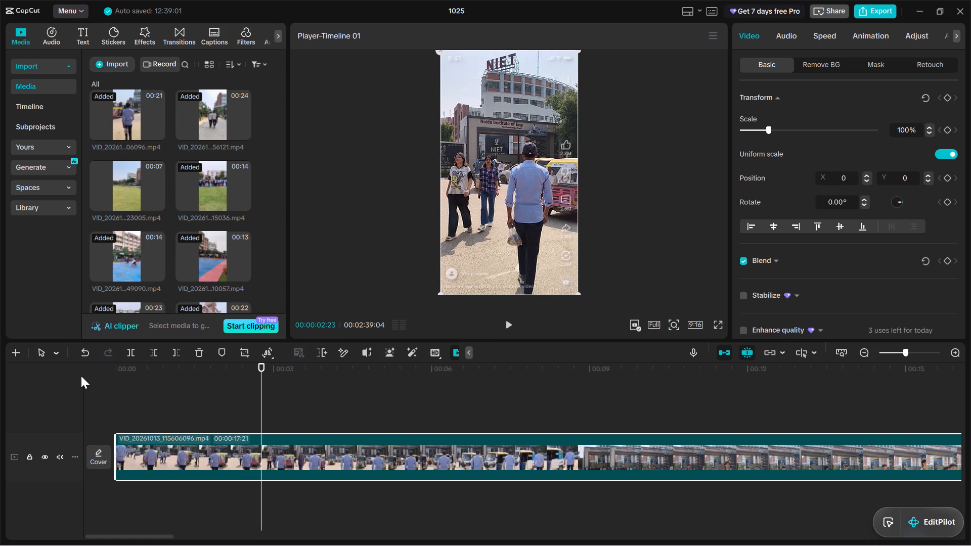
{"action": "key", "text": "Right"}
{"action": "key", "text": "Left"}
{"action": "left_click", "coordinate": [136, 349]}
Split the second segment at 00:00:04:17 and delete the piece between 00:00:02:23 and 00:00:04:17.
{"action": "key", "text": "space"}
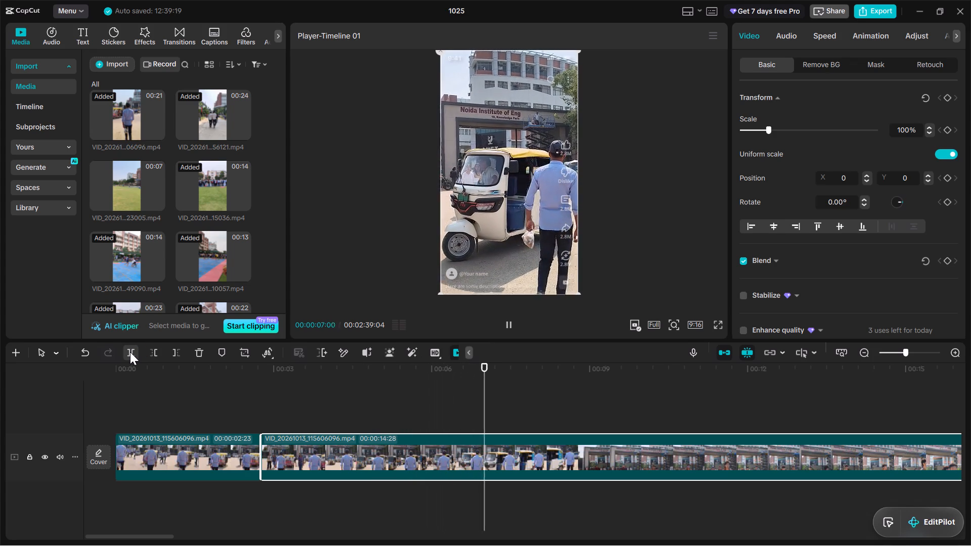
{"action": "key", "text": "space"}
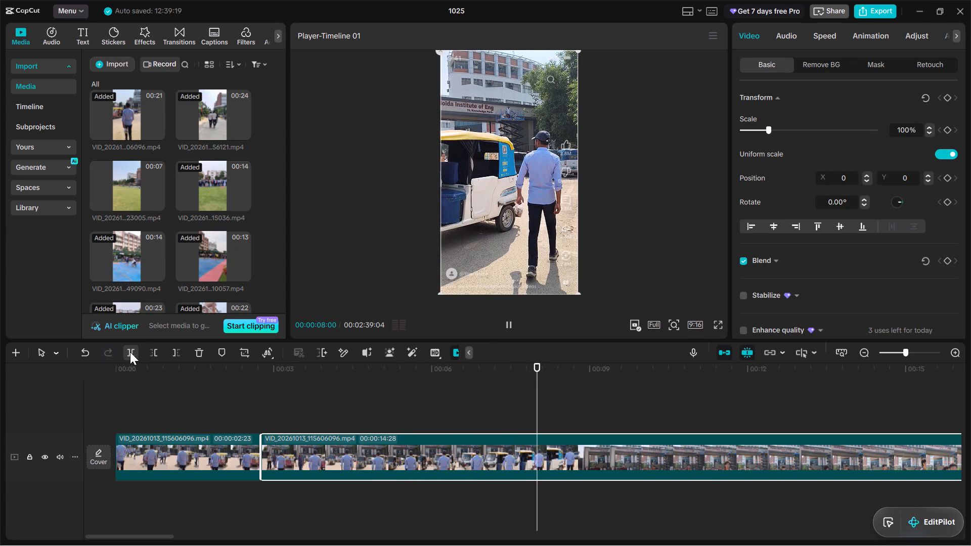
{"action": "key", "text": "Left"}
{"action": "key", "text": "Left"}
{"action": "key", "text": "Left"}
{"action": "key", "text": "Left"}
{"action": "key", "text": "Left"}
{"action": "key", "text": "Left"}
{"action": "key", "text": "Left"}
{"action": "key", "text": "Left"}
{"action": "key", "text": "Left"}
{"action": "key", "text": "Left"}
{"action": "key", "text": "Left"}
{"action": "key", "text": "Left"}
{"action": "key", "text": "Left"}
{"action": "key", "text": "Left"}
{"action": "key", "text": "Left"}
{"action": "key", "text": "Left"}
{"action": "key", "text": "Left"}
{"action": "key", "text": "Left"}
{"action": "key", "text": "Left"}
{"action": "key", "text": "Left"}
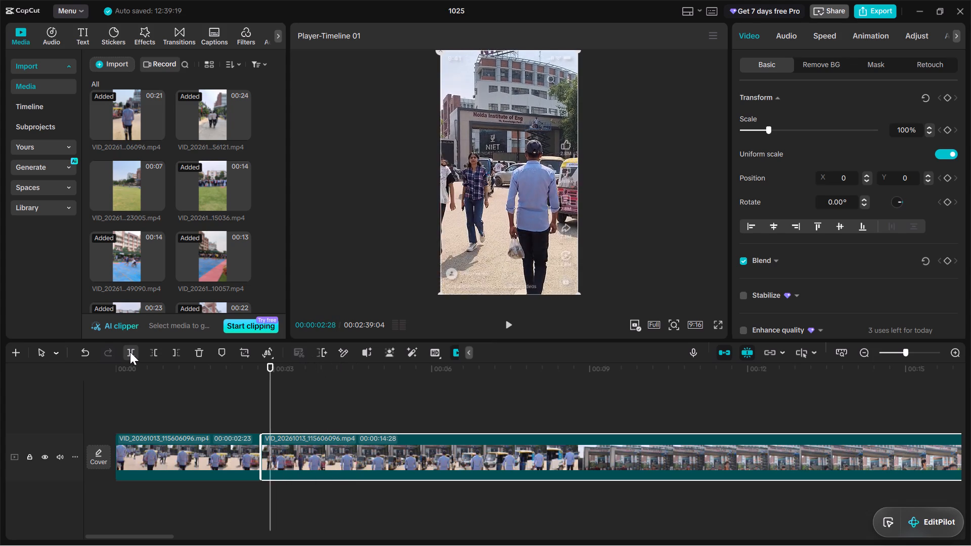
{"action": "key", "text": "Left"}
{"action": "key", "text": "Left"}
{"action": "key", "text": "space"}
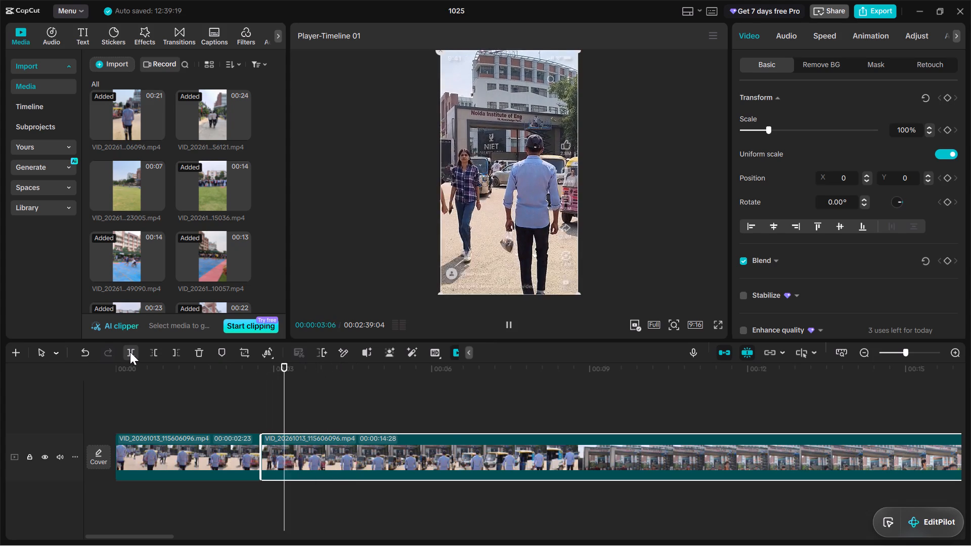
{"action": "key", "text": "space"}
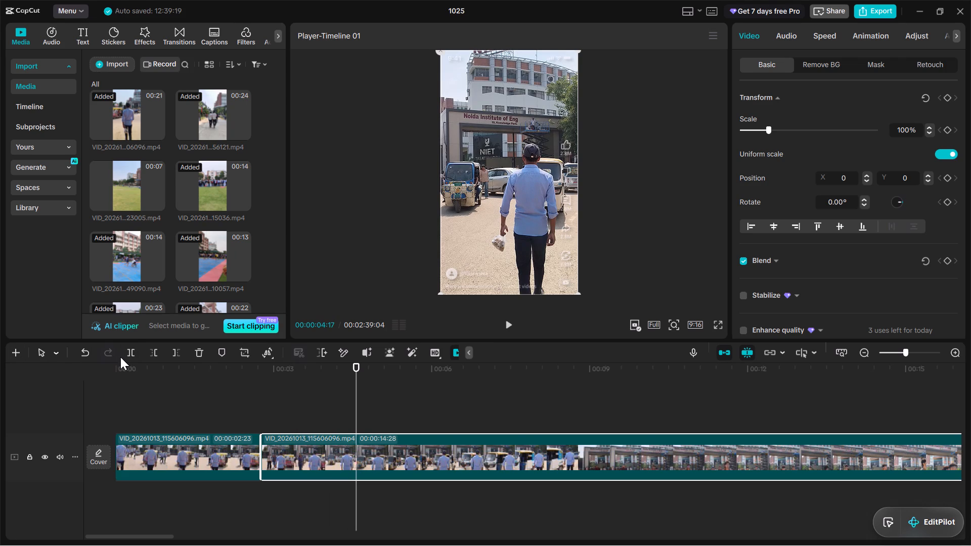
{"action": "left_click", "coordinate": [125, 351]}
{"action": "left_click", "coordinate": [283, 454]}
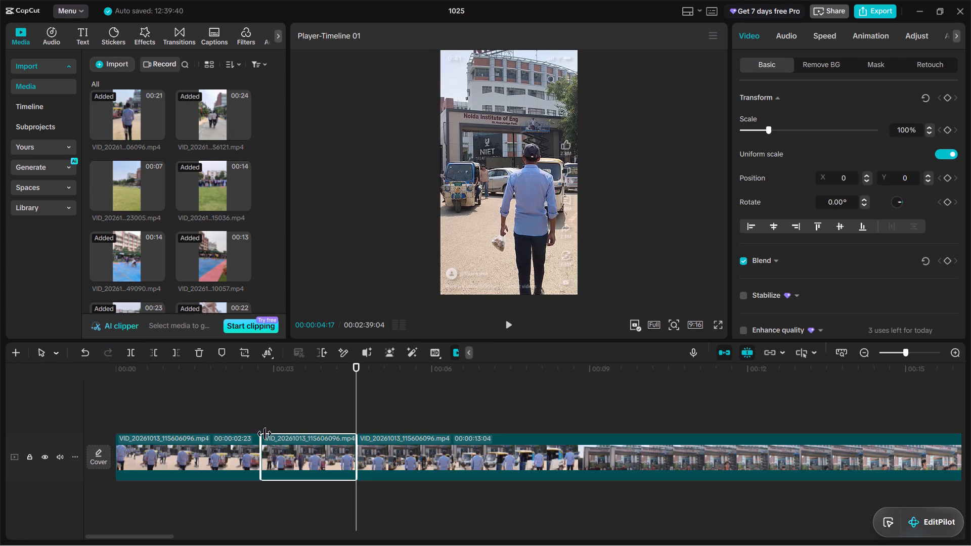
{"action": "left_click", "coordinate": [204, 350]}
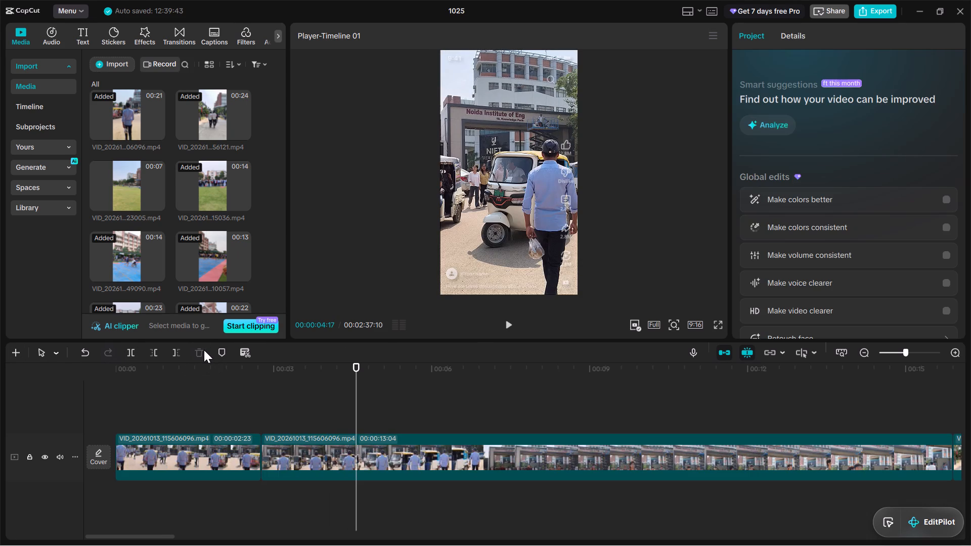
Review the footage after the first cut and split the remaining segment at 00:00:04:17.
{"action": "key", "text": "space"}
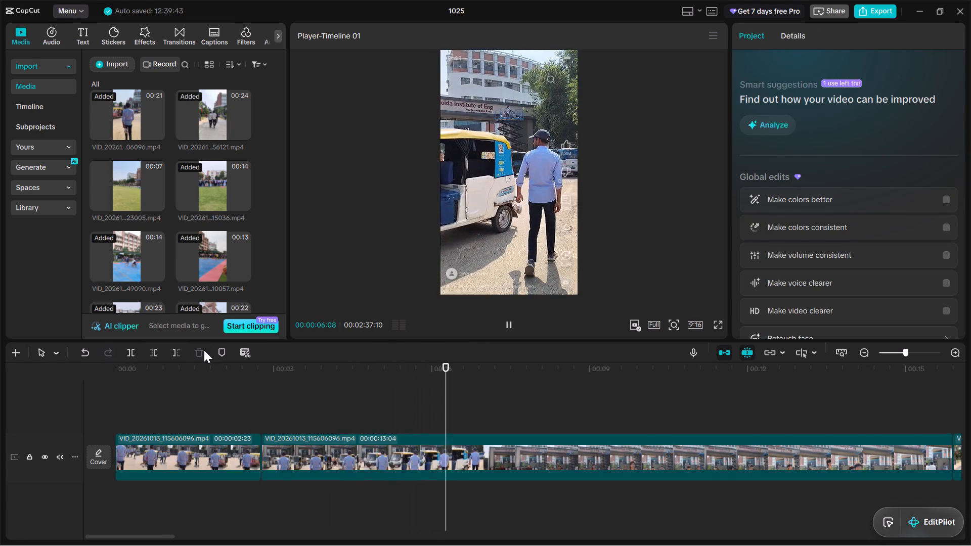
{"action": "key", "text": "space"}
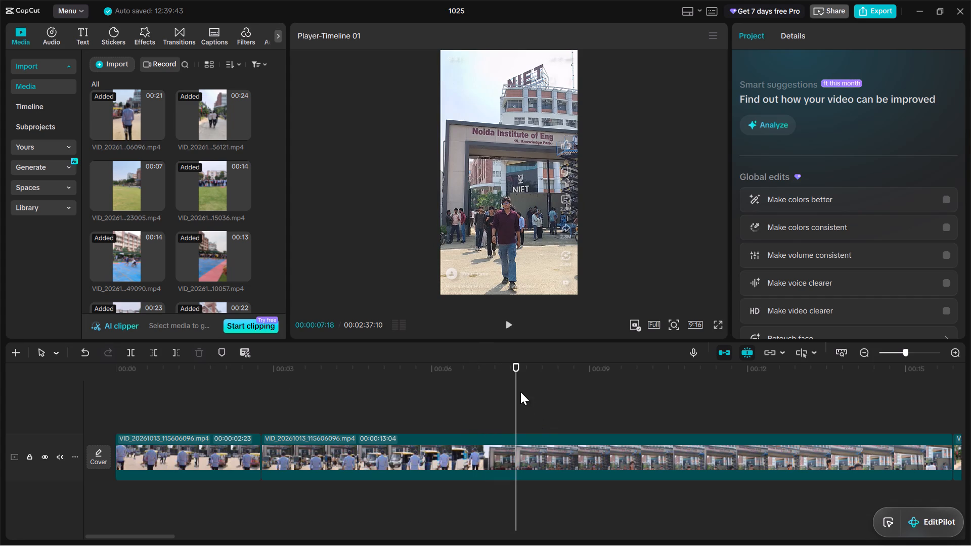
{"action": "left_click_drag", "start_coordinate": [519, 370], "coordinate": [490, 382]}
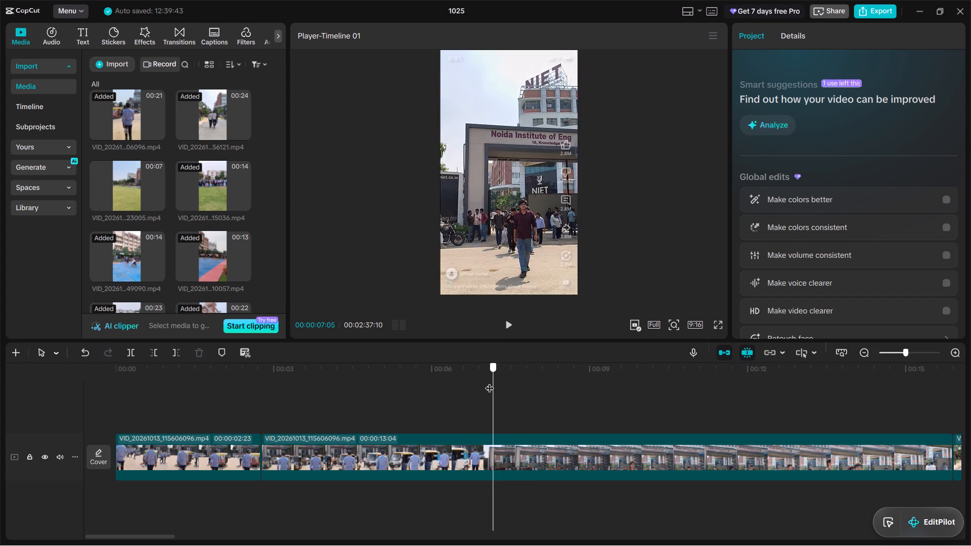
{"action": "left_click_drag", "start_coordinate": [490, 382], "coordinate": [483, 389]}
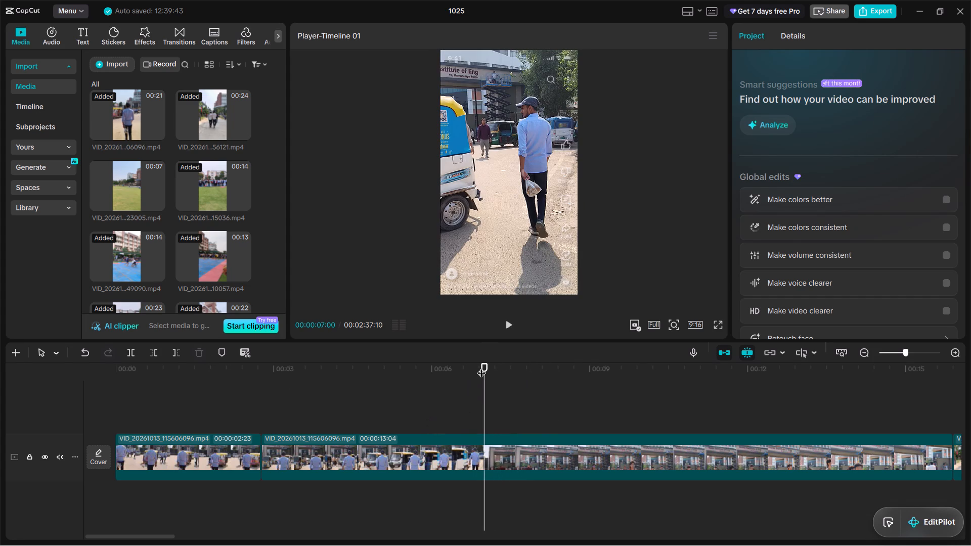
{"action": "left_click_drag", "start_coordinate": [483, 366], "coordinate": [261, 432]}
{"action": "key", "text": "space"}
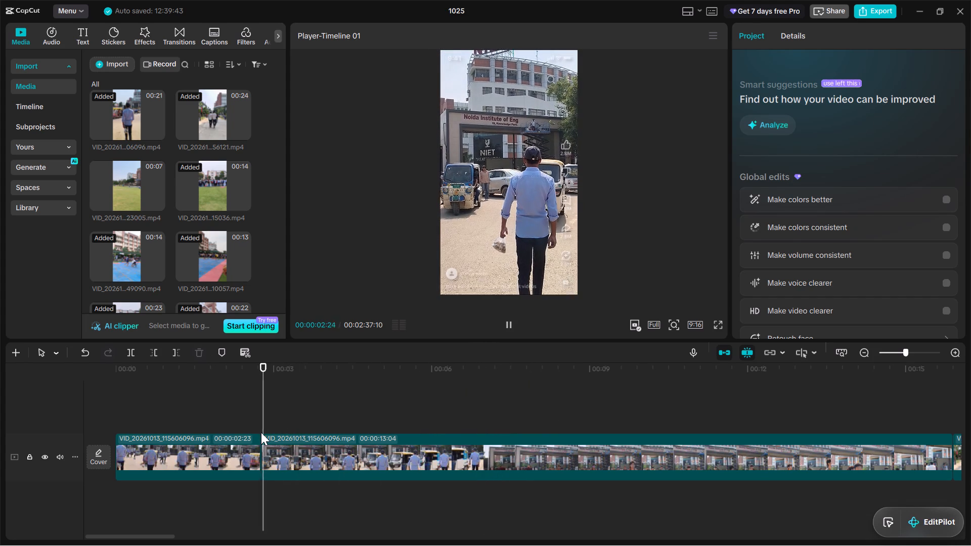
{"action": "key", "text": "space"}
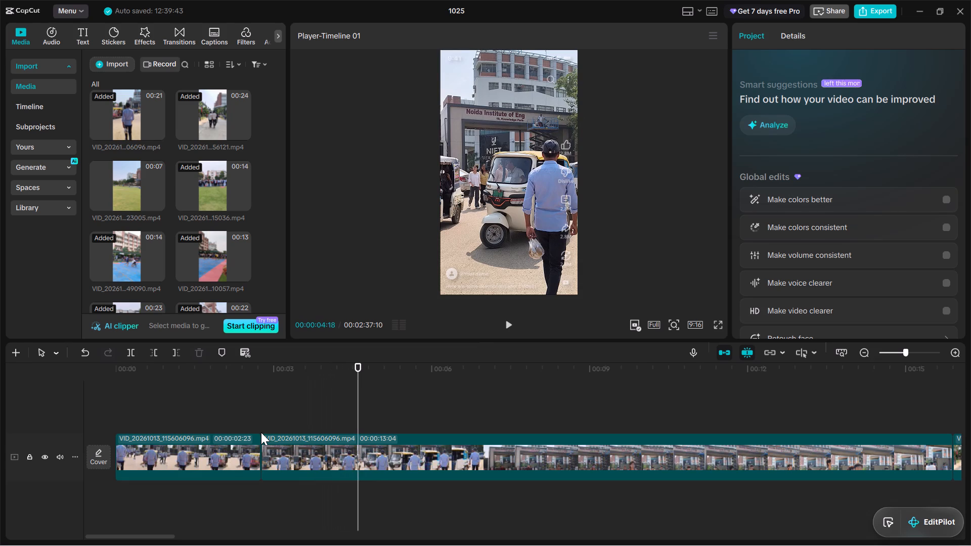
{"action": "key", "text": "Left"}
{"action": "key", "text": "Left"}
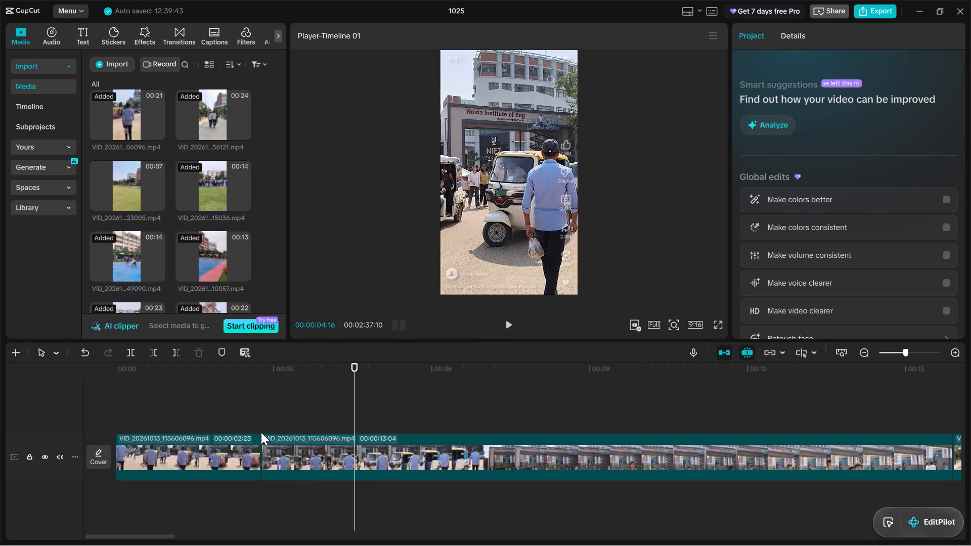
{"action": "key", "text": "Right"}
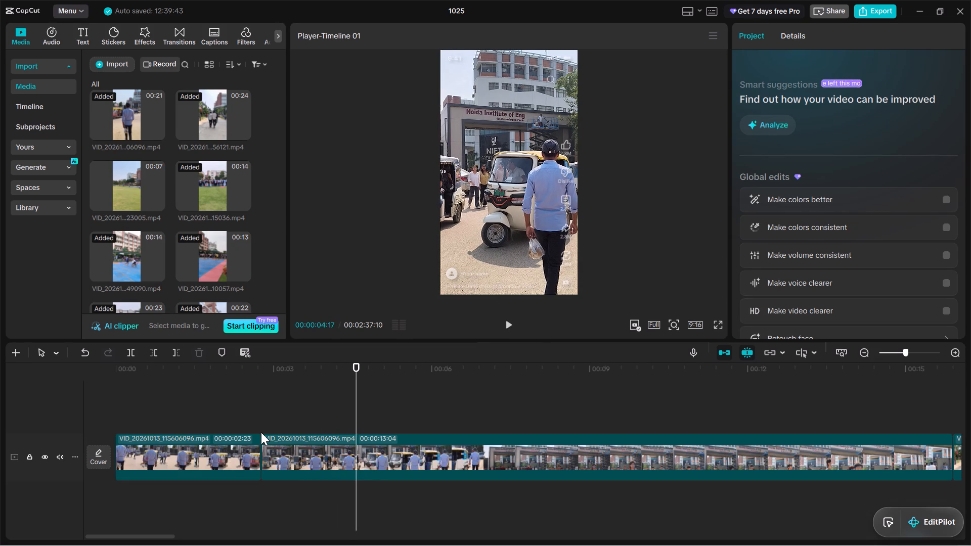
{"action": "left_click", "coordinate": [131, 347]}
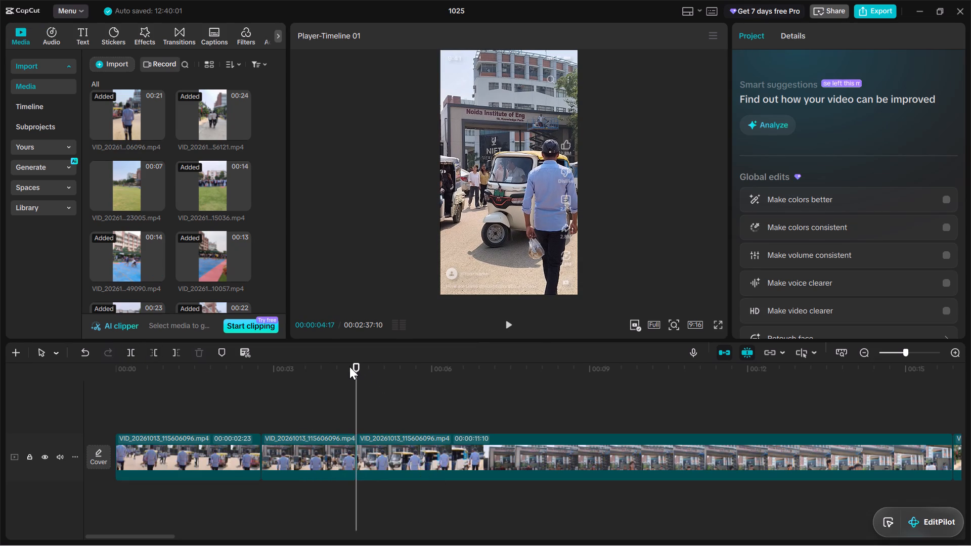
Split the third segment at 00:00:07:00 and delete the piece between 00:00:04:17 and 00:00:07:00.
{"action": "key", "text": "space"}
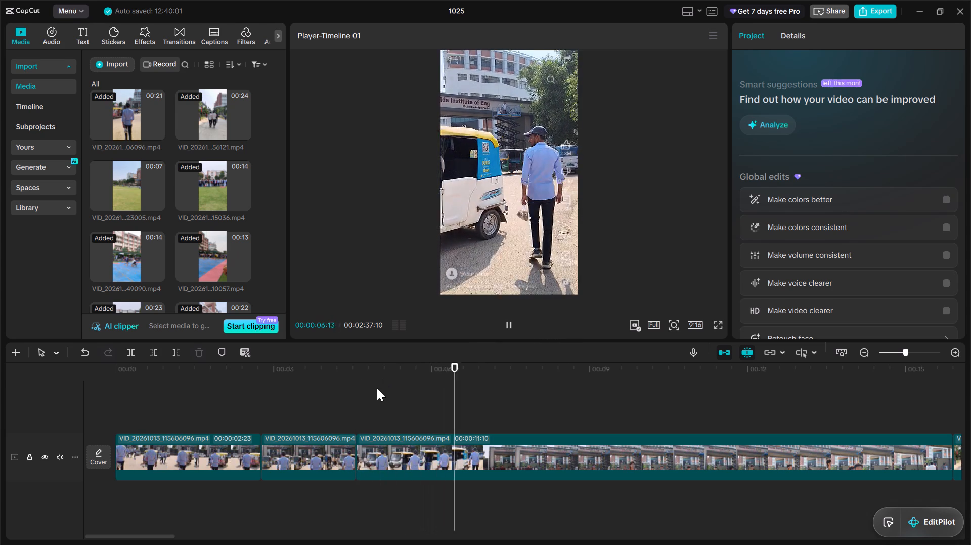
{"action": "key", "text": "space"}
{"action": "key", "text": "Left"}
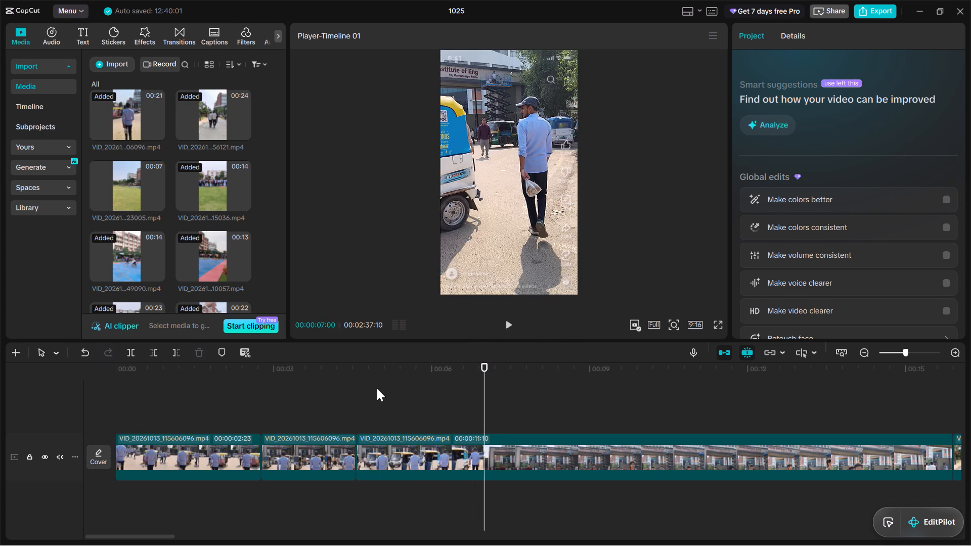
{"action": "key", "text": "Left"}
{"action": "key", "text": "Right"}
{"action": "left_click", "coordinate": [130, 350]}
{"action": "left_click", "coordinate": [382, 464]}
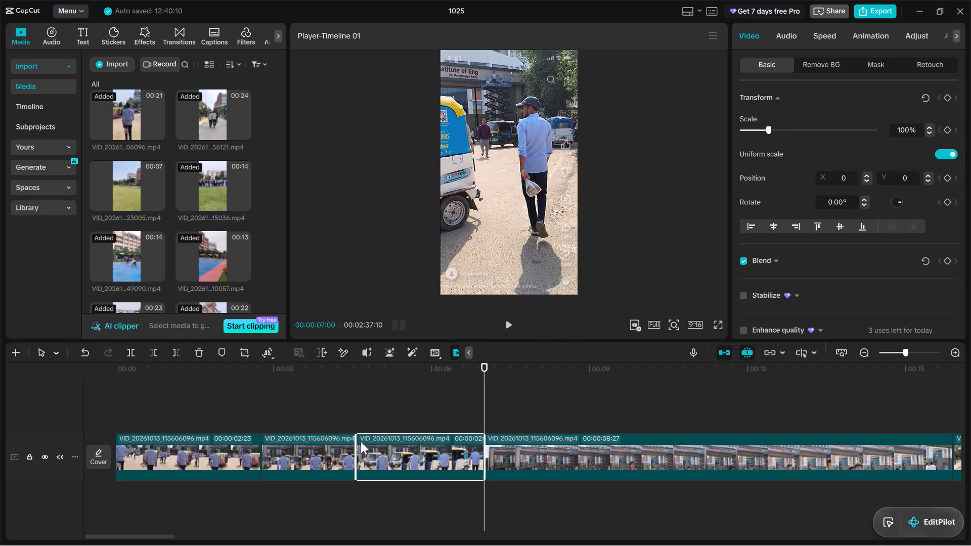
{"action": "left_click", "coordinate": [200, 357]}
Replay the cuts from the start and trim the first segment's end back to 00:00:01:17.
{"action": "left_click_drag", "start_coordinate": [485, 367], "coordinate": [471, 367]}
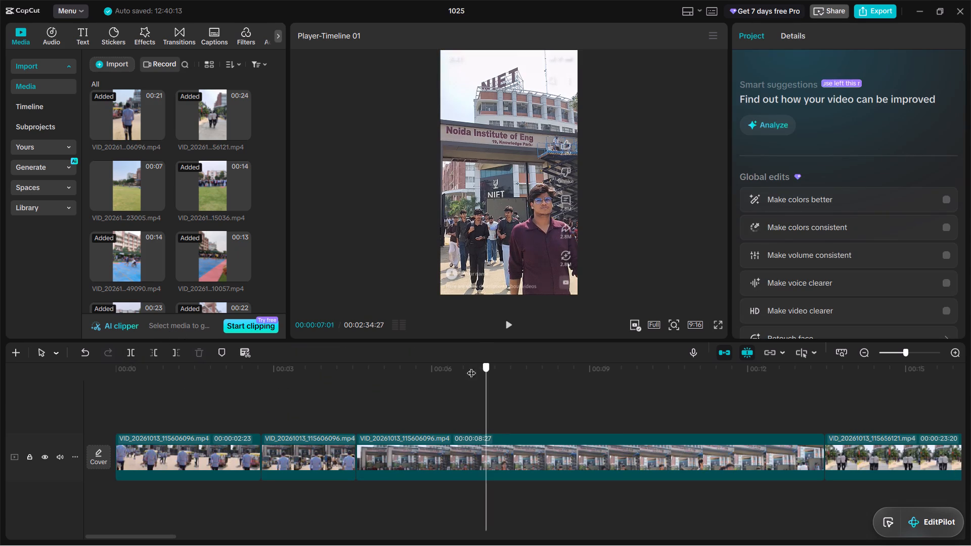
{"action": "left_click_drag", "start_coordinate": [471, 367], "coordinate": [0, 386]}
{"action": "key", "text": "space"}
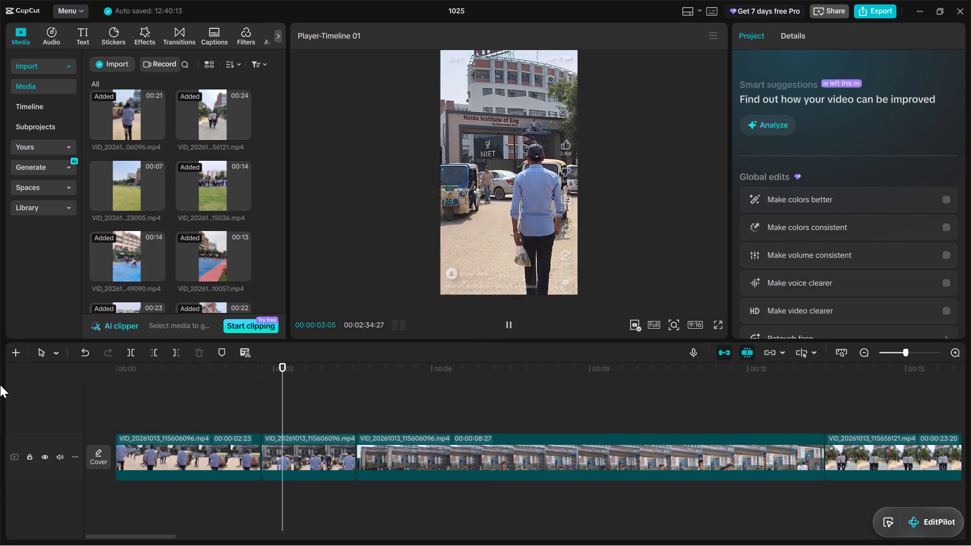
{"action": "key", "text": "space"}
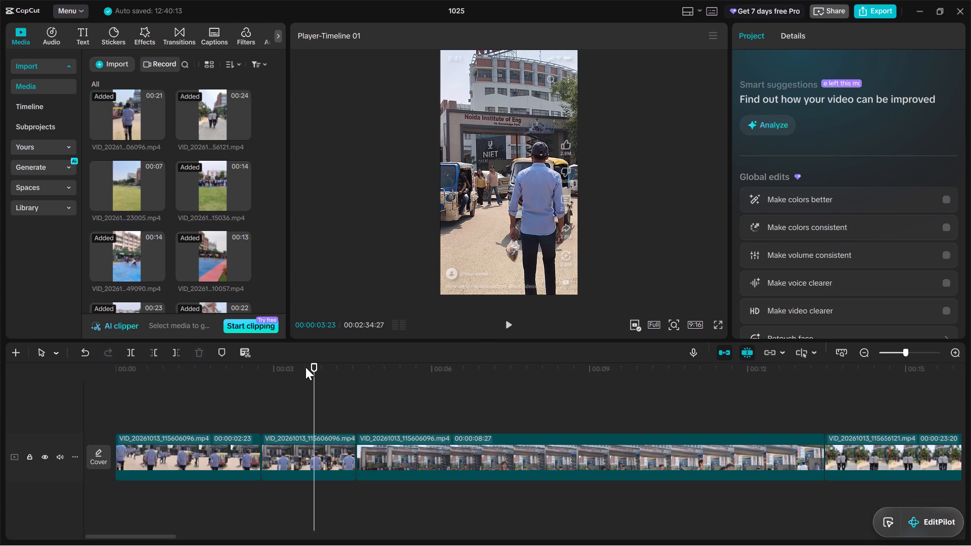
{"action": "left_click_drag", "start_coordinate": [294, 372], "coordinate": [192, 396]}
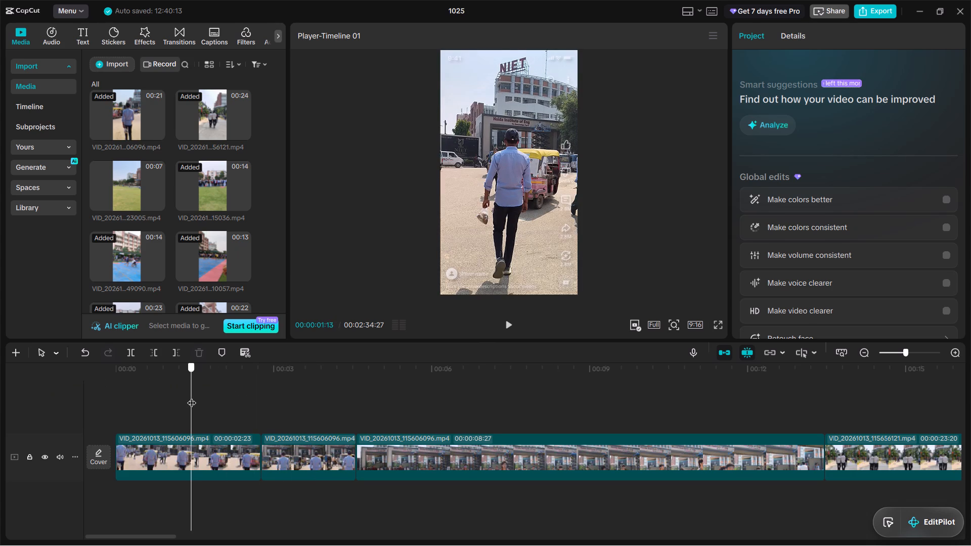
{"action": "left_click_drag", "start_coordinate": [192, 396], "coordinate": [198, 396]}
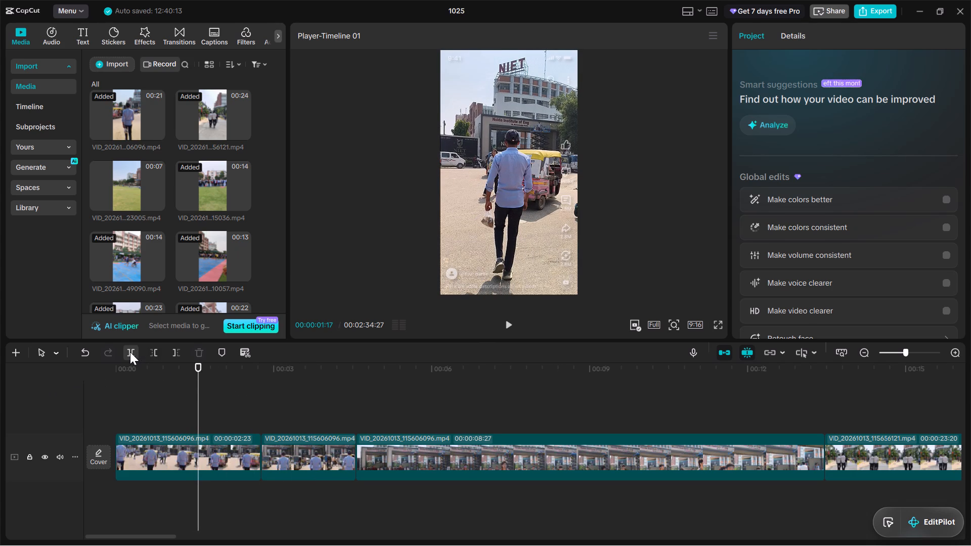
{"action": "left_click", "coordinate": [175, 354]}
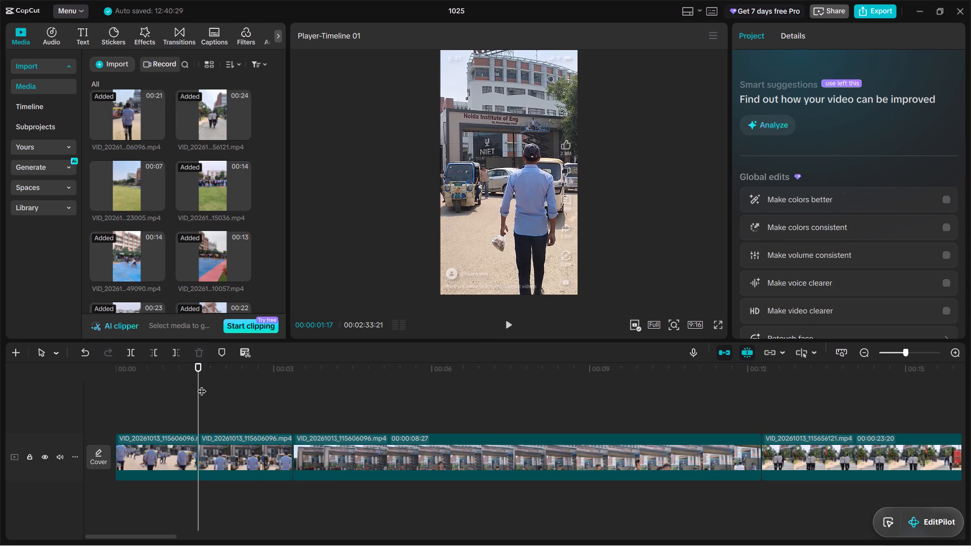
Review the edited timeline from the start and step back through the third segment to about 00:00:03:25.
{"action": "left_click_drag", "start_coordinate": [195, 364], "coordinate": [96, 372]}
{"action": "key", "text": "space"}
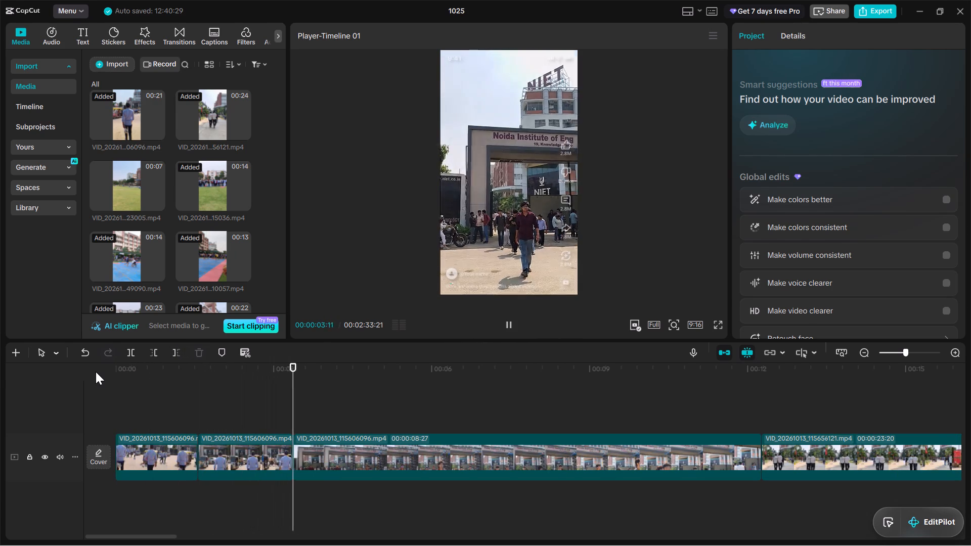
{"action": "key", "text": "space"}
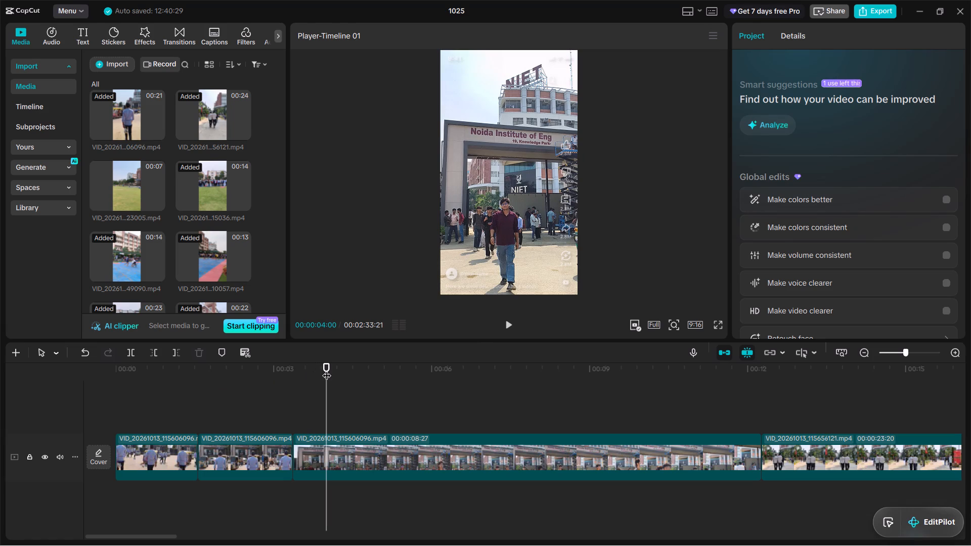
{"action": "left_click_drag", "start_coordinate": [327, 368], "coordinate": [293, 378]}
{"action": "key", "text": "space"}
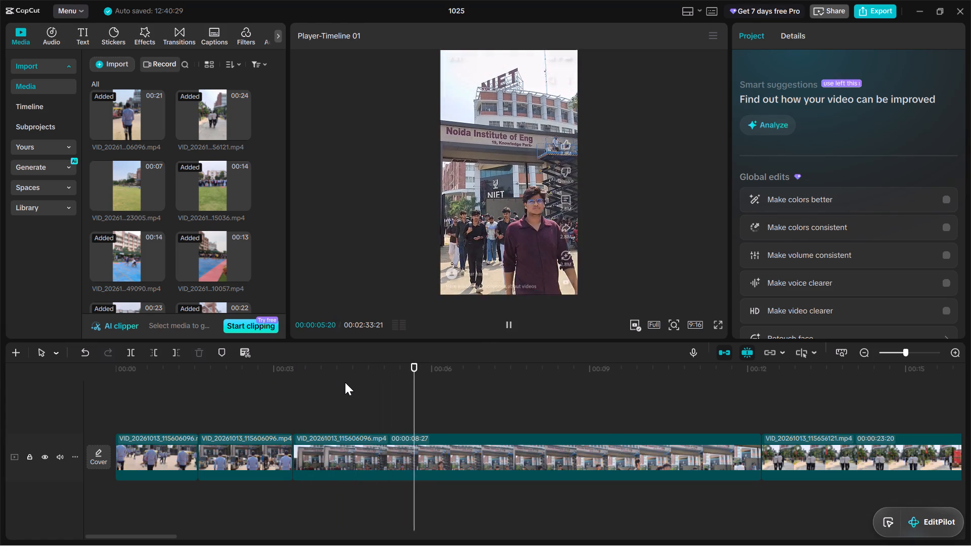
{"action": "key", "text": "space"}
{"action": "key", "text": "space"}
{"action": "key", "text": "space"}
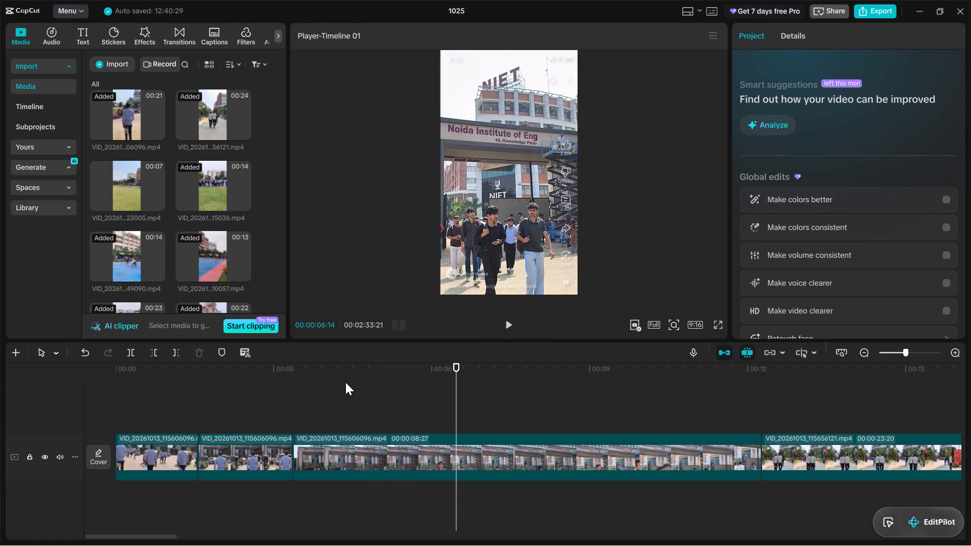
{"action": "key", "text": "Left"}
{"action": "key", "text": "Left"}
{"action": "key", "text": "Left"}
{"action": "key", "text": "Left"}
{"action": "key", "text": "Left"}
{"action": "key", "text": "Left"}
{"action": "key", "text": "Left"}
{"action": "key", "text": "Left"}
{"action": "key", "text": "Left"}
{"action": "key", "text": "Left"}
{"action": "key", "text": "Left"}
{"action": "key", "text": "Left"}
{"action": "key", "text": "Left"}
{"action": "key", "text": "Left"}
{"action": "key", "text": "Left"}
{"action": "key", "text": "Left"}
{"action": "key", "text": "Left"}
{"action": "key", "text": "Left"}
{"action": "key", "text": "Left"}
{"action": "key", "text": "Left"}
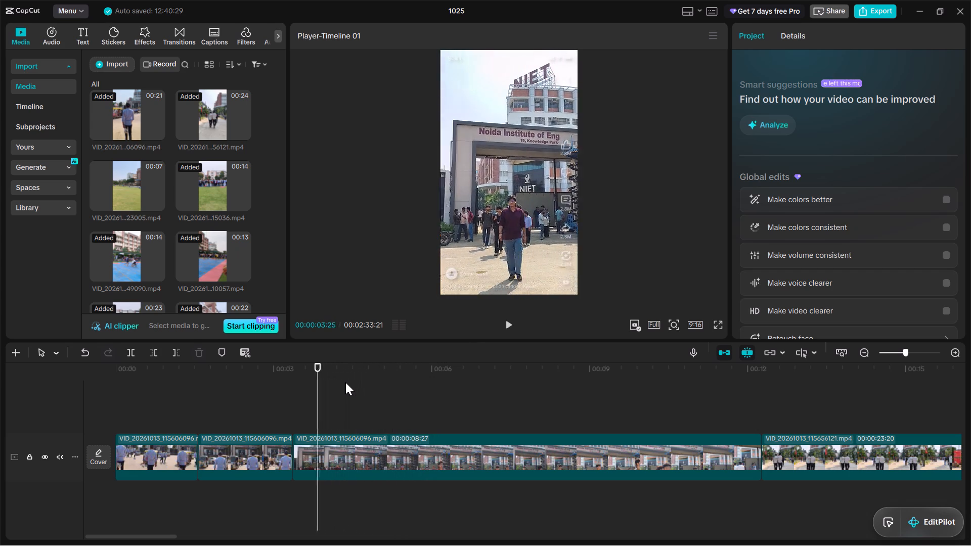
Split the third segment at 00:00:08:05 and delete the piece between that point and the clip VID_20261013_115656121.mp4.
{"action": "key", "text": "space"}
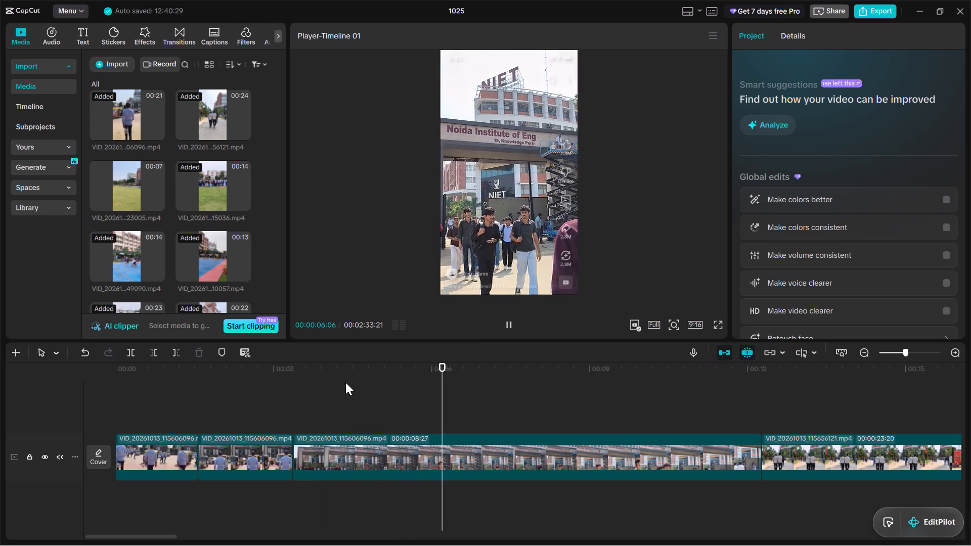
{"action": "key", "text": "space"}
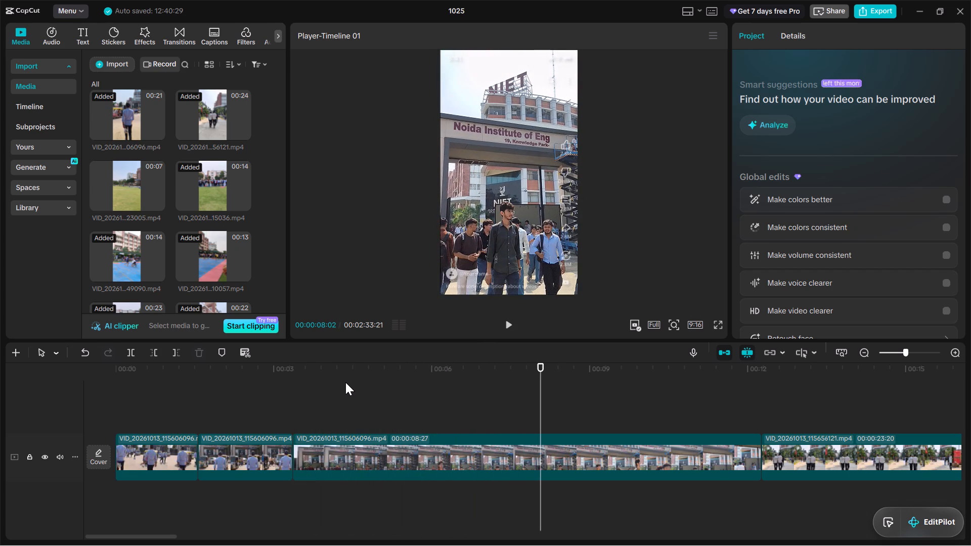
{"action": "key", "text": "space"}
{"action": "key", "text": "space"}
{"action": "key", "text": "Left"}
{"action": "key", "text": "Left"}
{"action": "key", "text": "Left"}
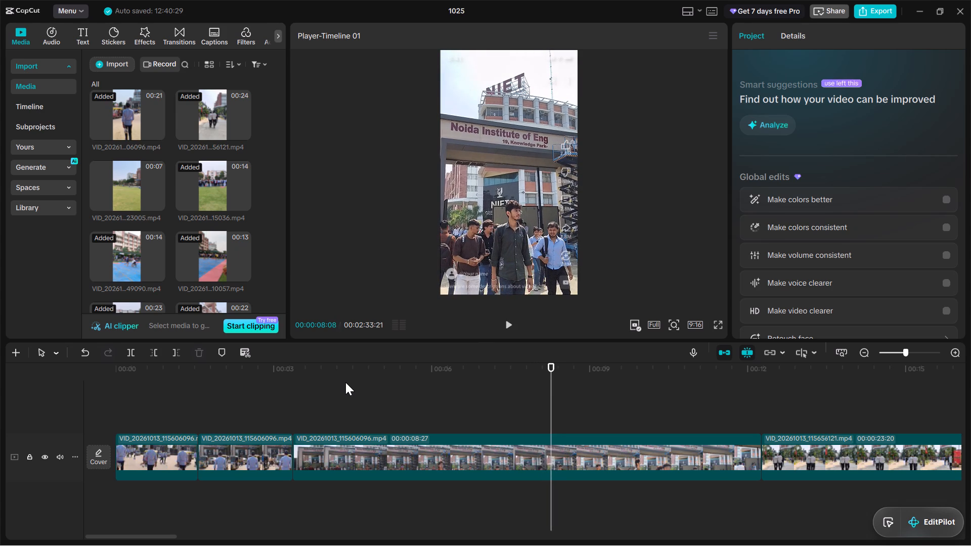
{"action": "key", "text": "Left"}
{"action": "key", "text": "Left"}
{"action": "key", "text": "Left"}
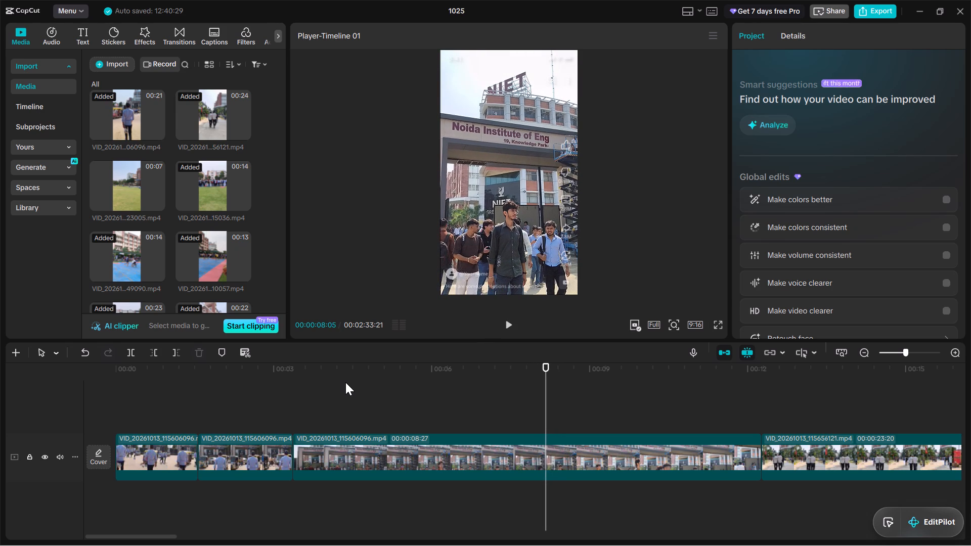
{"action": "left_click", "coordinate": [129, 350]}
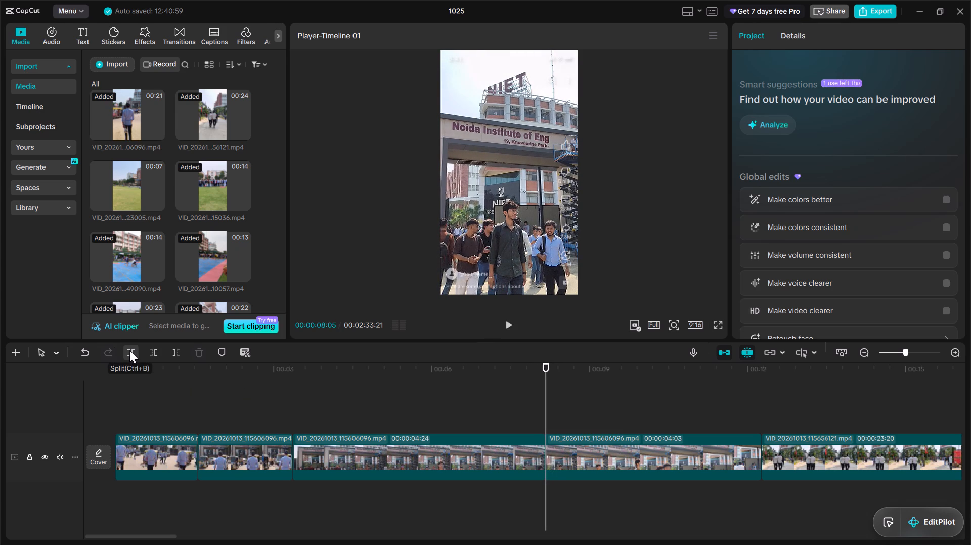
{"action": "key", "text": "space"}
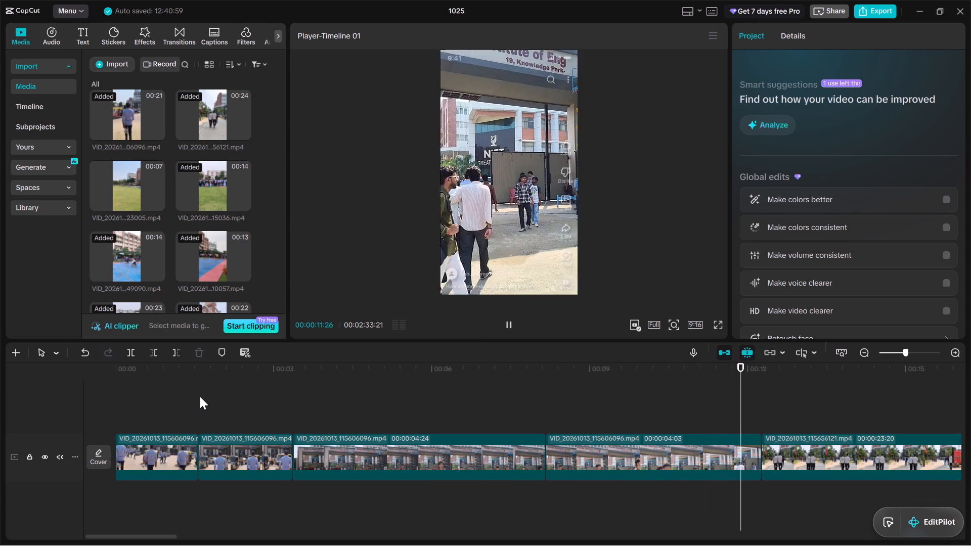
{"action": "key", "text": "space"}
{"action": "left_click", "coordinate": [640, 442]}
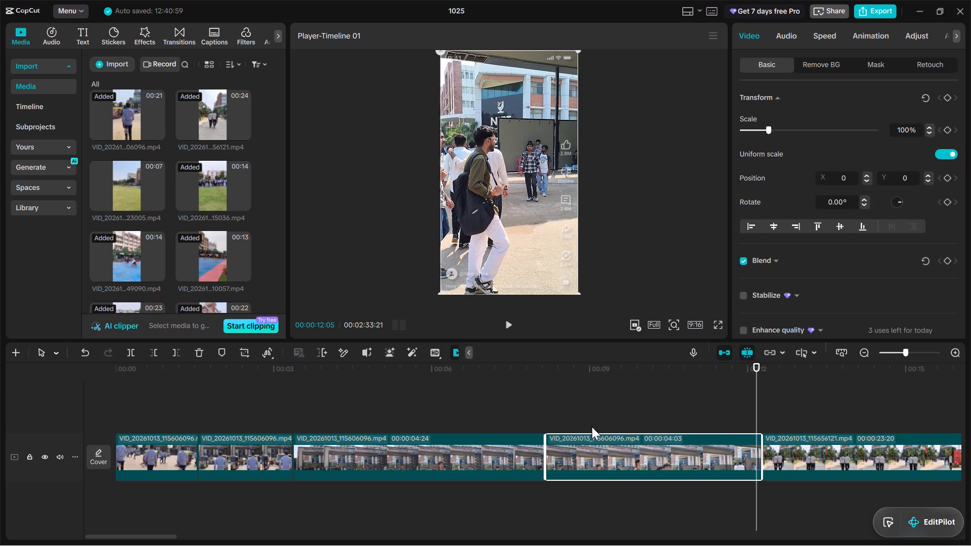
{"action": "left_click", "coordinate": [201, 354]}
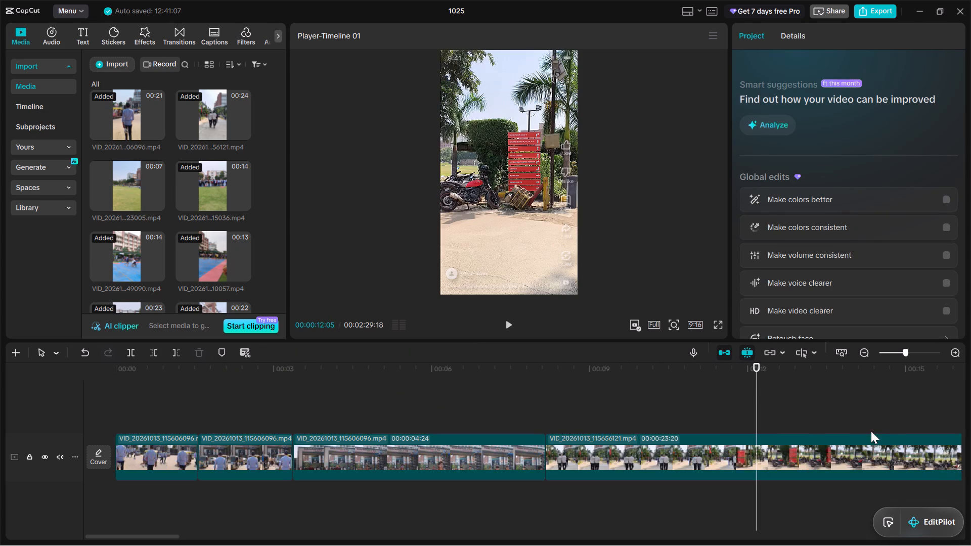
Replay the timeline from the start and trim the third segment's end back to 00:00:06:28.
{"action": "left_click_drag", "start_coordinate": [753, 369], "coordinate": [136, 453]}
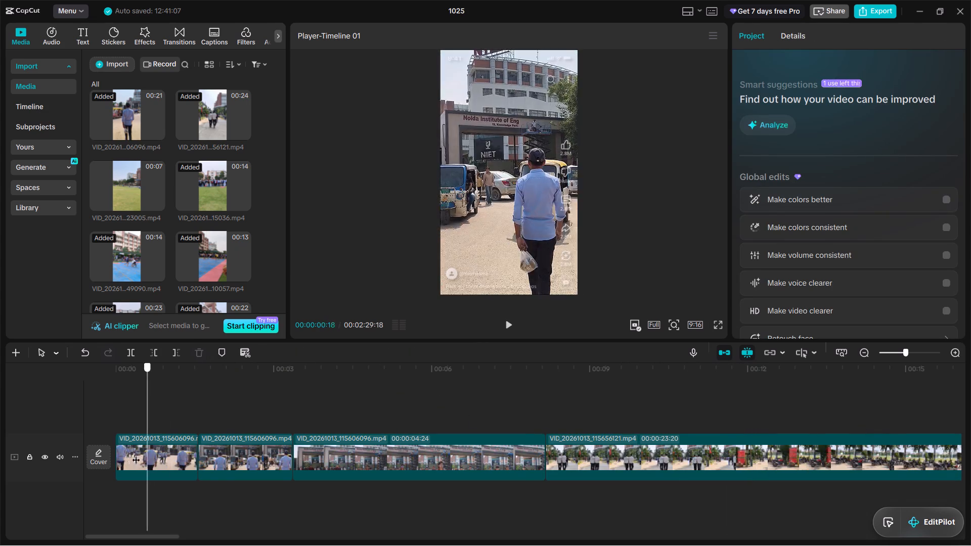
{"action": "left_click_drag", "start_coordinate": [136, 453], "coordinate": [93, 453]}
{"action": "key", "text": "space"}
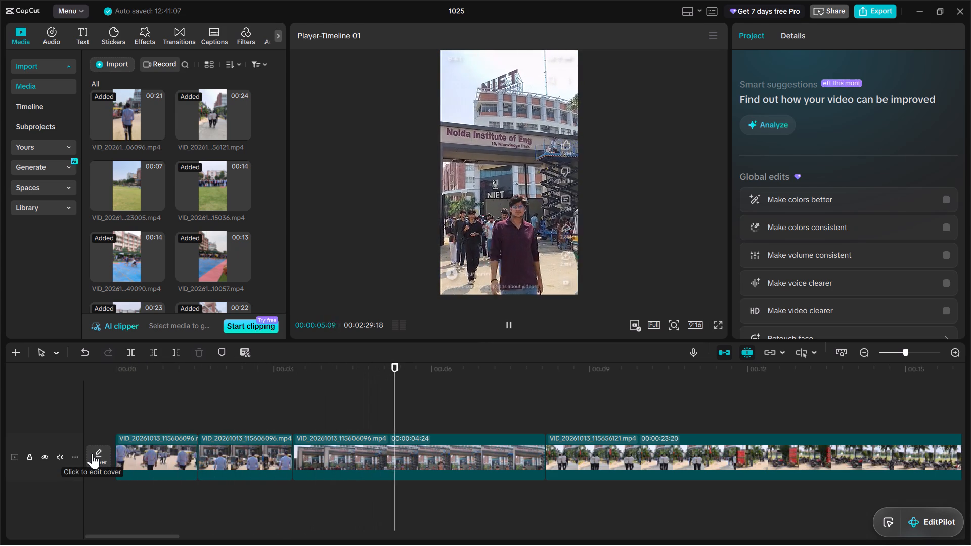
{"action": "key", "text": "space"}
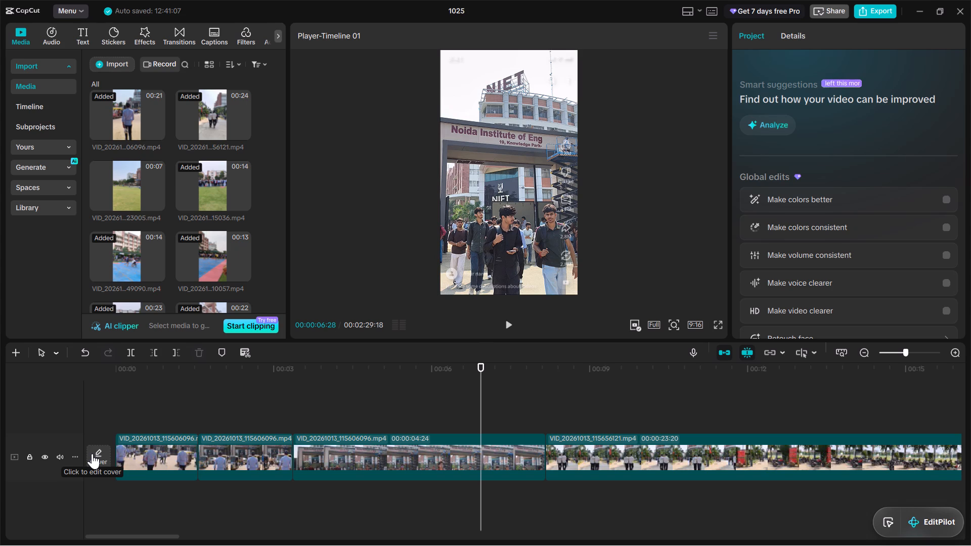
{"action": "left_click", "coordinate": [429, 468]}
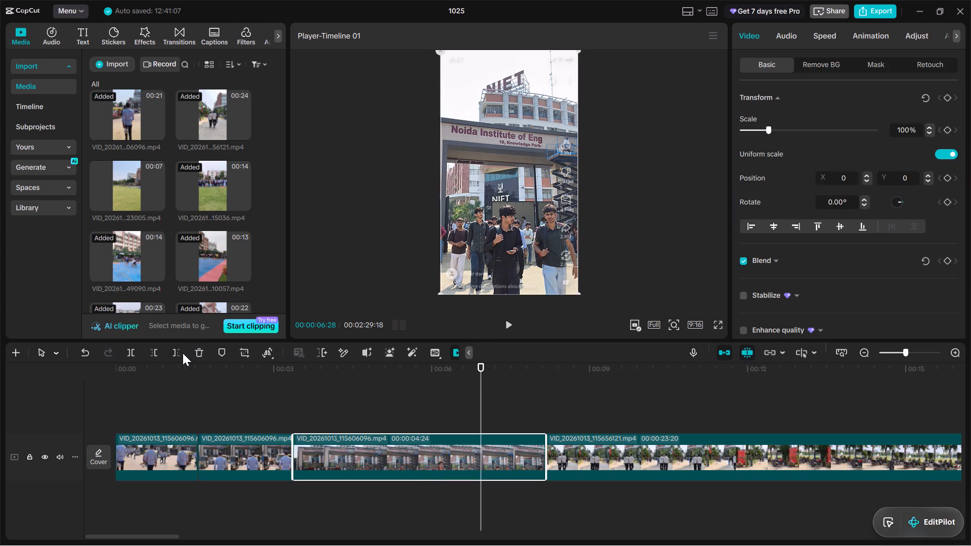
{"action": "left_click", "coordinate": [176, 352]}
Review the shortened opening from the start and examine the beginning of the clip VID_20261013_115656121.mp4.
{"action": "left_click_drag", "start_coordinate": [484, 369], "coordinate": [0, 433]}
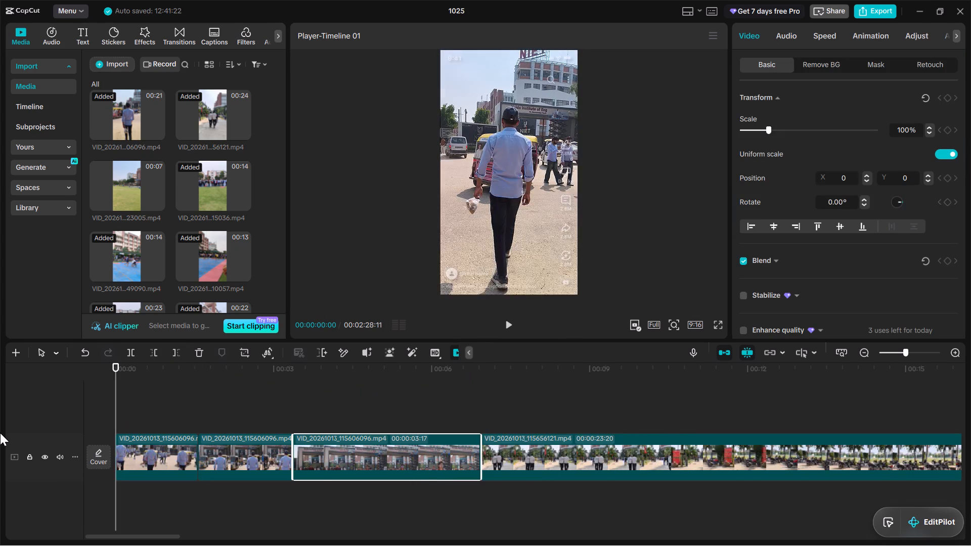
{"action": "key", "text": "space"}
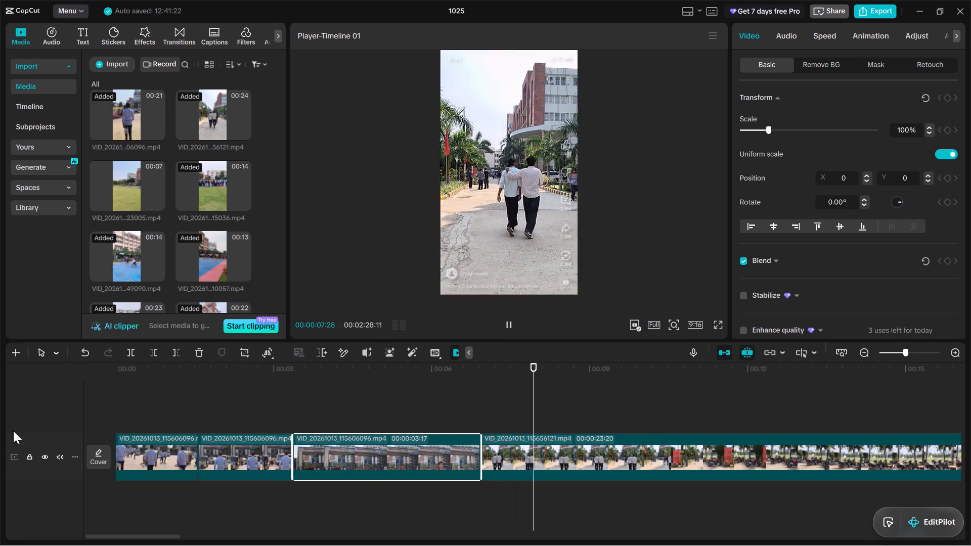
{"action": "key", "text": "space"}
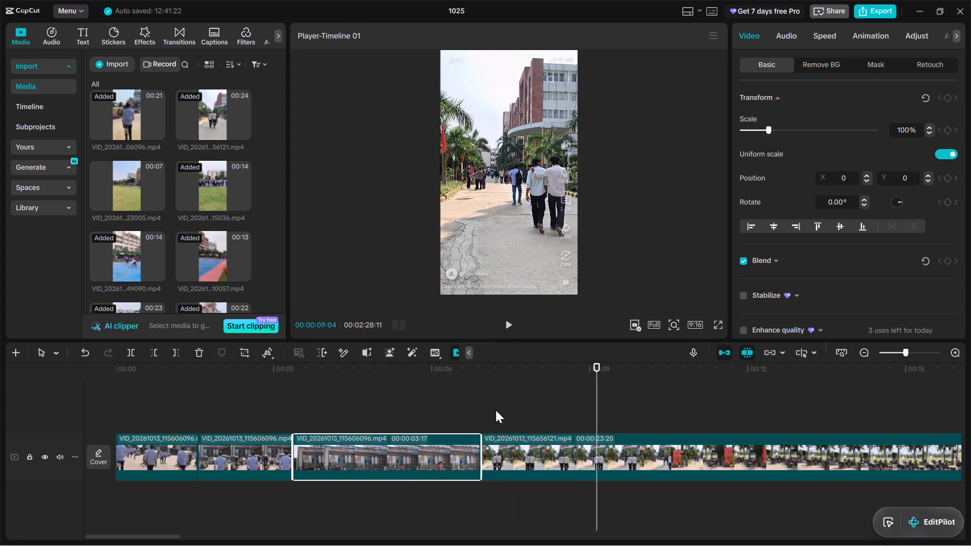
{"action": "left_click_drag", "start_coordinate": [596, 370], "coordinate": [412, 383]}
{"action": "left_click", "coordinate": [509, 458]}
{"action": "key", "text": "space"}
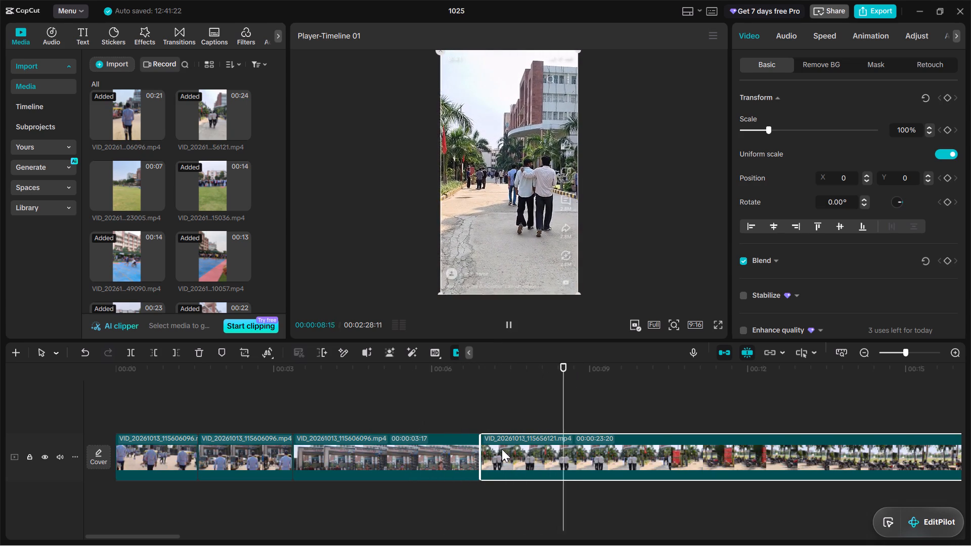
{"action": "key", "text": "space"}
{"action": "key", "text": "space"}
{"action": "key", "text": "space"}
{"action": "key", "text": "space"}
{"action": "key", "text": "space"}
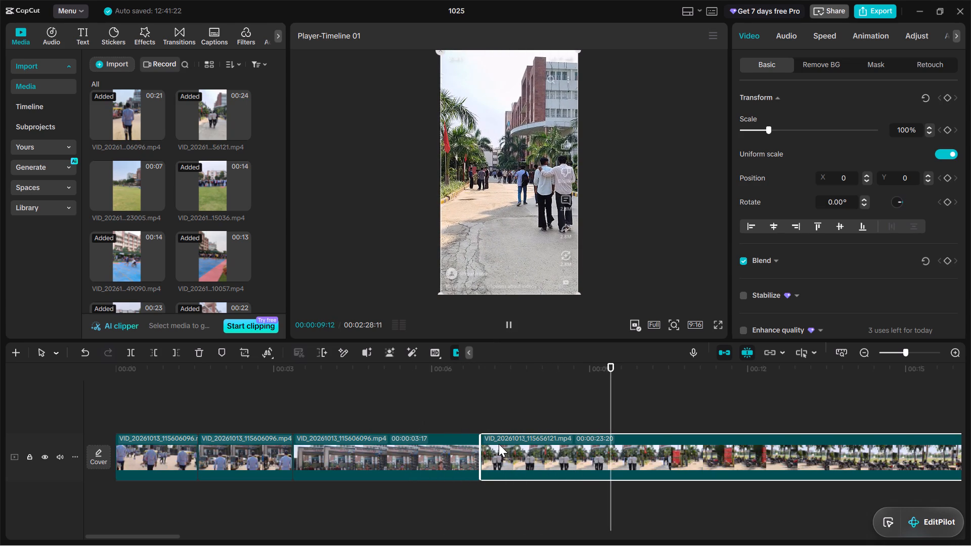
Split the clip VID_20261013_115656121.mp4 at 00:00:08:23.
{"action": "key", "text": "Left"}
{"action": "key", "text": "Left"}
{"action": "key", "text": "Left"}
{"action": "key", "text": "Right"}
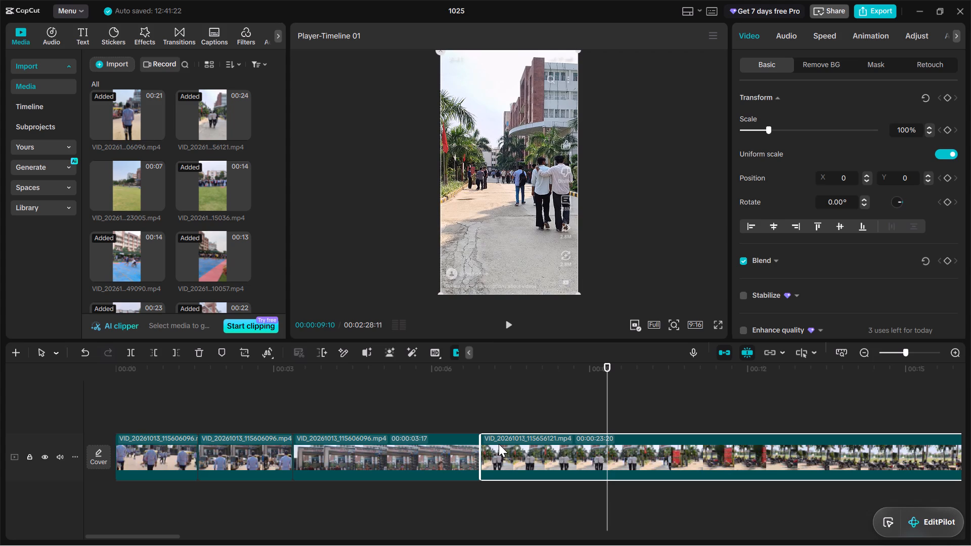
{"action": "key", "text": "Left"}
{"action": "key", "text": "Left"}
{"action": "key", "text": "Left"}
{"action": "key", "text": "Left"}
{"action": "key", "text": "Left"}
{"action": "key", "text": "Left"}
{"action": "key", "text": "Left"}
{"action": "key", "text": "Left"}
{"action": "key", "text": "Left"}
{"action": "key", "text": "Left"}
{"action": "key", "text": "Left"}
{"action": "key", "text": "Left"}
{"action": "key", "text": "Left"}
{"action": "key", "text": "Left"}
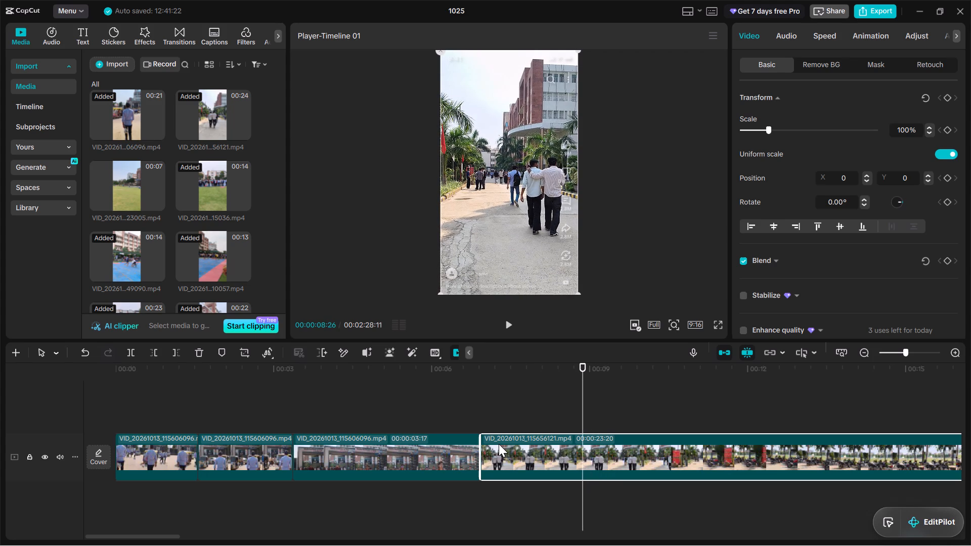
{"action": "key", "text": "Left"}
{"action": "key", "text": "Left"}
{"action": "key", "text": "Left"}
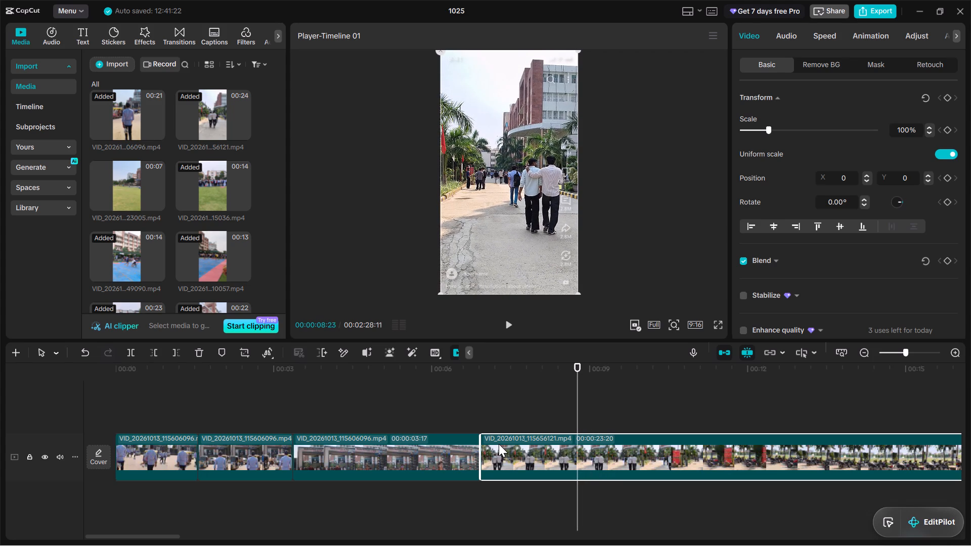
{"action": "left_click", "coordinate": [133, 352]}
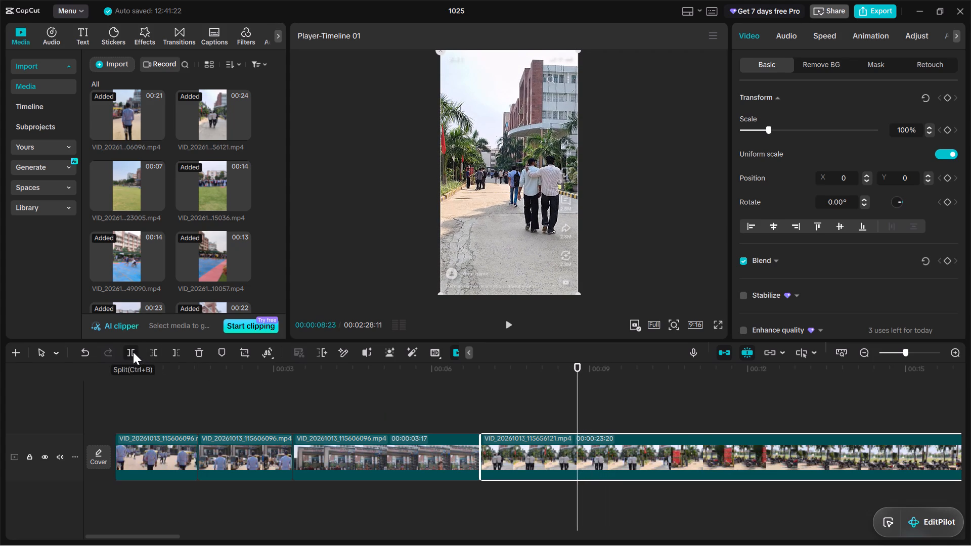
Split the clip VID_20261013_115656121.mp4 again at 00:00:10:16 and delete the piece between 00:00:08:23 and that point.
{"action": "key", "text": "space"}
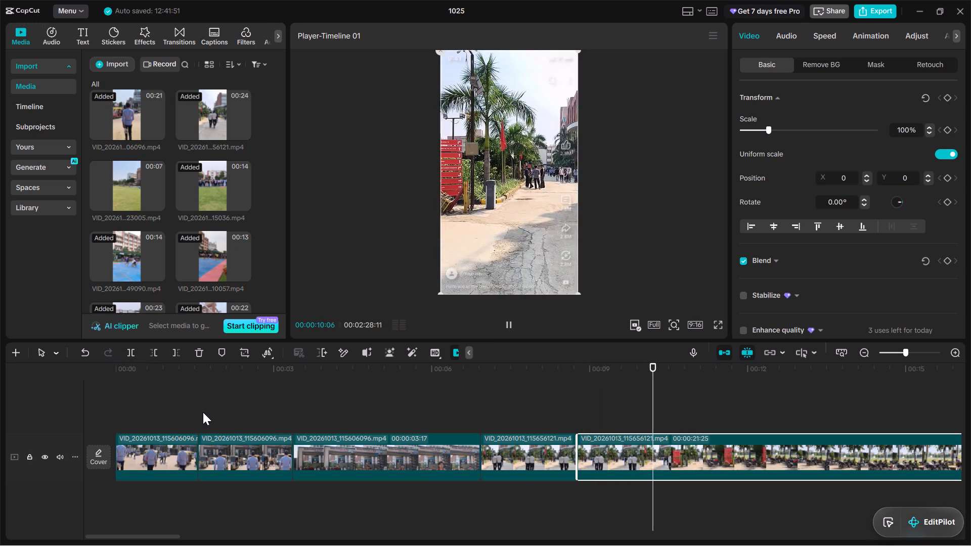
{"action": "key", "text": "space"}
{"action": "key", "text": "Left"}
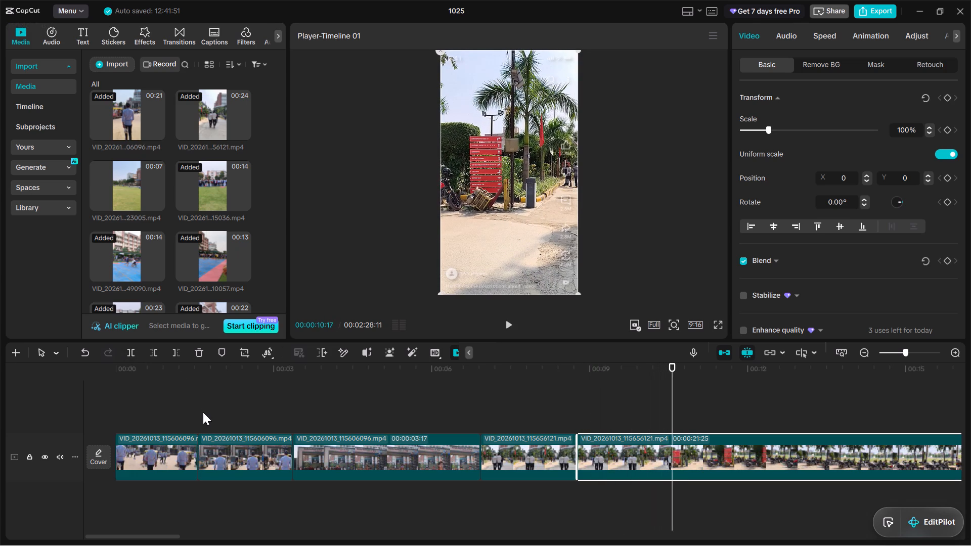
{"action": "key", "text": "Left"}
{"action": "key", "text": "Right"}
{"action": "key", "text": "Left"}
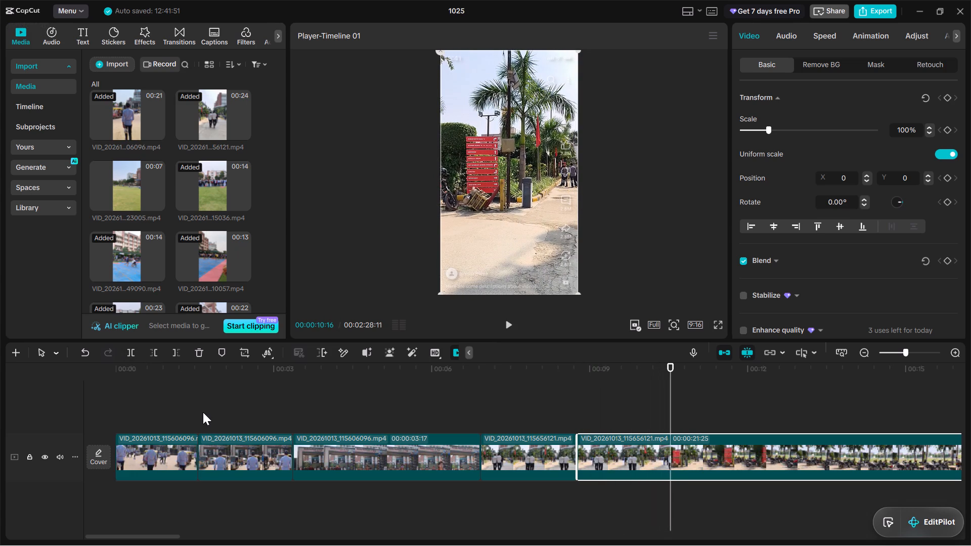
{"action": "left_click", "coordinate": [131, 352]}
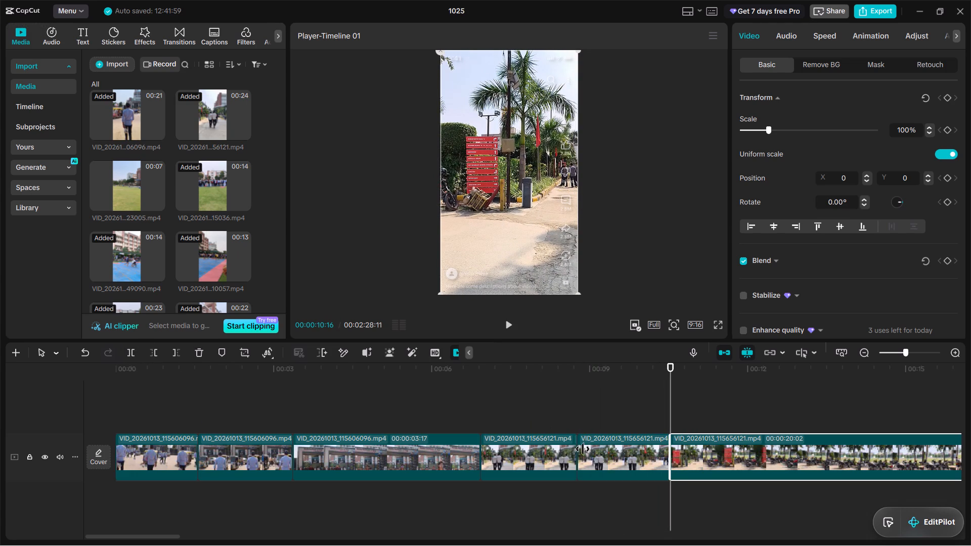
{"action": "left_click", "coordinate": [592, 452]}
{"action": "left_click", "coordinate": [200, 351]}
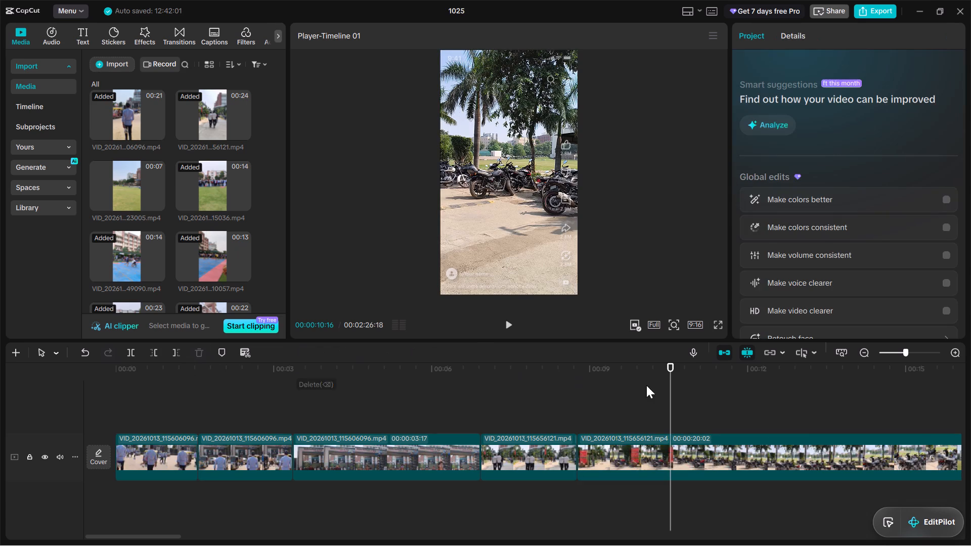
Replay across the new cut and split the motorcycle parking segment at 00:00:11:26.
{"action": "left_click_drag", "start_coordinate": [670, 370], "coordinate": [471, 380]}
{"action": "key", "text": "space"}
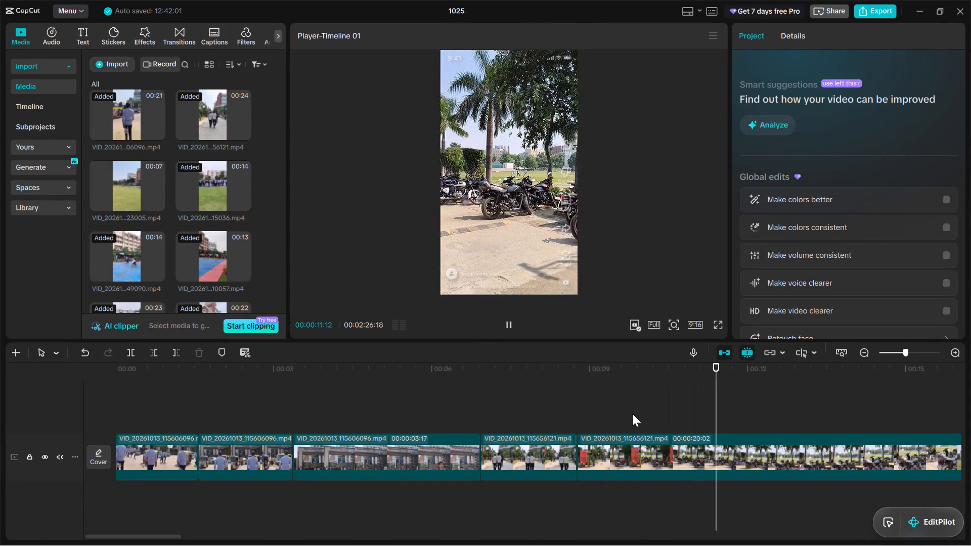
{"action": "key", "text": "space"}
{"action": "left_click_drag", "start_coordinate": [765, 375], "coordinate": [741, 376]}
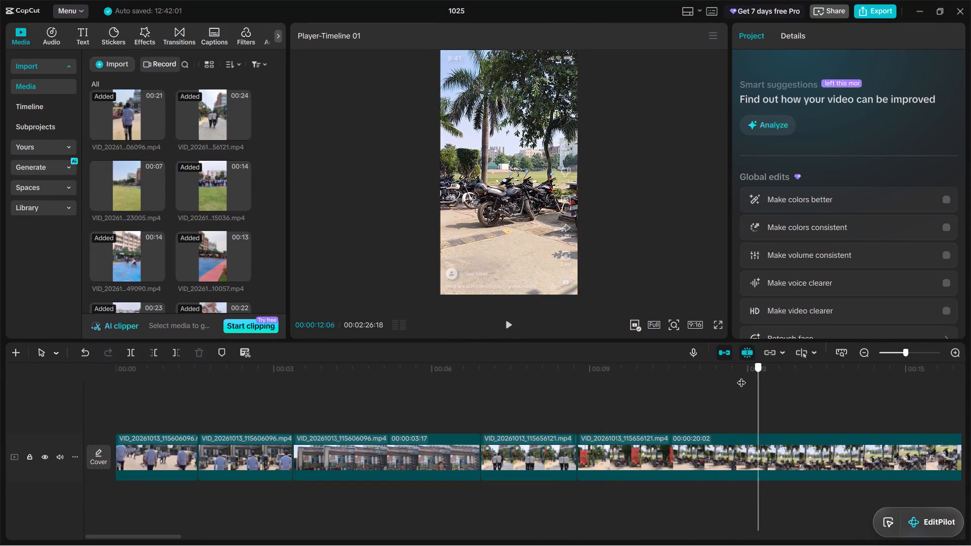
{"action": "left_click_drag", "start_coordinate": [741, 376], "coordinate": [757, 389]}
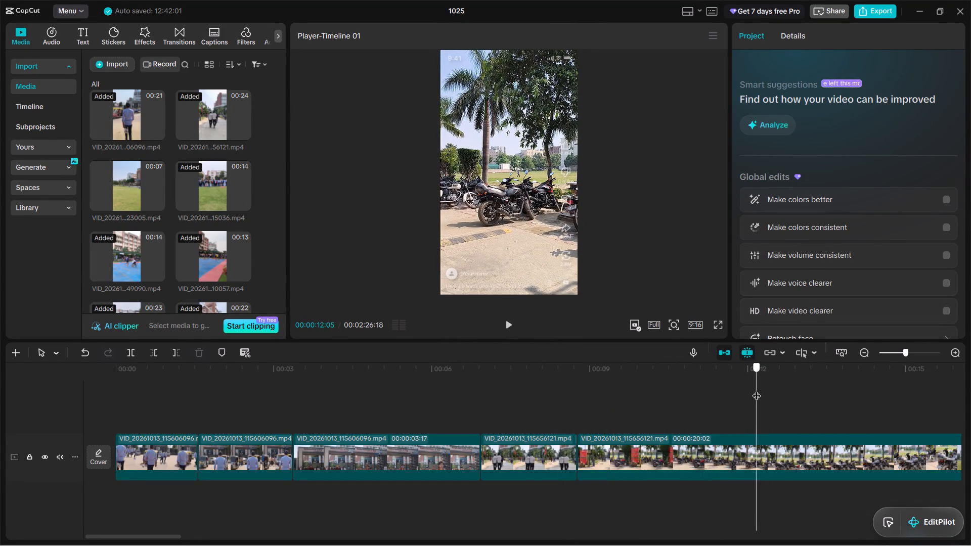
{"action": "left_click_drag", "start_coordinate": [757, 389], "coordinate": [740, 398]}
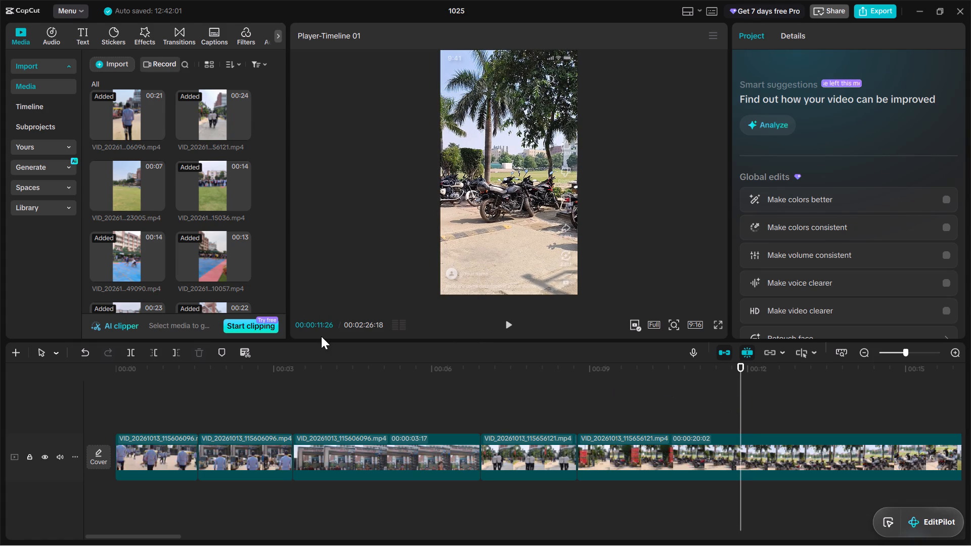
{"action": "left_click", "coordinate": [131, 353]}
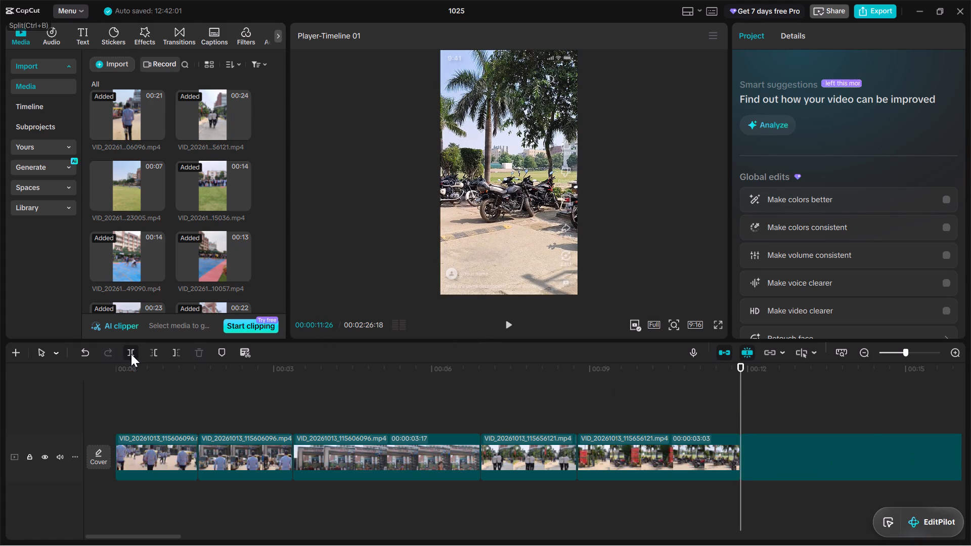
Split the segment again at 00:00:16:00, where the grass field shot starts, and delete the piece between 00:00:11:26 and that point.
{"action": "scroll", "coordinate": [660, 475], "scroll_direction": "left", "scroll_amount": 2}
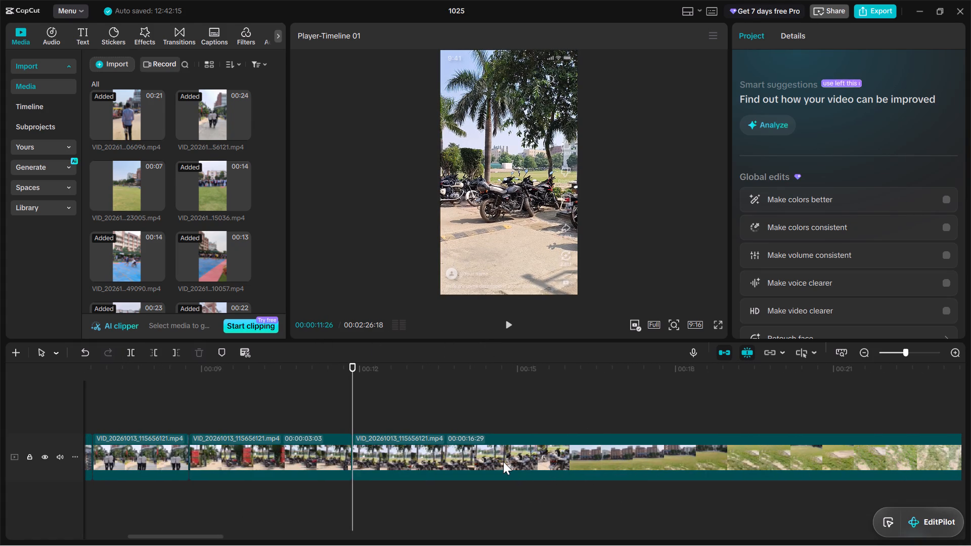
{"action": "key", "text": "space"}
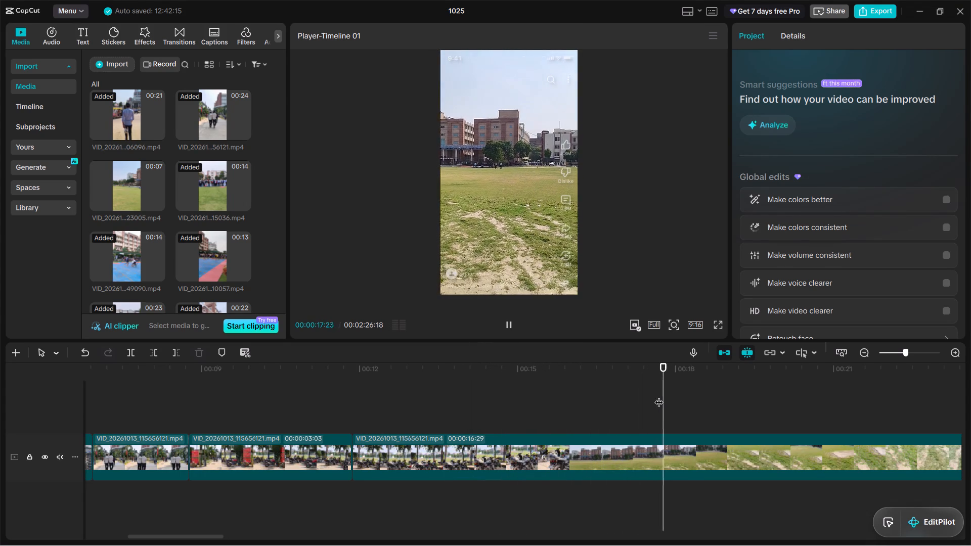
{"action": "left_click_drag", "start_coordinate": [741, 372], "coordinate": [691, 388]}
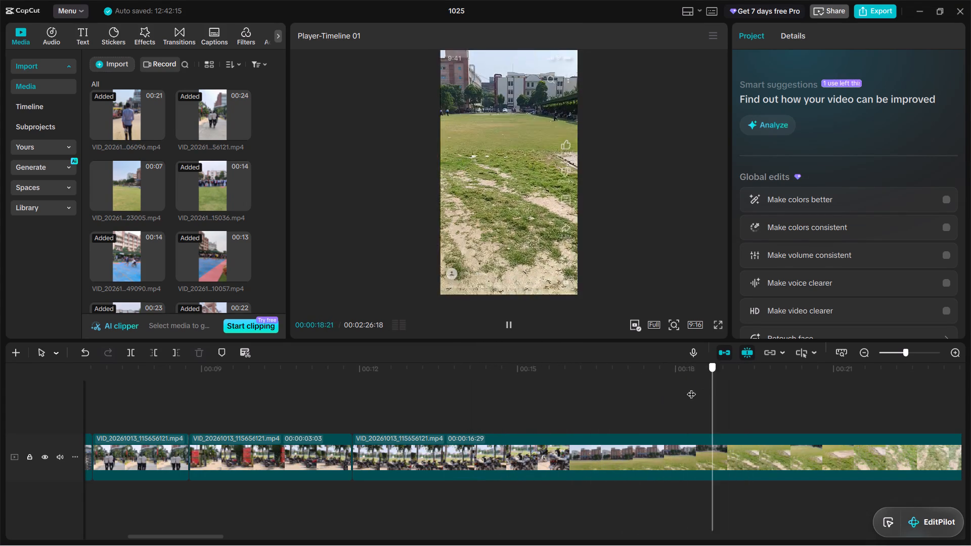
{"action": "left_click_drag", "start_coordinate": [691, 388], "coordinate": [568, 410]}
{"action": "key", "text": "Right"}
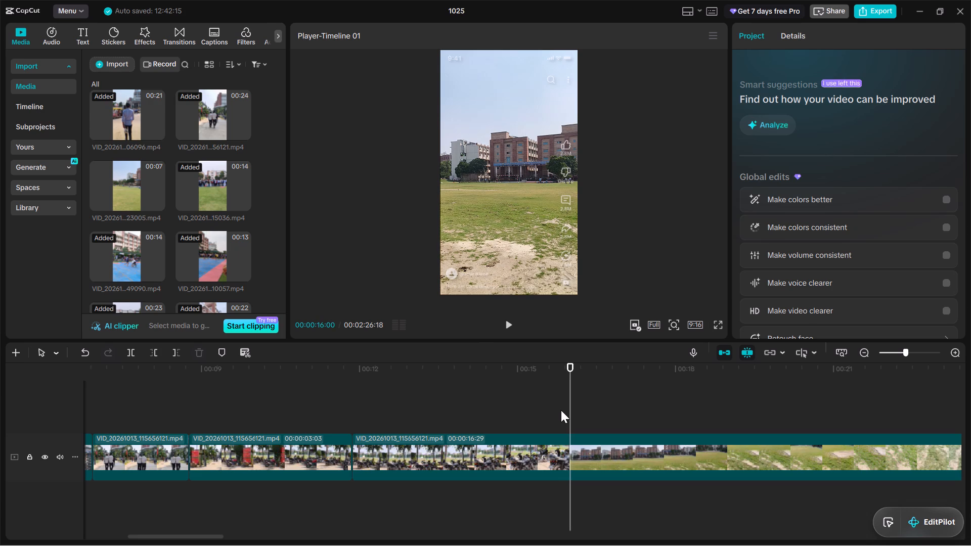
{"action": "left_click", "coordinate": [130, 353]}
{"action": "left_click", "coordinate": [481, 457]}
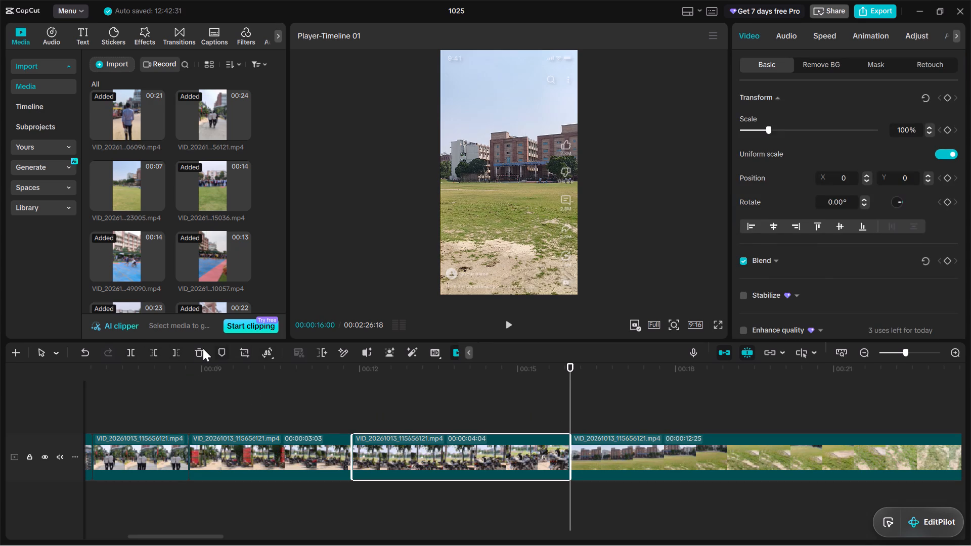
{"action": "left_click", "coordinate": [192, 348]}
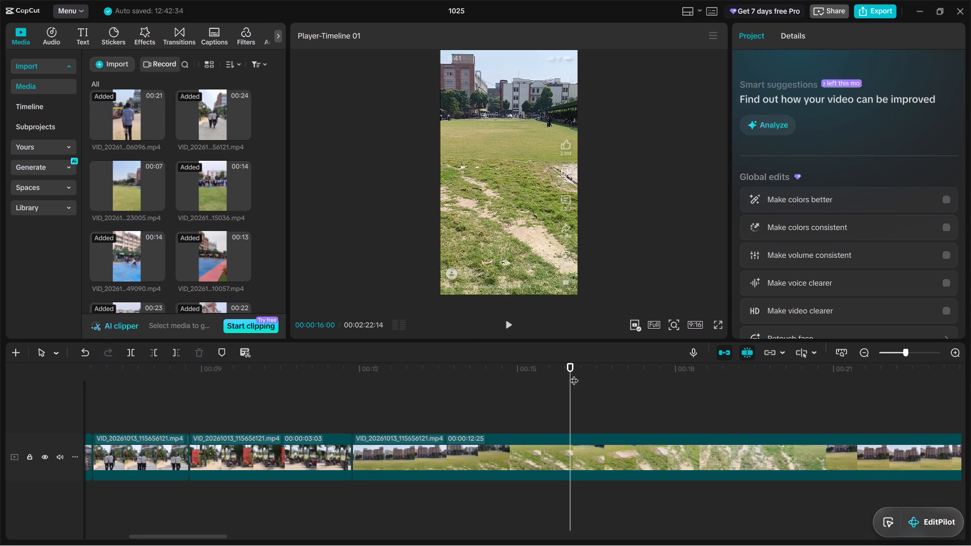
Split the grass field segment at 00:00:14:07 and delete the remainder up to the clip VID_20261023_164815036.mp4.
{"action": "left_click_drag", "start_coordinate": [573, 371], "coordinate": [510, 387]}
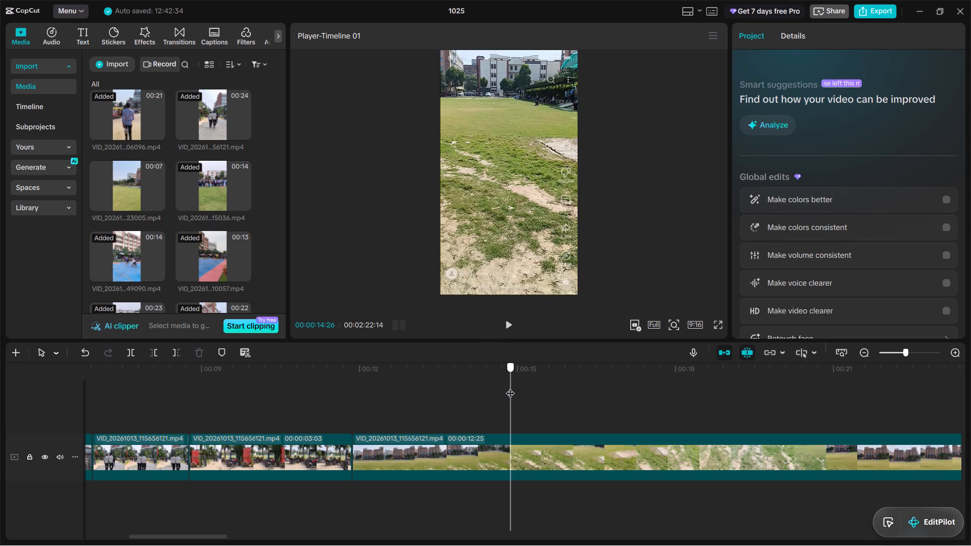
{"action": "left_click_drag", "start_coordinate": [510, 387], "coordinate": [479, 403]}
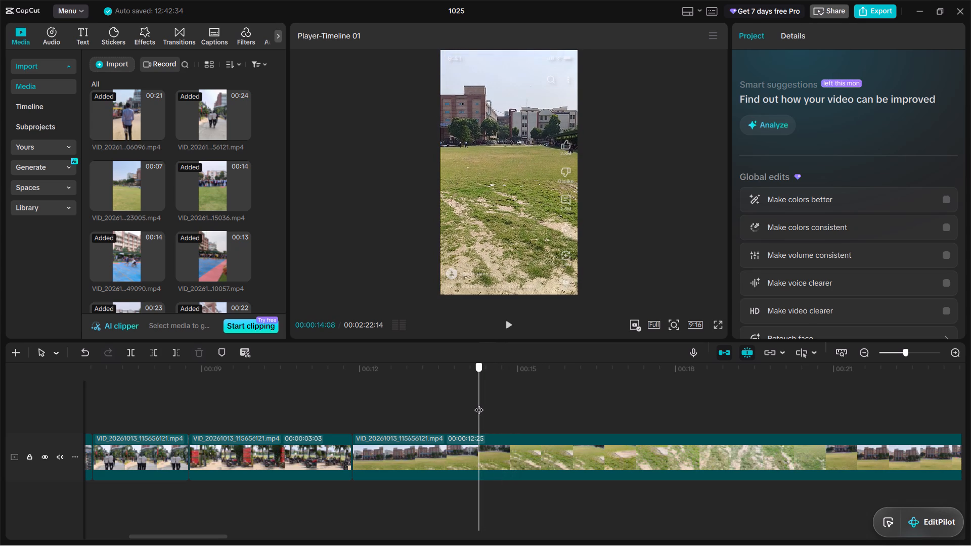
{"action": "left_click_drag", "start_coordinate": [479, 403], "coordinate": [448, 413]}
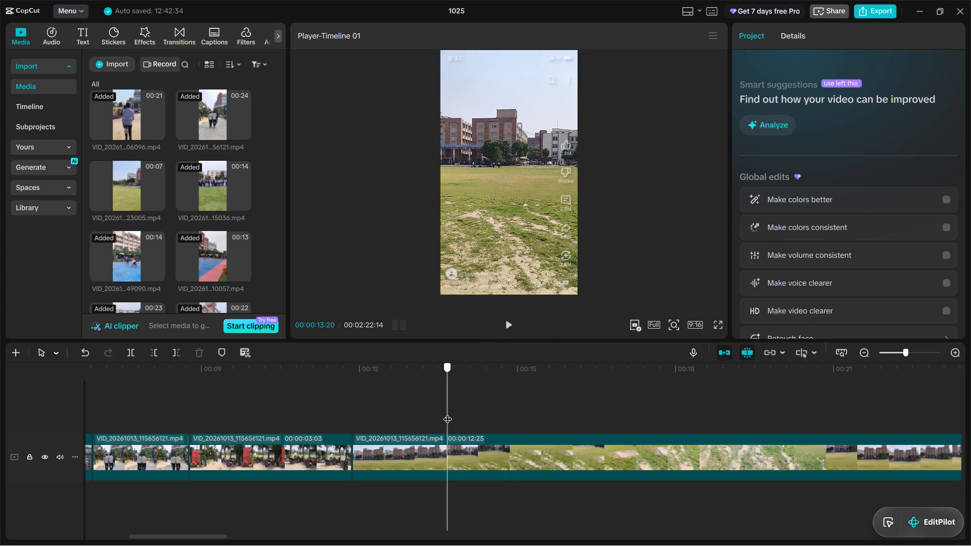
{"action": "left_click_drag", "start_coordinate": [448, 413], "coordinate": [477, 407]}
{"action": "left_click", "coordinate": [128, 350]}
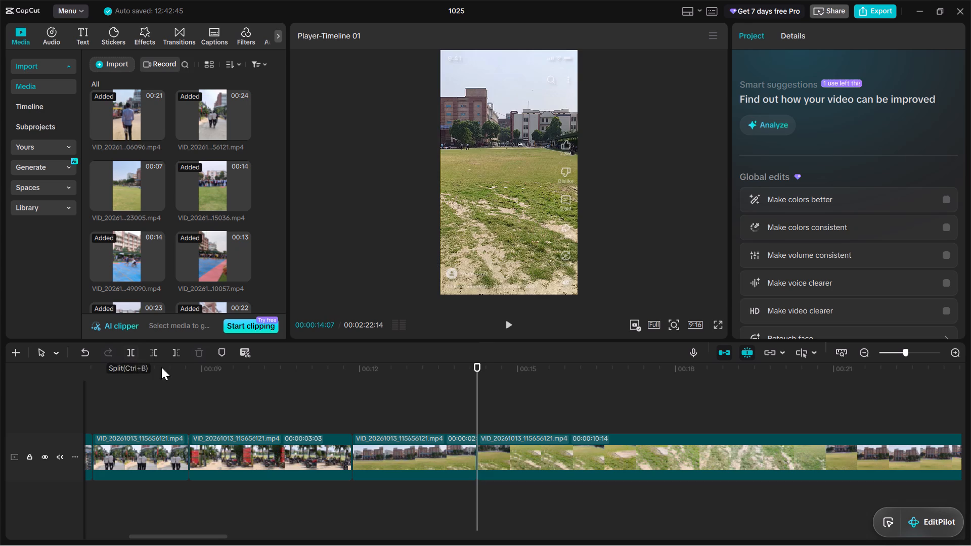
{"action": "key", "text": "space"}
{"action": "scroll", "coordinate": [699, 456], "scroll_direction": "left", "scroll_amount": 1}
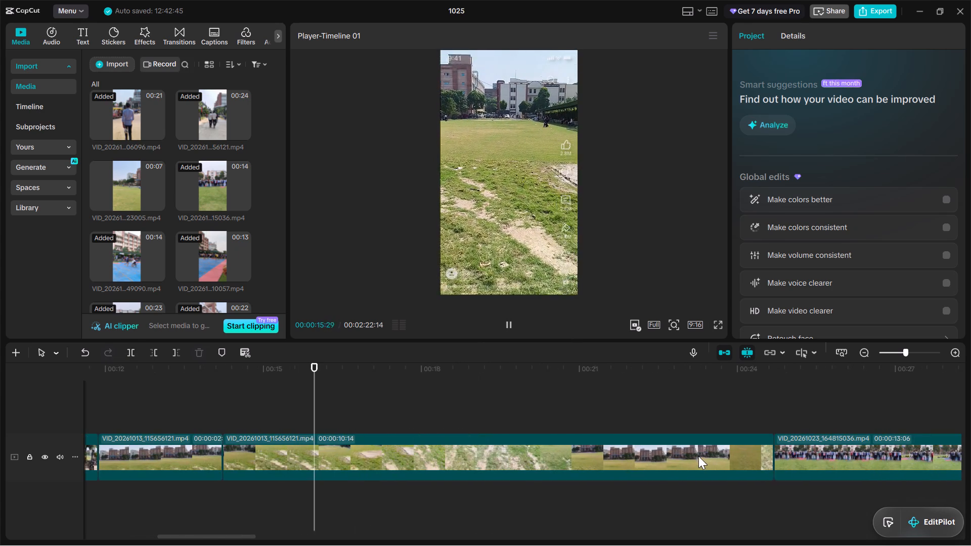
{"action": "scroll", "coordinate": [698, 456], "scroll_direction": "left", "scroll_amount": 1}
{"action": "left_click", "coordinate": [538, 466]}
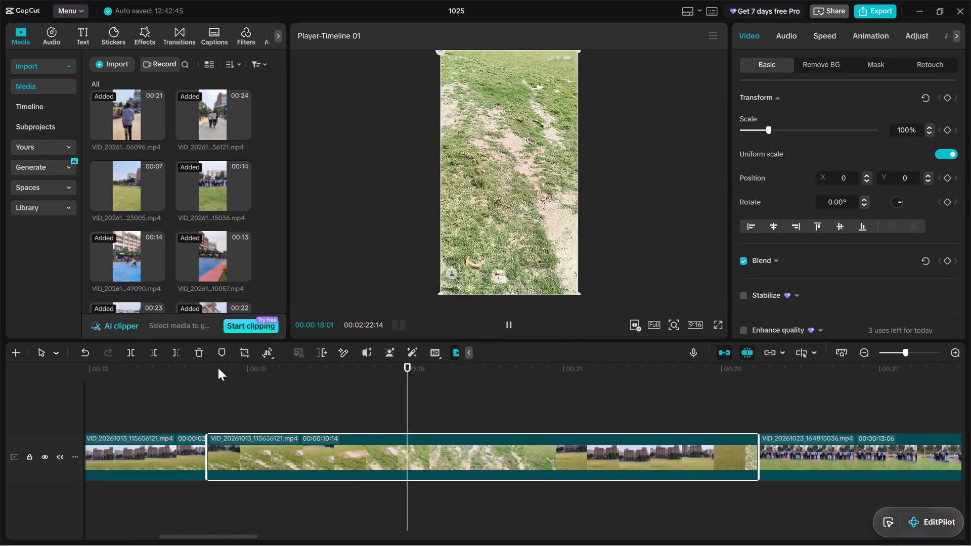
{"action": "left_click", "coordinate": [200, 353]}
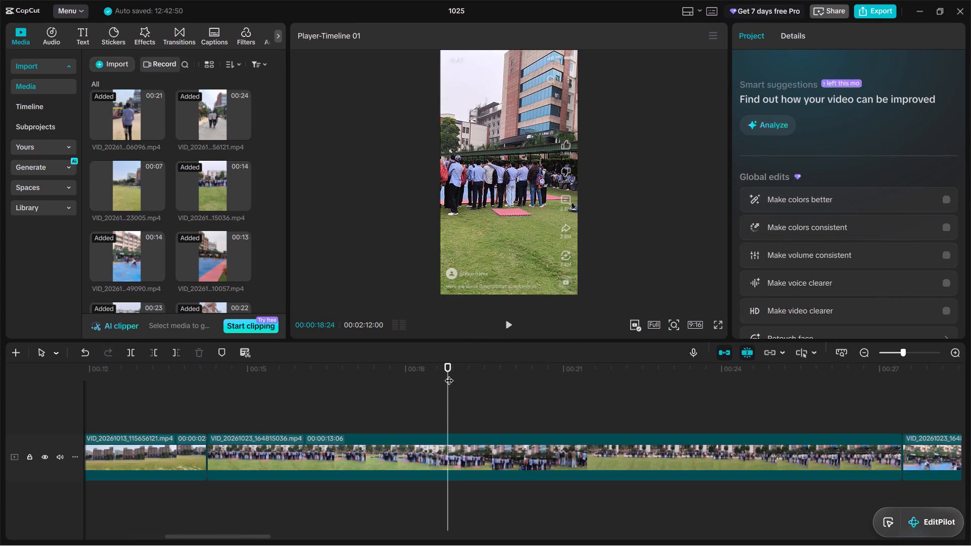
Replay the timeline from the start and trim the grass field segment's end back to 00:00:13:20.
{"action": "left_click_drag", "start_coordinate": [448, 374], "coordinate": [17, 419]}
{"action": "key", "text": "space"}
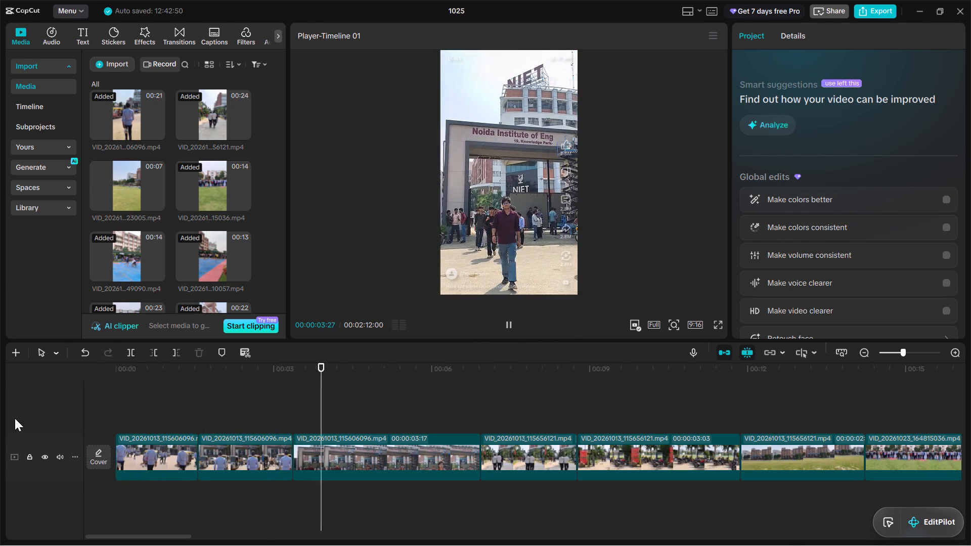
{"action": "scroll", "coordinate": [419, 478], "scroll_direction": "left", "scroll_amount": 1}
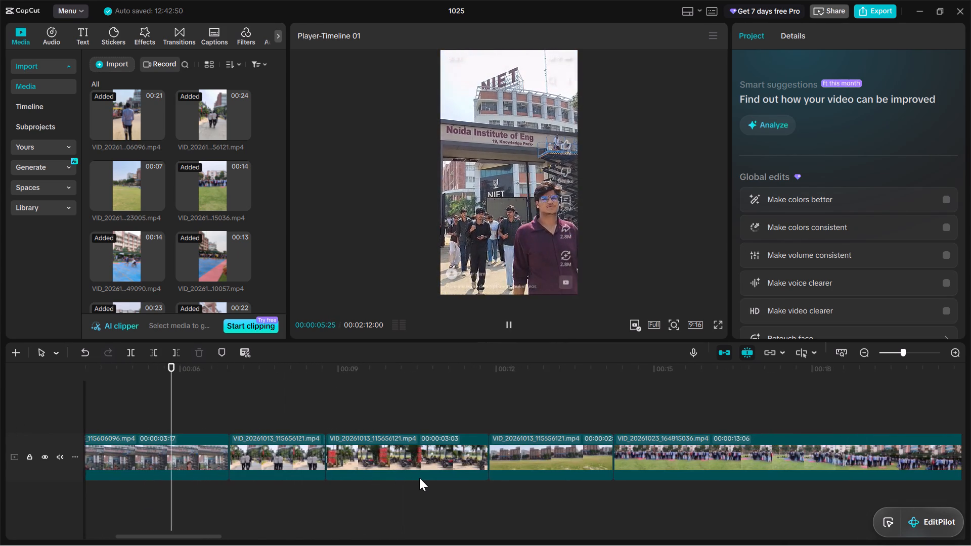
{"action": "scroll", "coordinate": [419, 478], "scroll_direction": "left", "scroll_amount": 2}
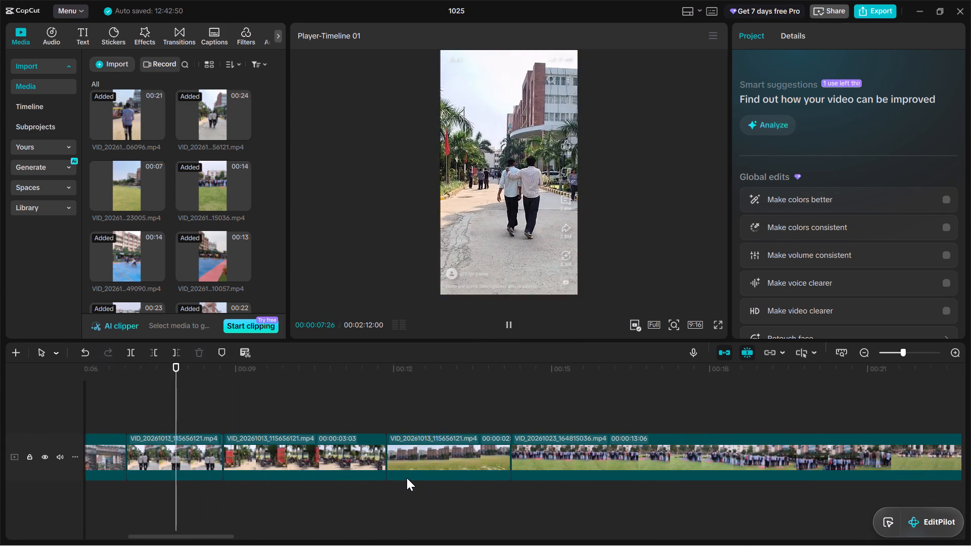
{"action": "scroll", "coordinate": [407, 478], "scroll_direction": "left", "scroll_amount": 2}
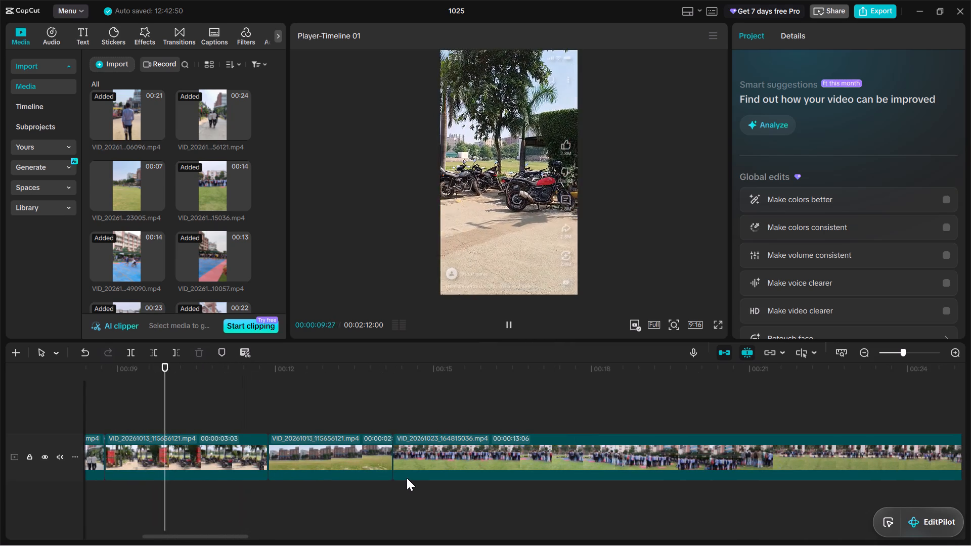
{"action": "scroll", "coordinate": [407, 478], "scroll_direction": "left", "scroll_amount": 1}
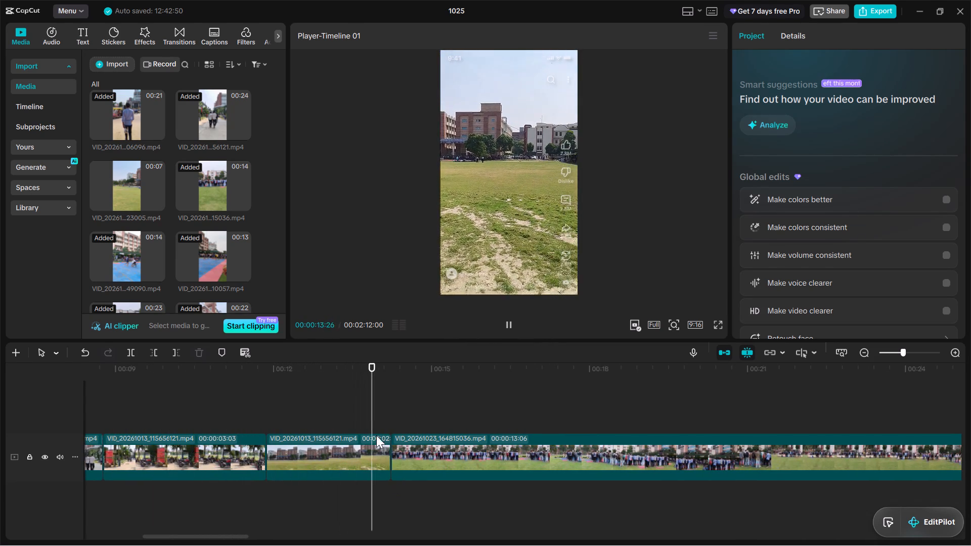
{"action": "left_click_drag", "start_coordinate": [389, 381], "coordinate": [380, 381]}
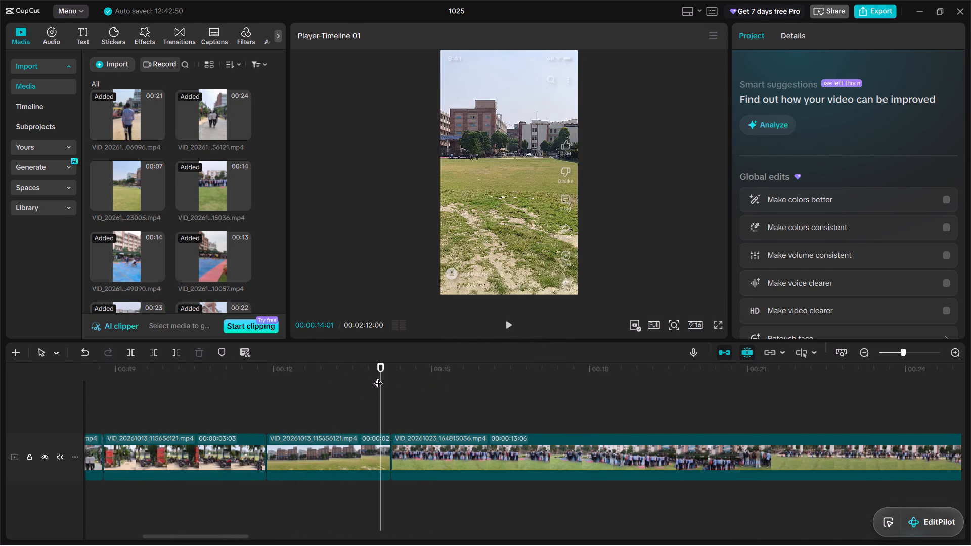
{"action": "left_click_drag", "start_coordinate": [379, 372], "coordinate": [361, 376]}
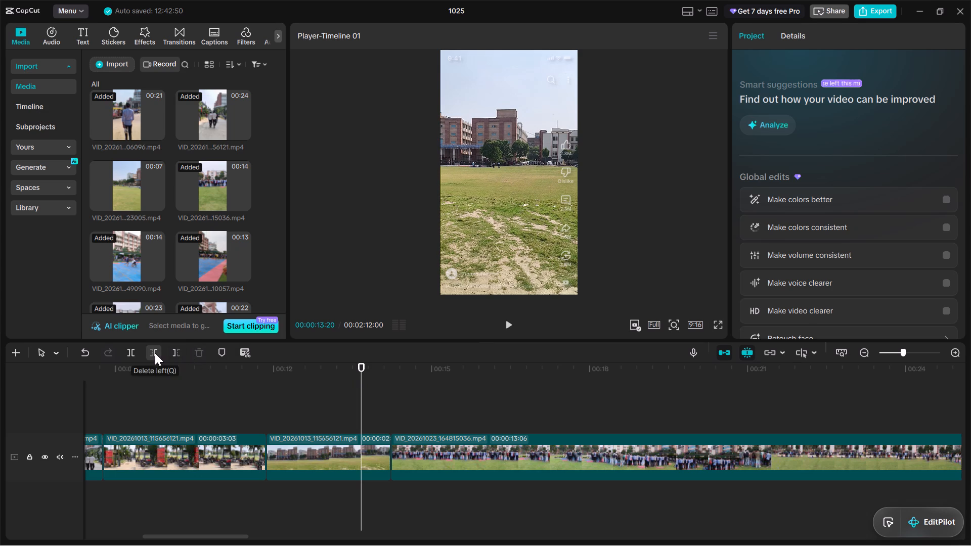
{"action": "left_click", "coordinate": [176, 350]}
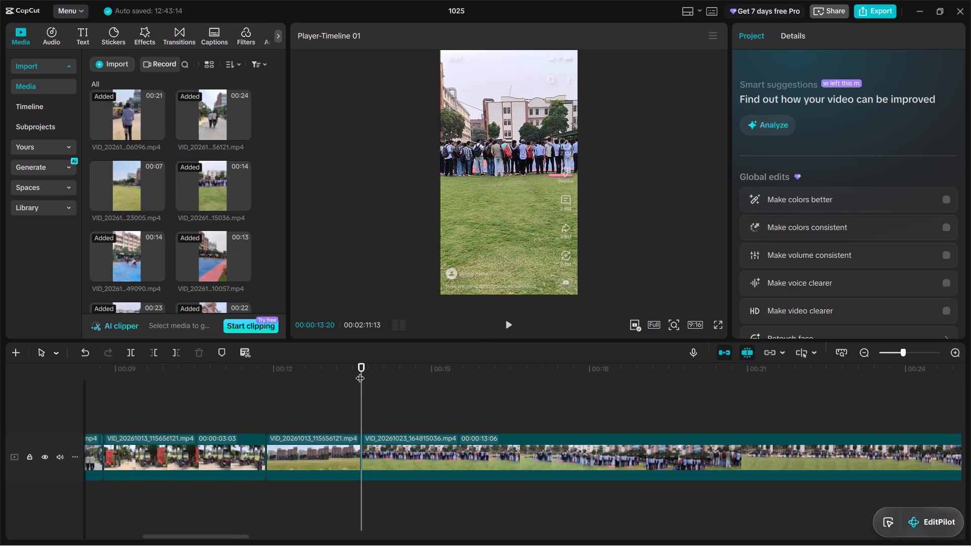
Trim the end of the motorcycle parking segment back to 00:00:11:06.
{"action": "left_click_drag", "start_coordinate": [360, 372], "coordinate": [232, 400]}
{"action": "left_click", "coordinate": [175, 353]}
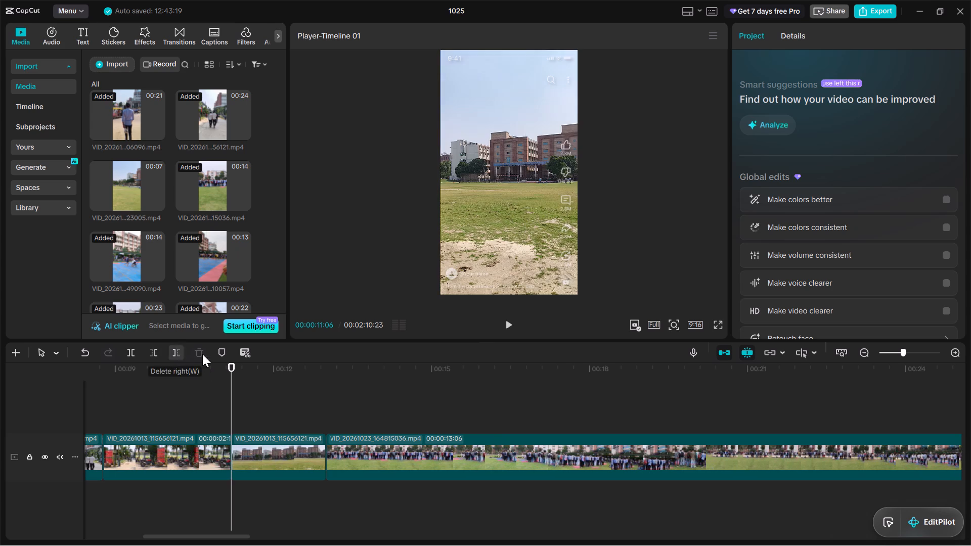
Play on from the motorcycle parking segment and trim the start of clip VID_20261023_164815036.mp4 up to 00:00:16:19.
{"action": "left_click_drag", "start_coordinate": [231, 372], "coordinate": [104, 393]}
{"action": "key", "text": "space"}
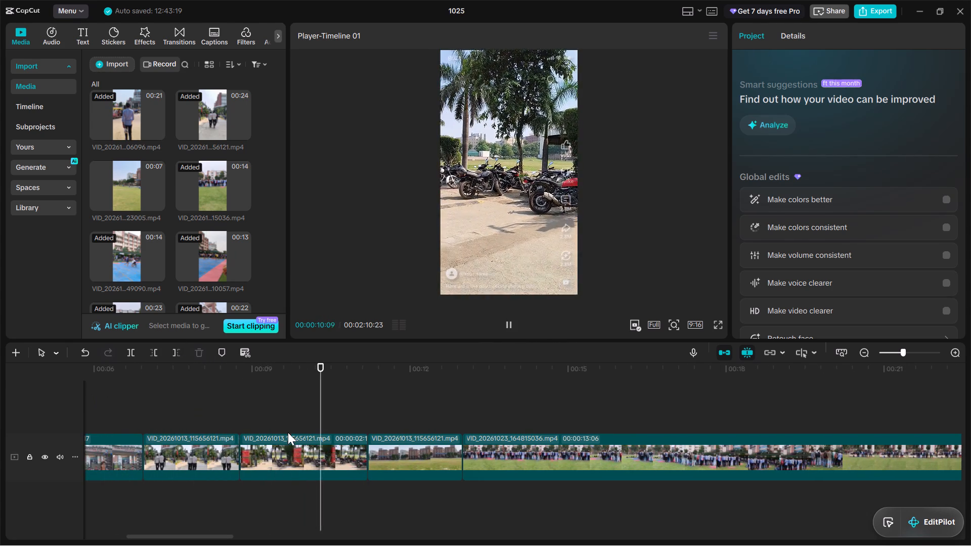
{"action": "scroll", "coordinate": [288, 433], "scroll_direction": "left", "scroll_amount": 1}
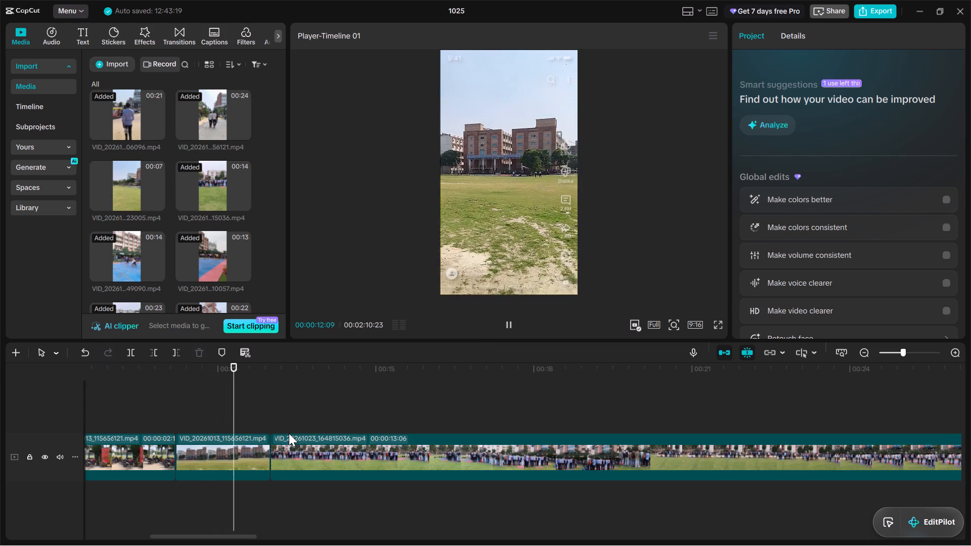
{"action": "key", "text": "space"}
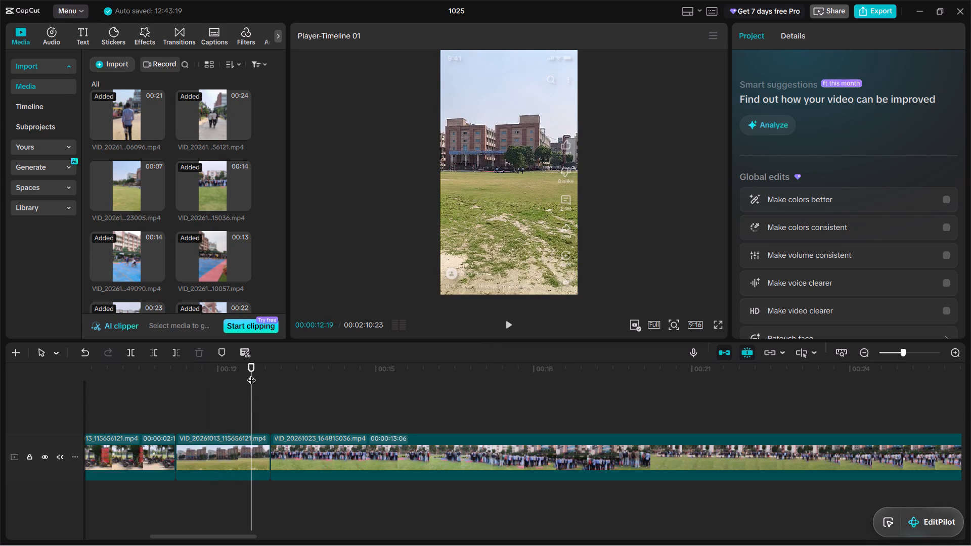
{"action": "key", "text": "space"}
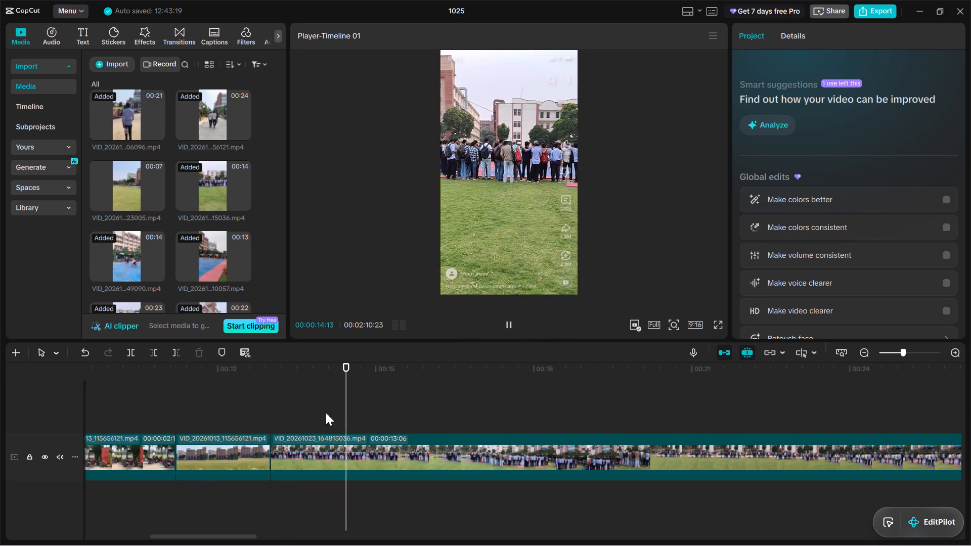
{"action": "scroll", "coordinate": [410, 431], "scroll_direction": "left", "scroll_amount": 1}
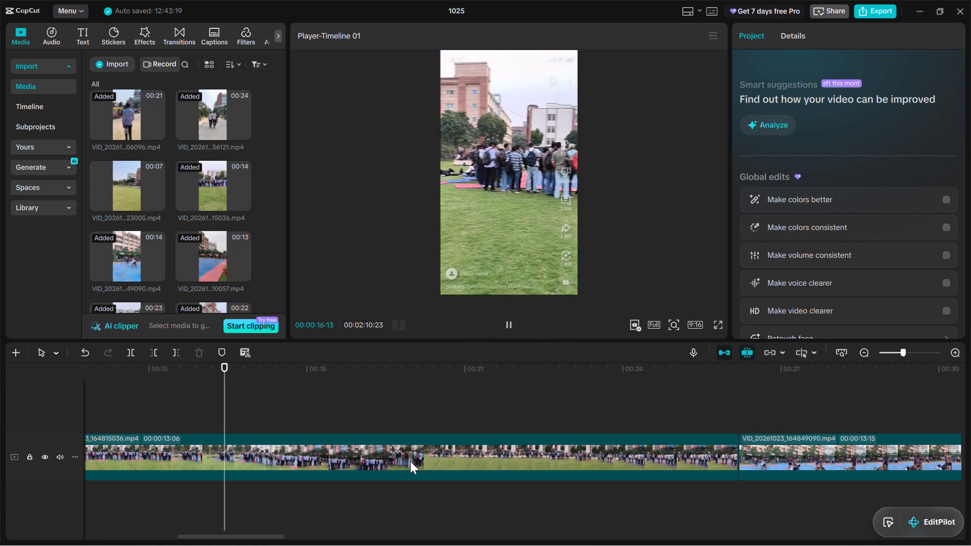
{"action": "key", "text": "space"}
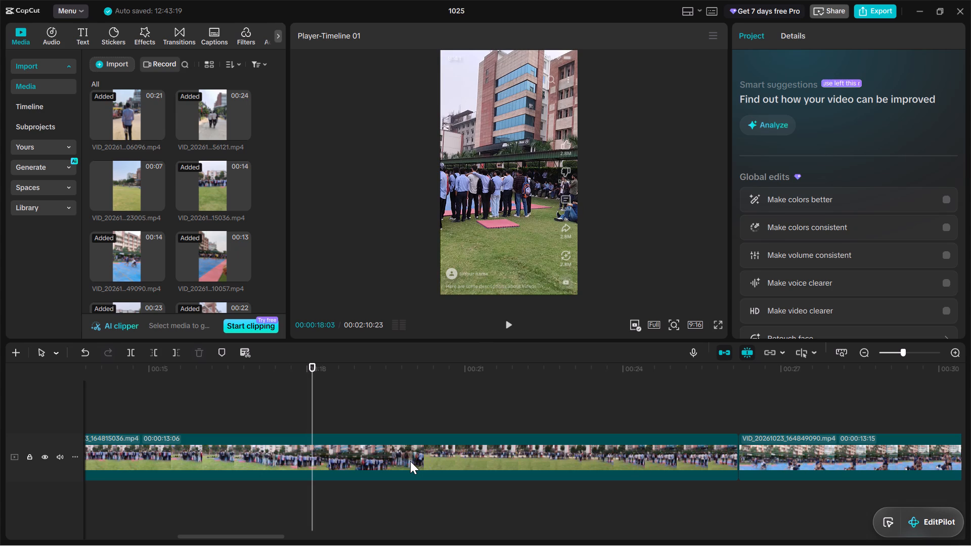
{"action": "key", "text": "Left"}
{"action": "key", "text": "Left"}
{"action": "key", "text": "Left"}
{"action": "key", "text": "Left"}
{"action": "key", "text": "Left"}
{"action": "key", "text": "Left"}
{"action": "key", "text": "Left"}
{"action": "key", "text": "Left"}
{"action": "key", "text": "Left"}
{"action": "key", "text": "Left"}
{"action": "key", "text": "Left"}
{"action": "key", "text": "Left"}
{"action": "key", "text": "Left"}
{"action": "key", "text": "Left"}
{"action": "key", "text": "Left"}
{"action": "key", "text": "Left"}
{"action": "key", "text": "Left"}
{"action": "key", "text": "Left"}
{"action": "key", "text": "Left"}
{"action": "key", "text": "Left"}
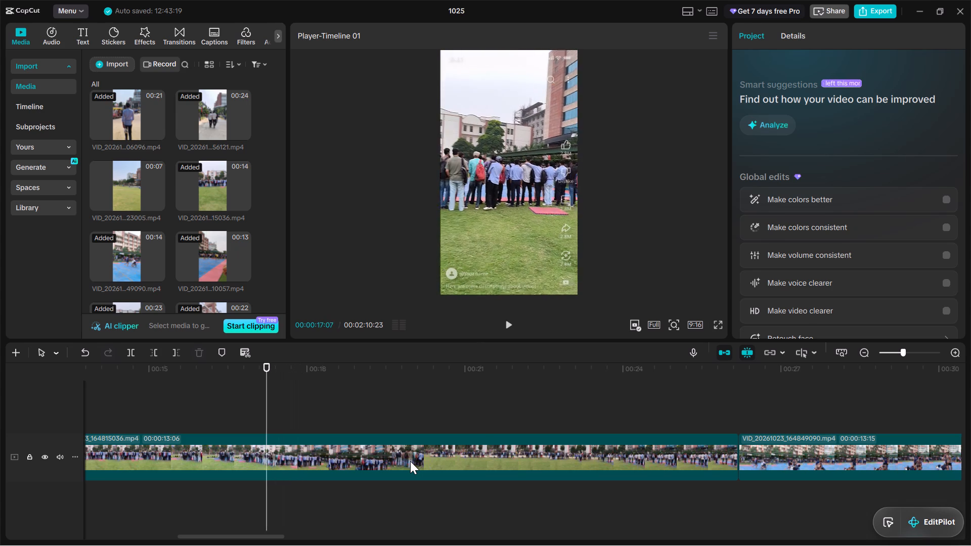
{"action": "key", "text": "Left"}
{"action": "key", "text": "Left"}
{"action": "key", "text": "Left"}
{"action": "key", "text": "Left"}
{"action": "key", "text": "Left"}
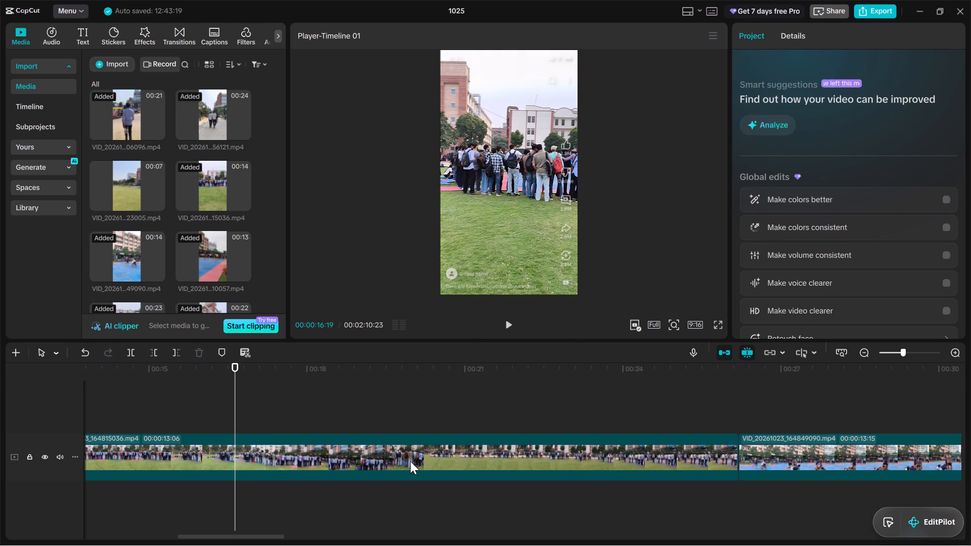
{"action": "key", "text": "Right"}
{"action": "key", "text": "Left"}
{"action": "scroll", "coordinate": [389, 453], "scroll_direction": "right", "scroll_amount": 1}
{"action": "scroll", "coordinate": [255, 459], "scroll_direction": "right", "scroll_amount": 1}
{"action": "left_click", "coordinate": [255, 459]}
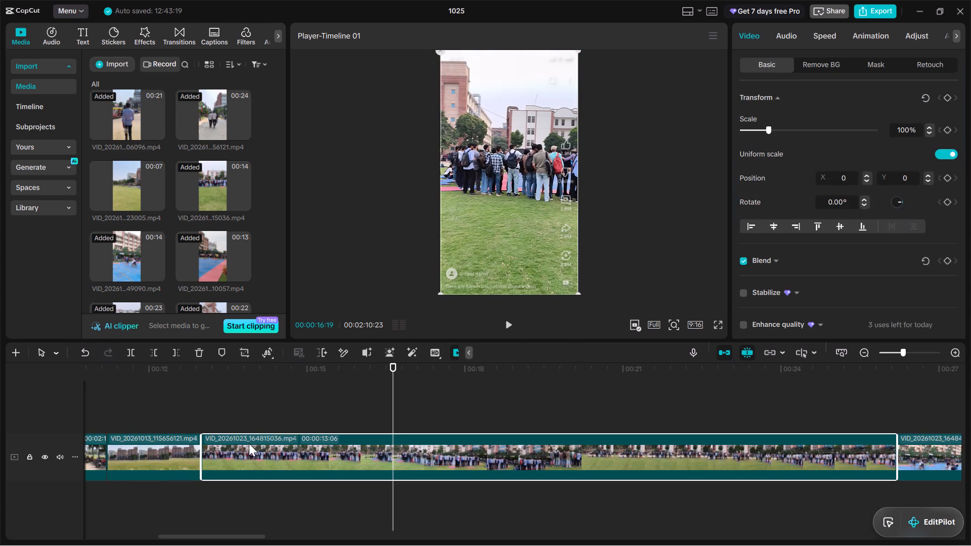
{"action": "left_click", "coordinate": [155, 348]}
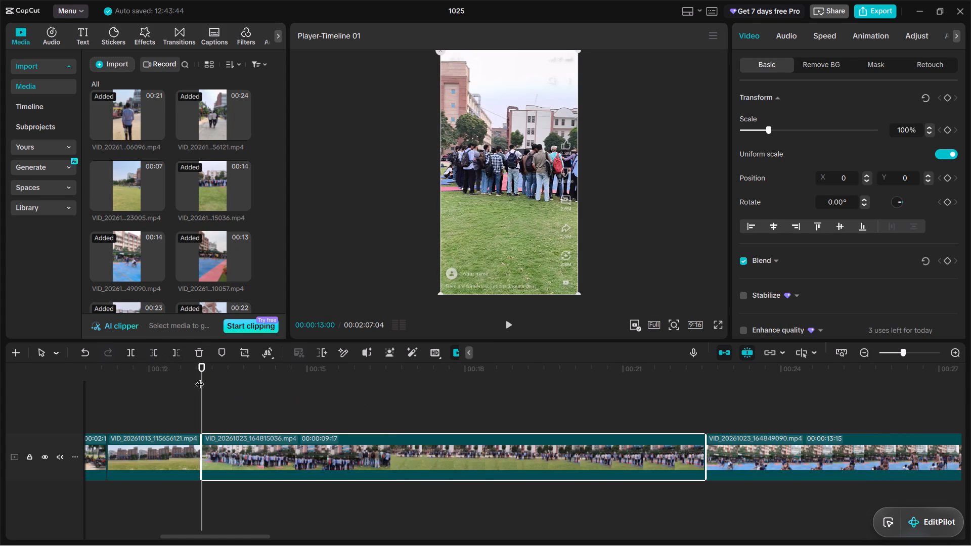
Replay the timeline from the start through the opening of the crowd clip VID_20261023_164815036.mp4 to review the cuts.
{"action": "left_click_drag", "start_coordinate": [206, 370], "coordinate": [10, 383]}
{"action": "key", "text": "space"}
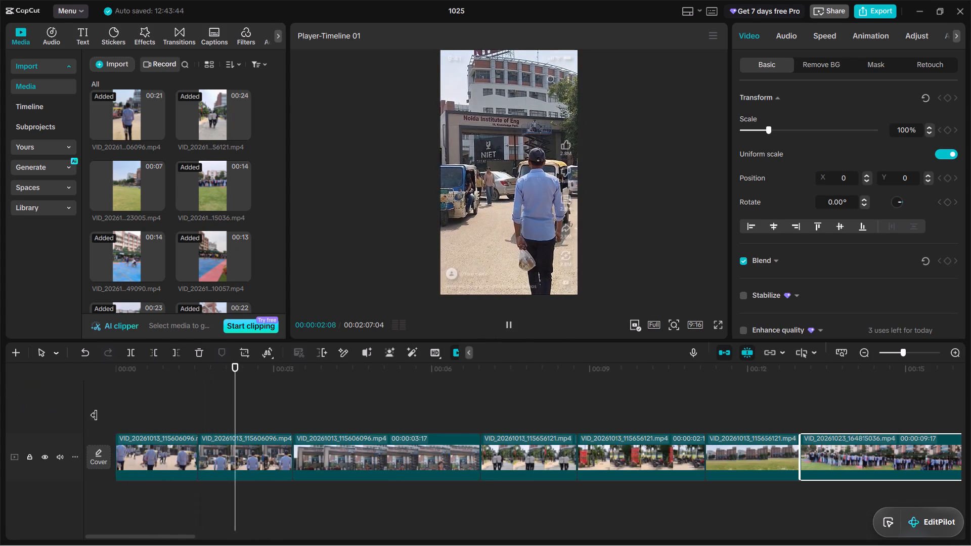
{"action": "scroll", "coordinate": [267, 438], "scroll_direction": "left", "scroll_amount": 2}
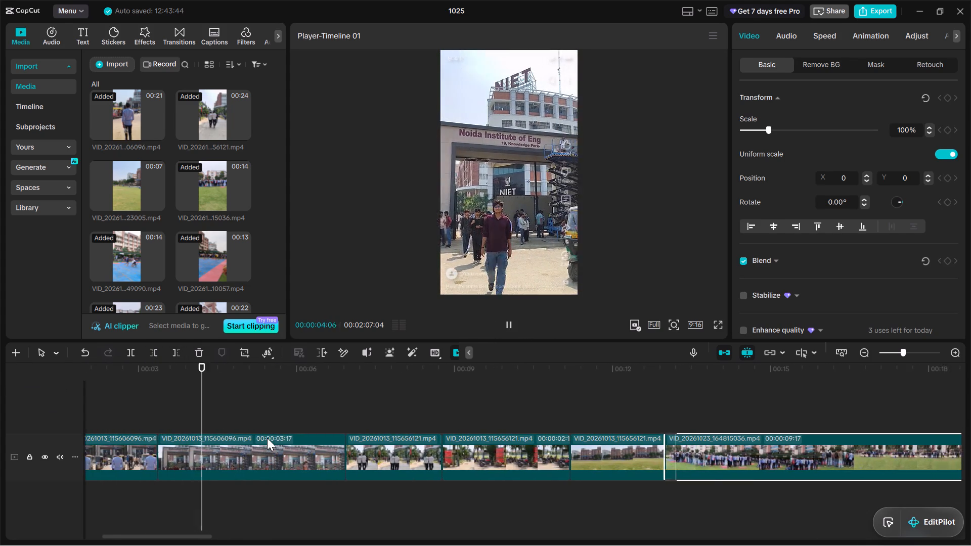
{"action": "scroll", "coordinate": [267, 438], "scroll_direction": "left", "scroll_amount": 2}
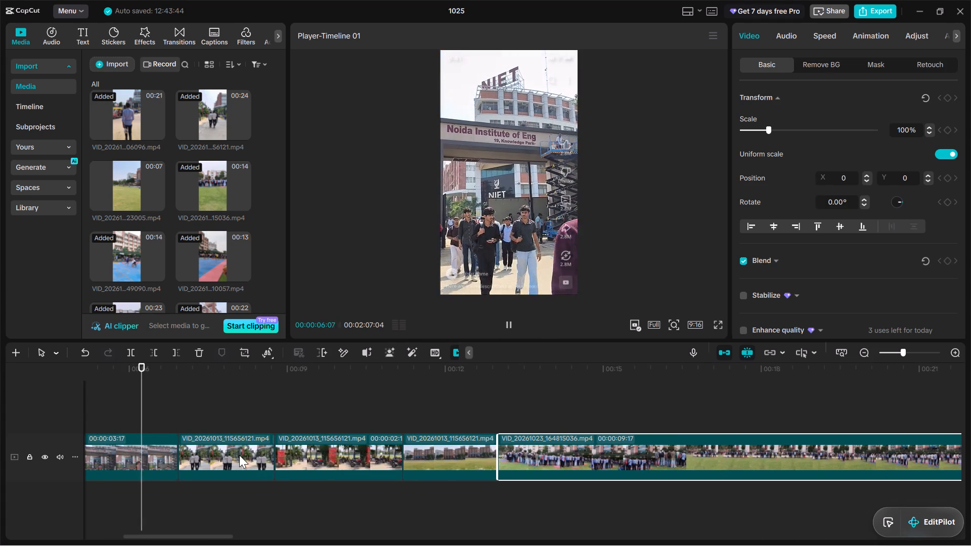
{"action": "scroll", "coordinate": [240, 459], "scroll_direction": "left", "scroll_amount": 1}
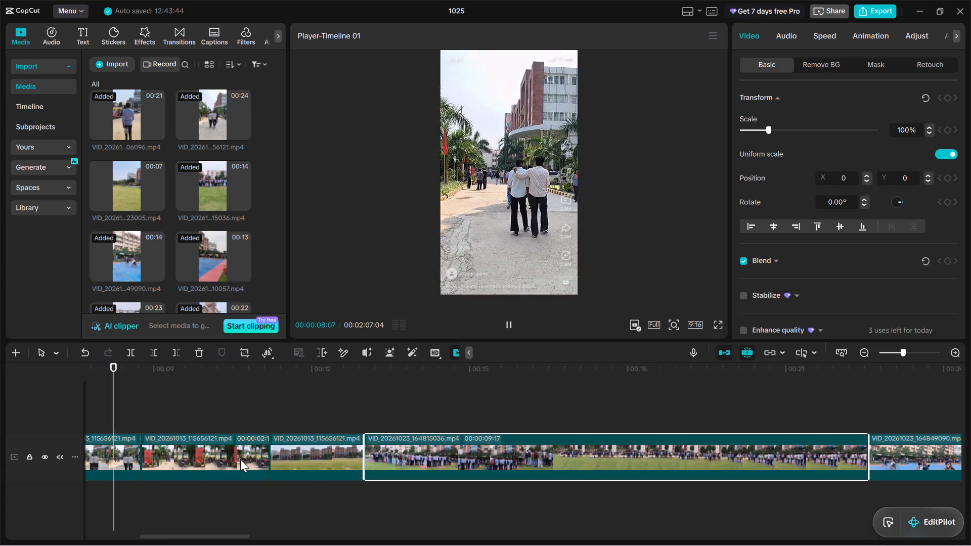
{"action": "scroll", "coordinate": [241, 459], "scroll_direction": "left", "scroll_amount": 1}
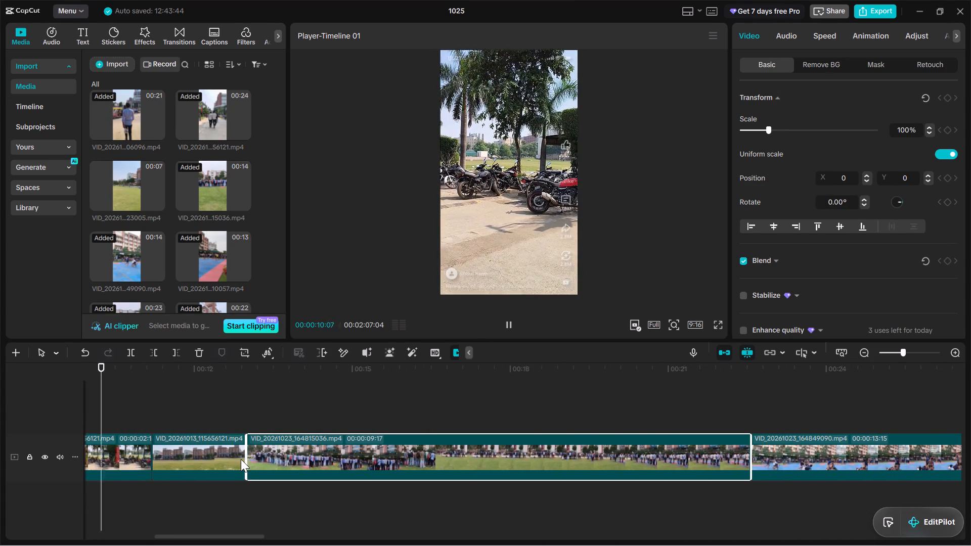
{"action": "scroll", "coordinate": [241, 459], "scroll_direction": "left", "scroll_amount": 1}
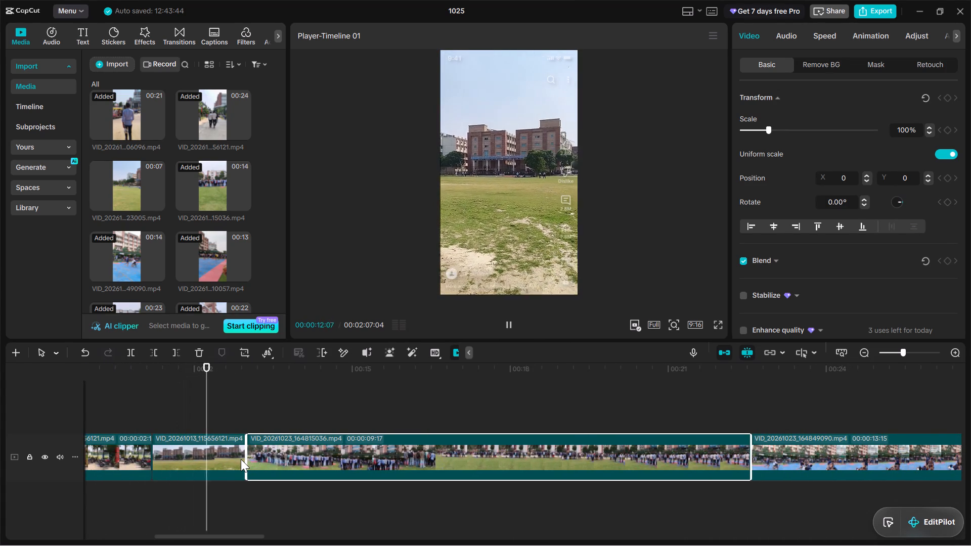
{"action": "scroll", "coordinate": [241, 459], "scroll_direction": "left", "scroll_amount": 1}
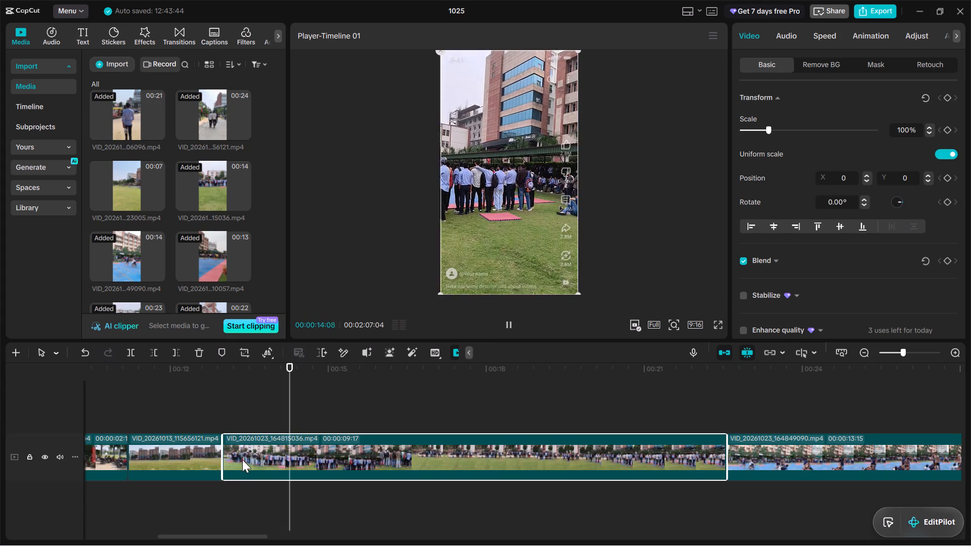
{"action": "key", "text": "space"}
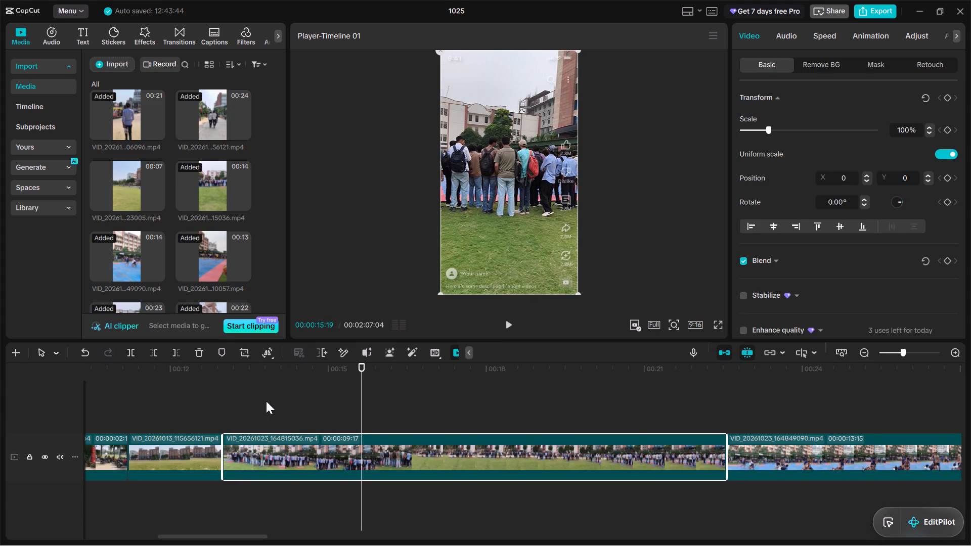
Replay the opening of crowd clip VID_20261023_164815036.mp4 and split it at 00:00:14:23.
{"action": "left_click_drag", "start_coordinate": [364, 370], "coordinate": [215, 418]}
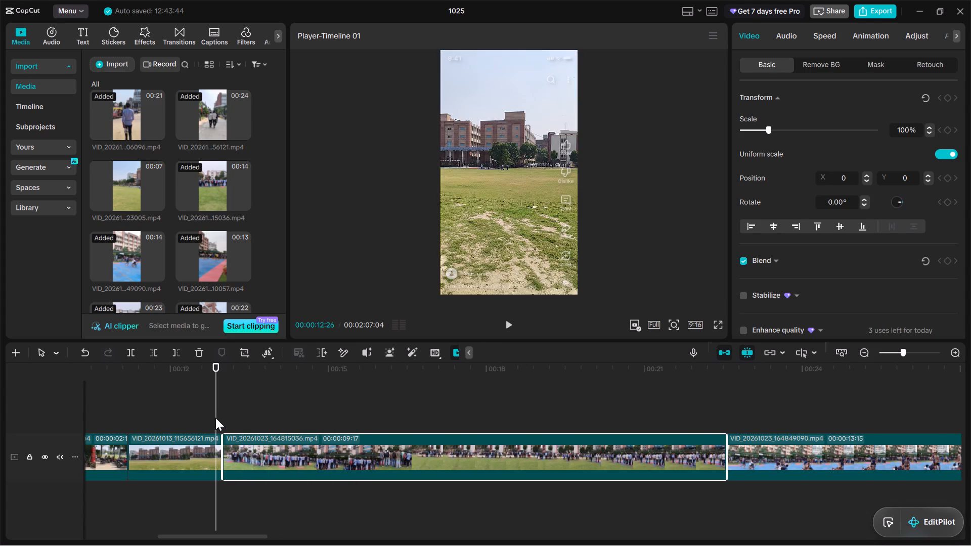
{"action": "key", "text": "space"}
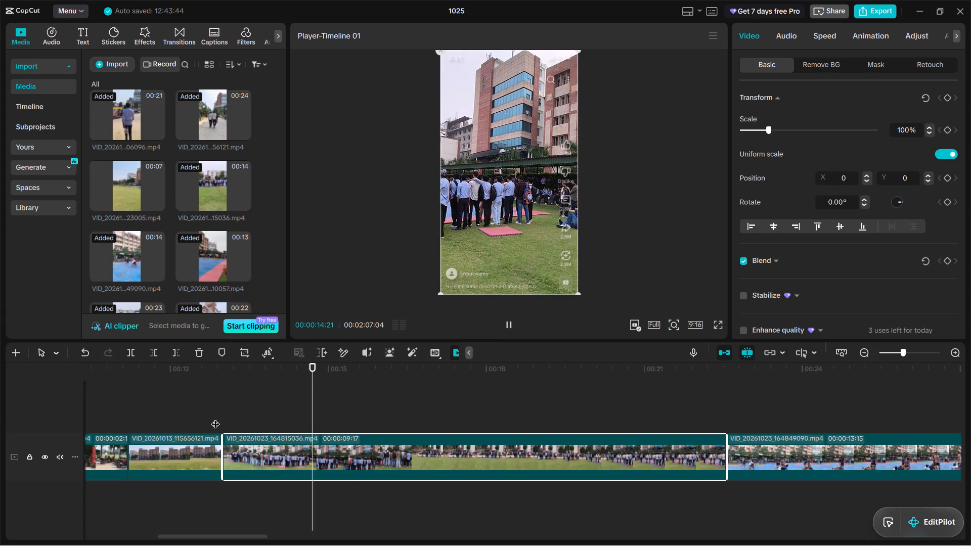
{"action": "key", "text": "space"}
{"action": "key", "text": "space"}
{"action": "key", "text": "space"}
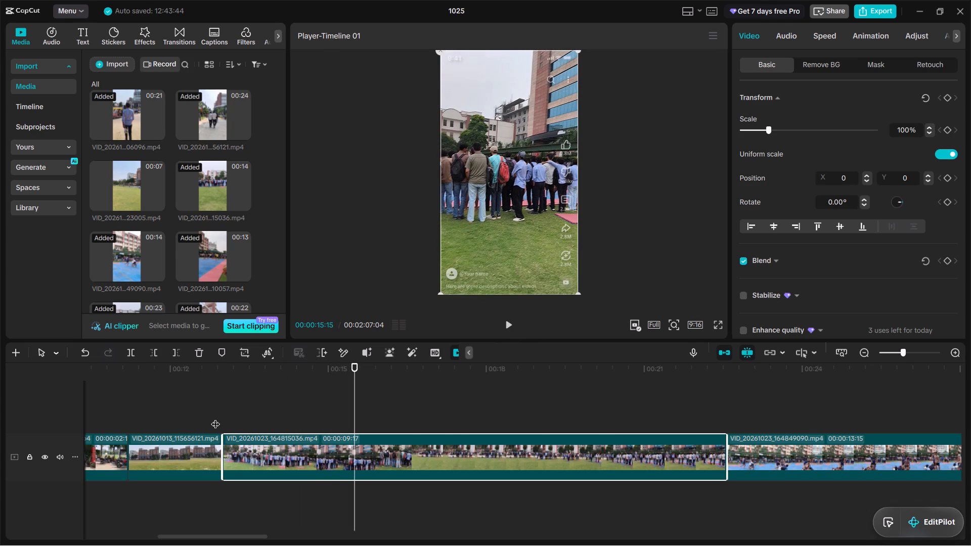
{"action": "key", "text": "space"}
{"action": "key", "text": "space"}
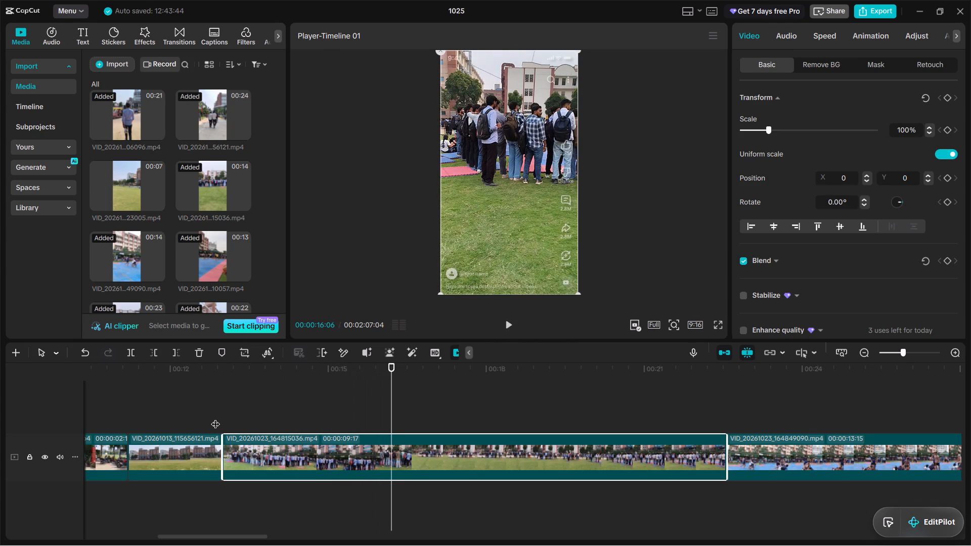
{"action": "key", "text": "Left"}
{"action": "key", "text": "Left"}
{"action": "key", "text": "Left"}
{"action": "key", "text": "Left"}
{"action": "key", "text": "Left"}
{"action": "key", "text": "Left"}
{"action": "key", "text": "Left"}
{"action": "key", "text": "Left"}
{"action": "key", "text": "Left"}
{"action": "key", "text": "Left"}
{"action": "key", "text": "Left"}
{"action": "key", "text": "Left"}
{"action": "key", "text": "Left"}
{"action": "key", "text": "Left"}
{"action": "key", "text": "Left"}
{"action": "key", "text": "Left"}
{"action": "key", "text": "Left"}
{"action": "key", "text": "Left"}
{"action": "key", "text": "Left"}
{"action": "key", "text": "Left"}
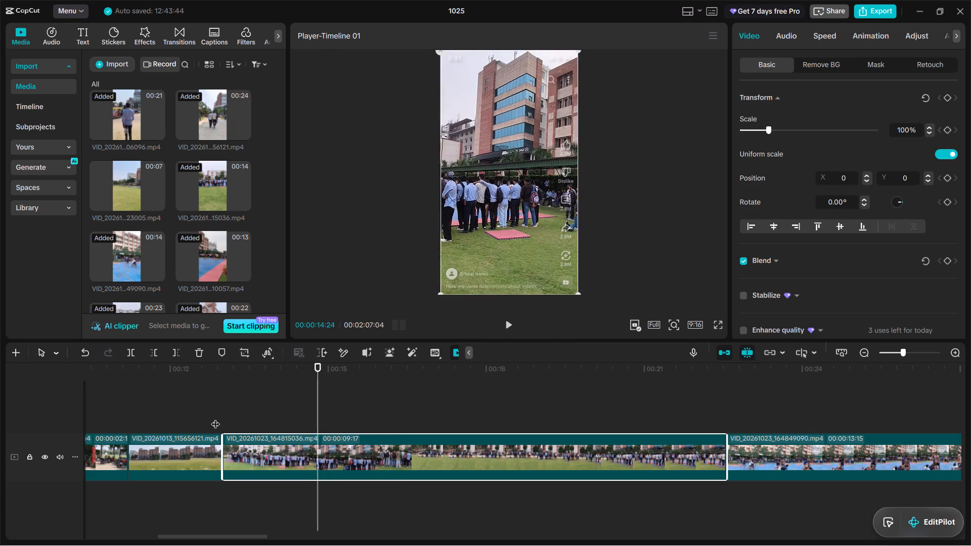
{"action": "key", "text": "Left"}
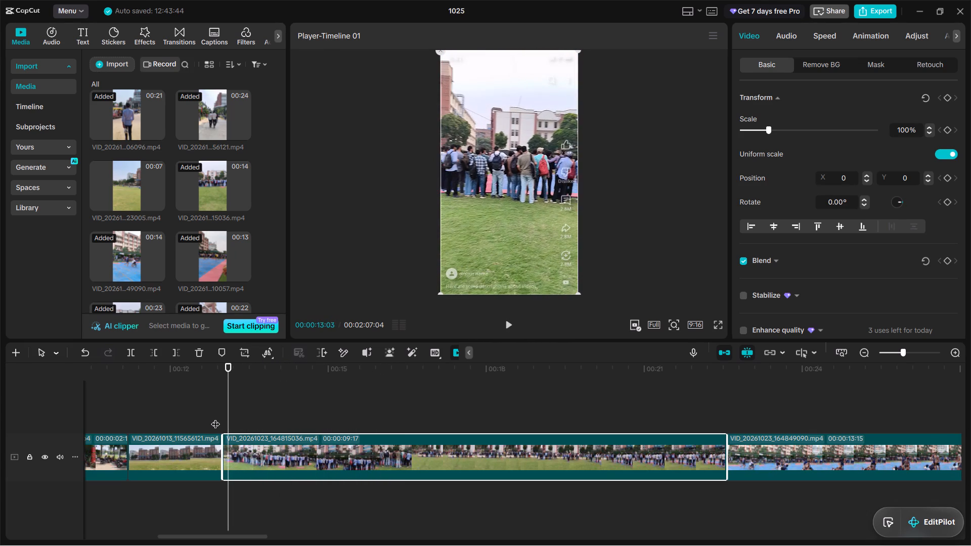
{"action": "key", "text": "Left"}
{"action": "key", "text": "Left"}
{"action": "key", "text": "Left"}
{"action": "key", "text": "space"}
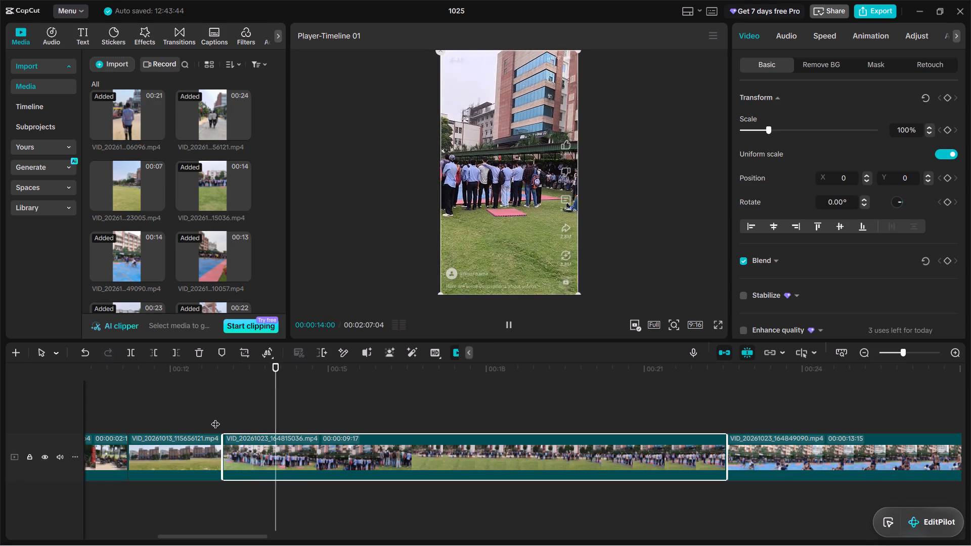
{"action": "key", "text": "space"}
{"action": "key", "text": "Left"}
{"action": "key", "text": "Left"}
{"action": "key", "text": "Left"}
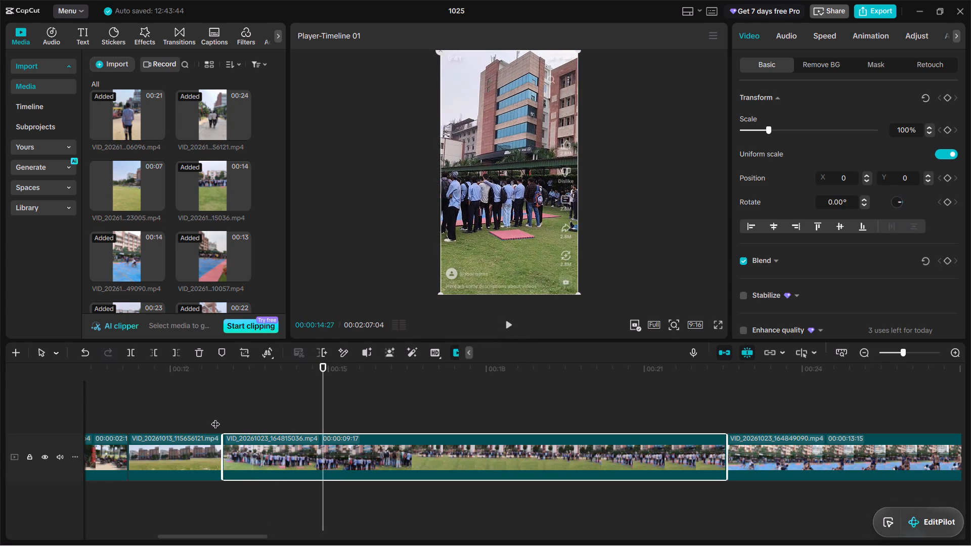
{"action": "key", "text": "Left"}
{"action": "key", "text": "Left"}
{"action": "key", "text": "Left"}
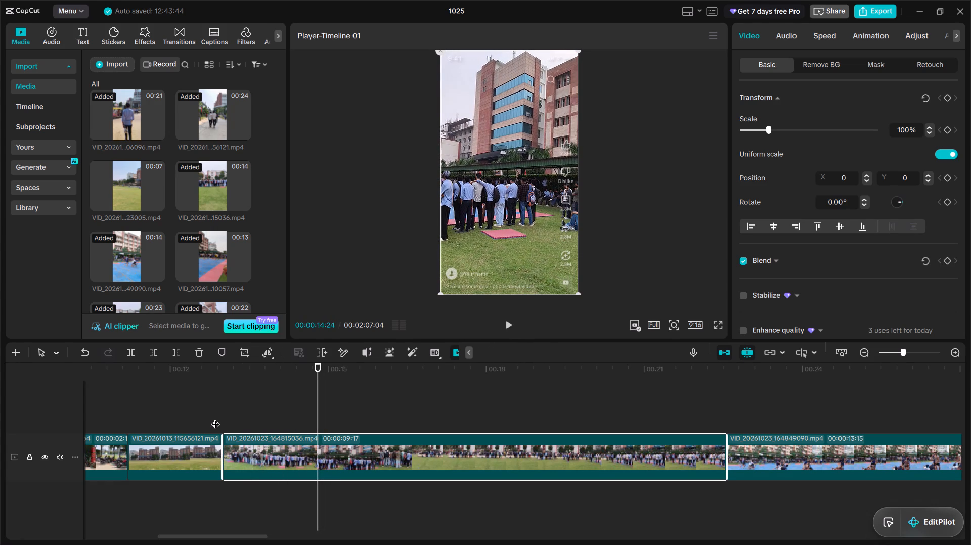
{"action": "key", "text": "Left"}
{"action": "key", "text": "Right"}
{"action": "key", "text": "Left"}
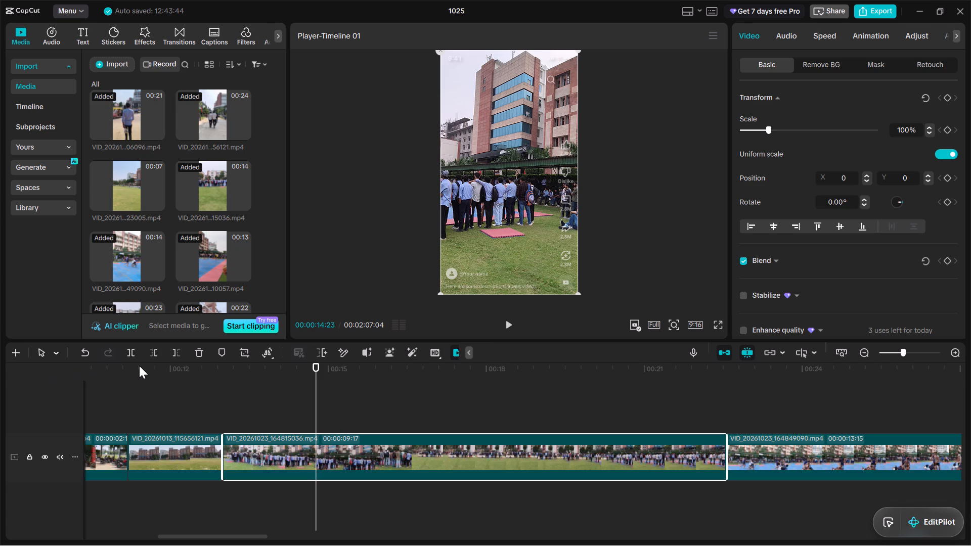
{"action": "left_click", "coordinate": [131, 354]}
Play the second crowd segment of VID_20261023_164815036.mp4 and trim its start up to 00:00:16:18.
{"action": "key", "text": "space"}
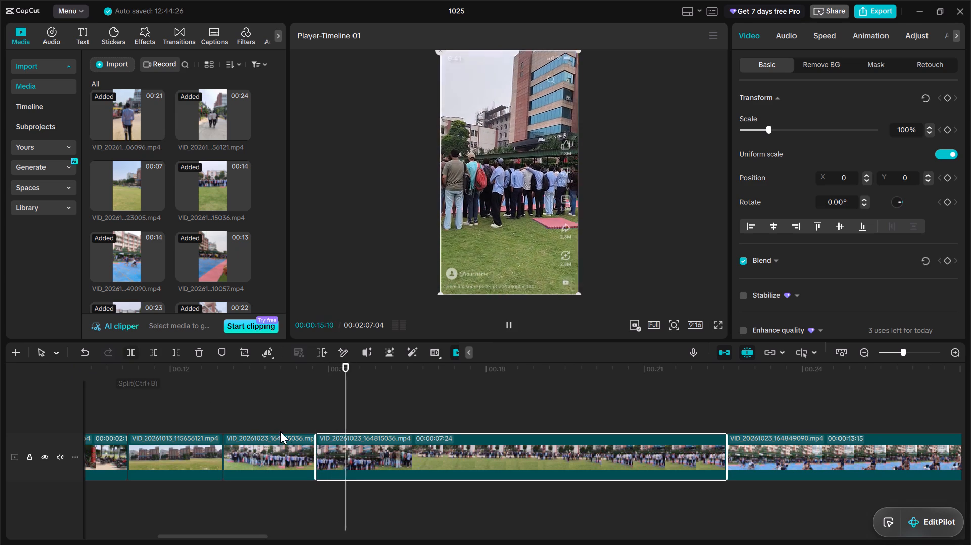
{"action": "key", "text": "space"}
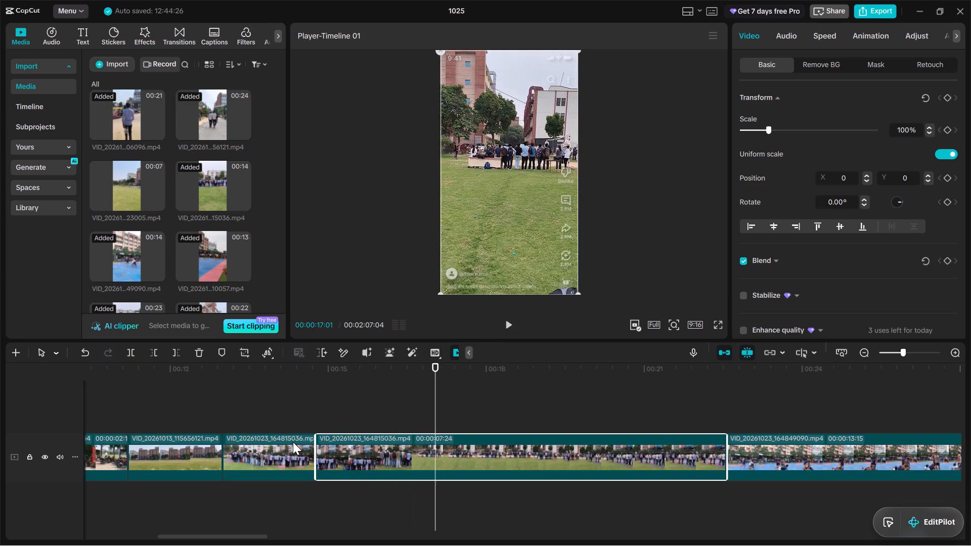
{"action": "key", "text": "space"}
{"action": "key", "text": "space"}
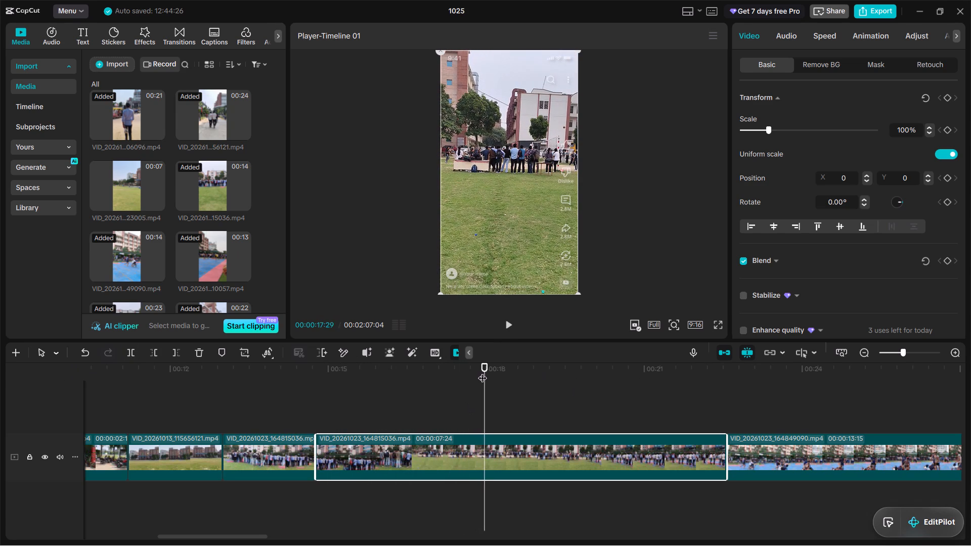
{"action": "left_click_drag", "start_coordinate": [484, 369], "coordinate": [411, 394]}
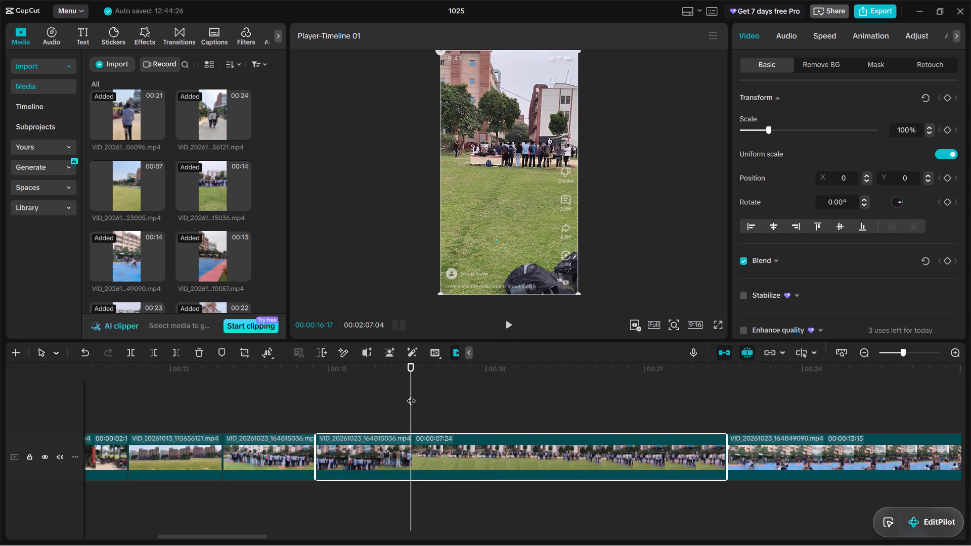
{"action": "left_click_drag", "start_coordinate": [409, 372], "coordinate": [375, 386]}
{"action": "key", "text": "space"}
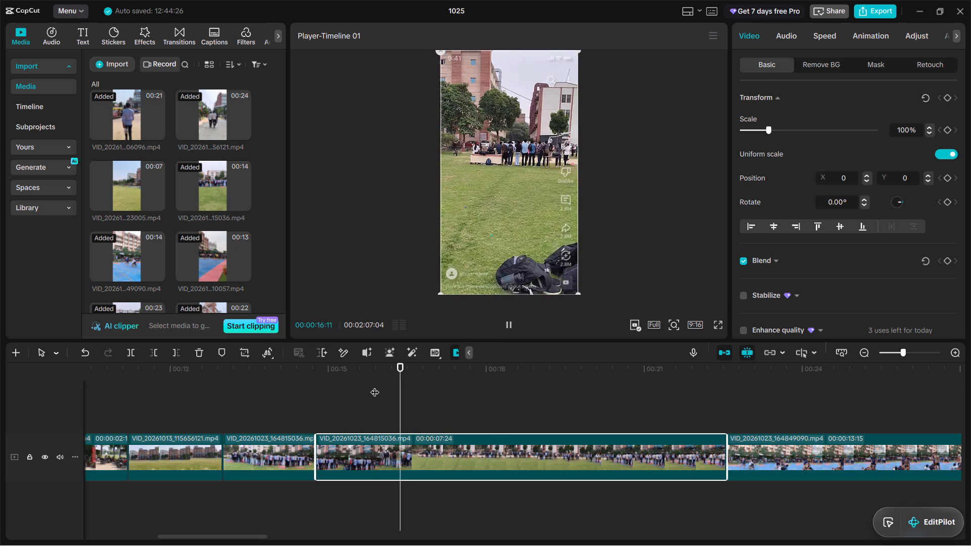
{"action": "key", "text": "space"}
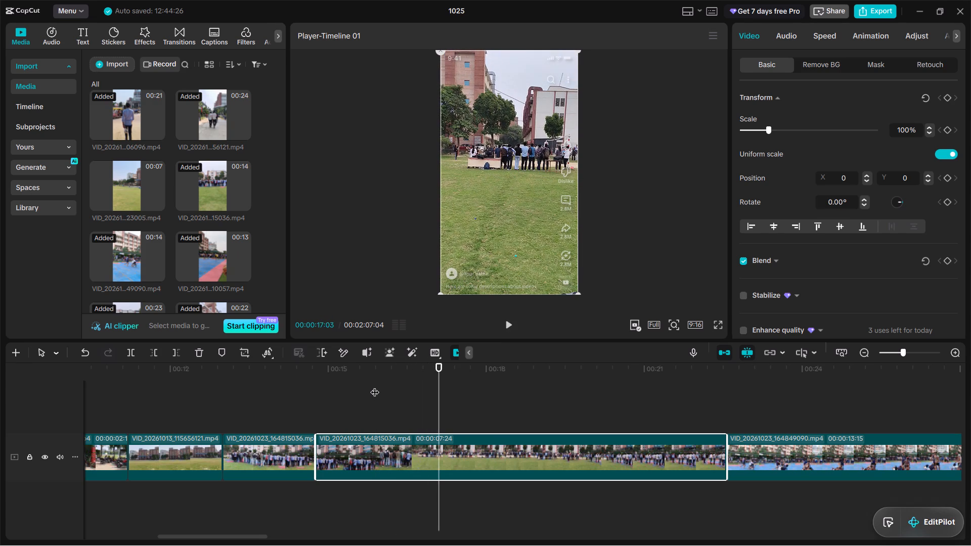
{"action": "key", "text": "Left"}
{"action": "key", "text": "Left"}
{"action": "key", "text": "Left"}
{"action": "key", "text": "Left"}
{"action": "key", "text": "Left"}
{"action": "key", "text": "Left"}
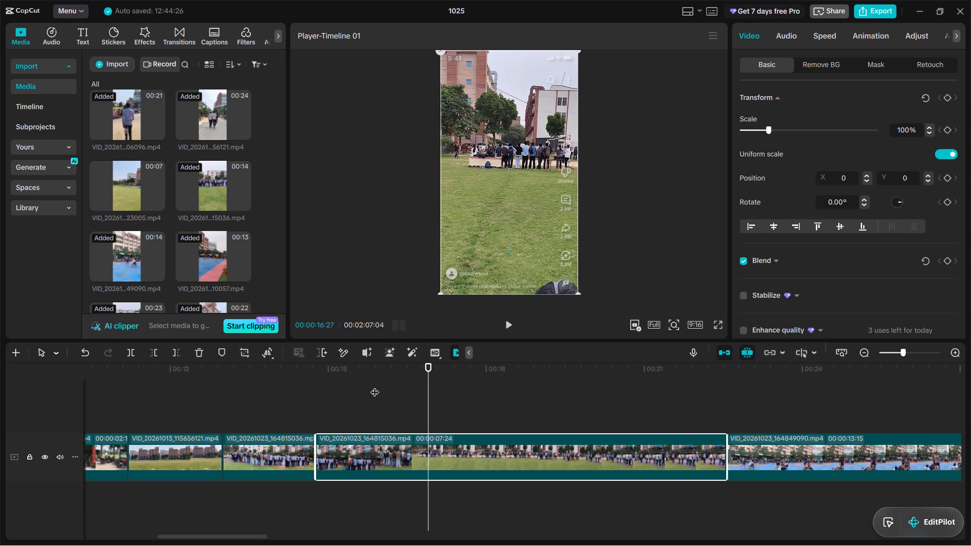
{"action": "key", "text": "Left"}
{"action": "key", "text": "Left"}
{"action": "key", "text": "Left"}
{"action": "key", "text": "Left"}
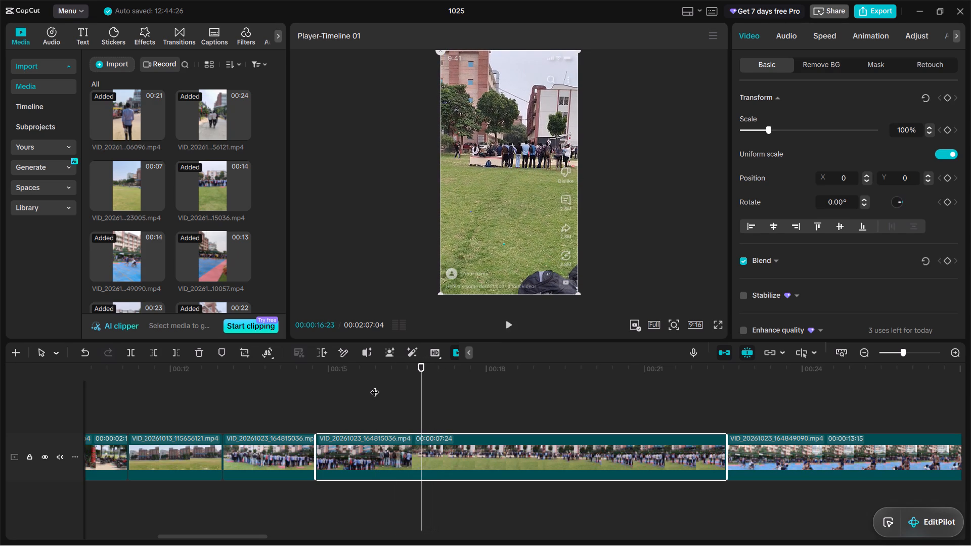
{"action": "key", "text": "Left"}
{"action": "key", "text": "Left"}
{"action": "key", "text": "Left"}
{"action": "key", "text": "Left"}
{"action": "key", "text": "Left"}
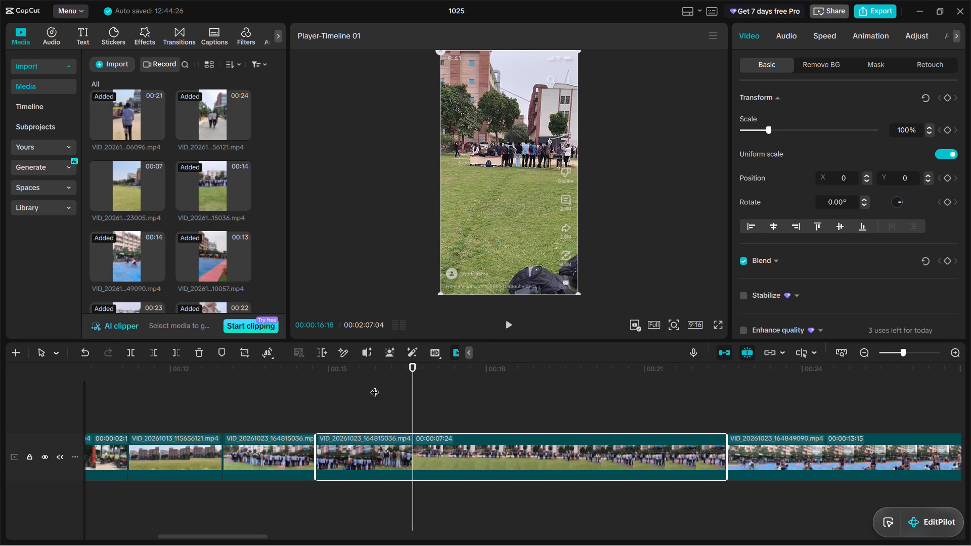
{"action": "key", "text": "Left"}
{"action": "key", "text": "Right"}
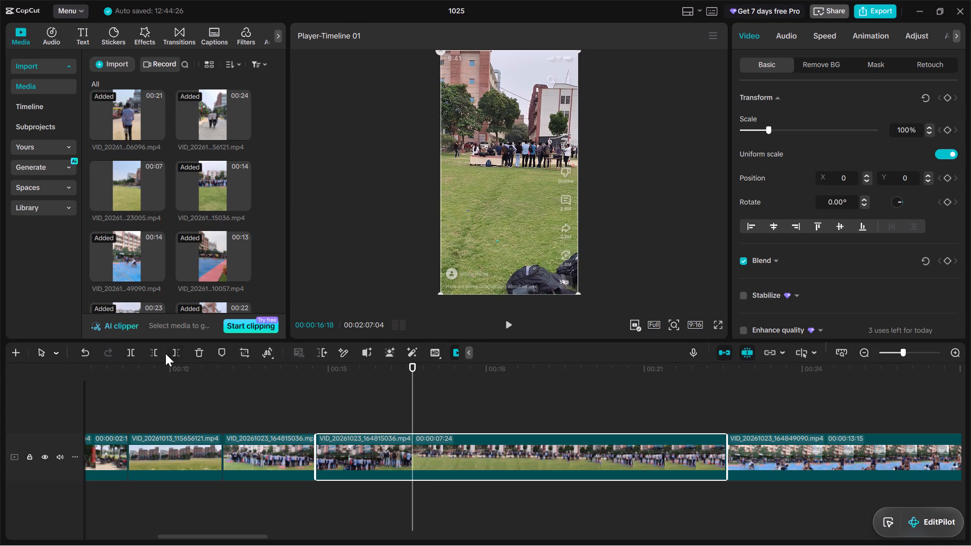
{"action": "left_click", "coordinate": [150, 354]}
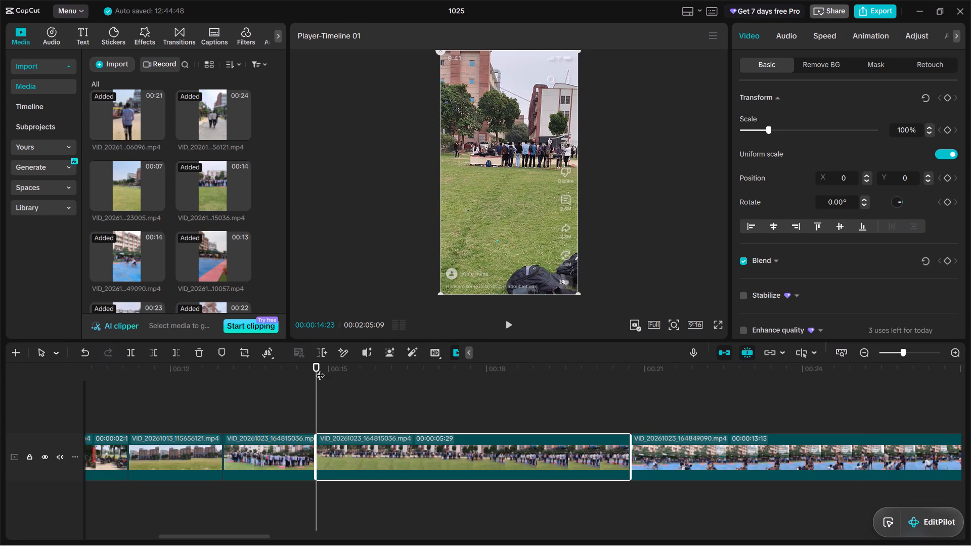
Replay the cut into the second crowd segment and split that segment at 00:00:17:00.
{"action": "left_click_drag", "start_coordinate": [320, 368], "coordinate": [200, 374]}
{"action": "key", "text": "space"}
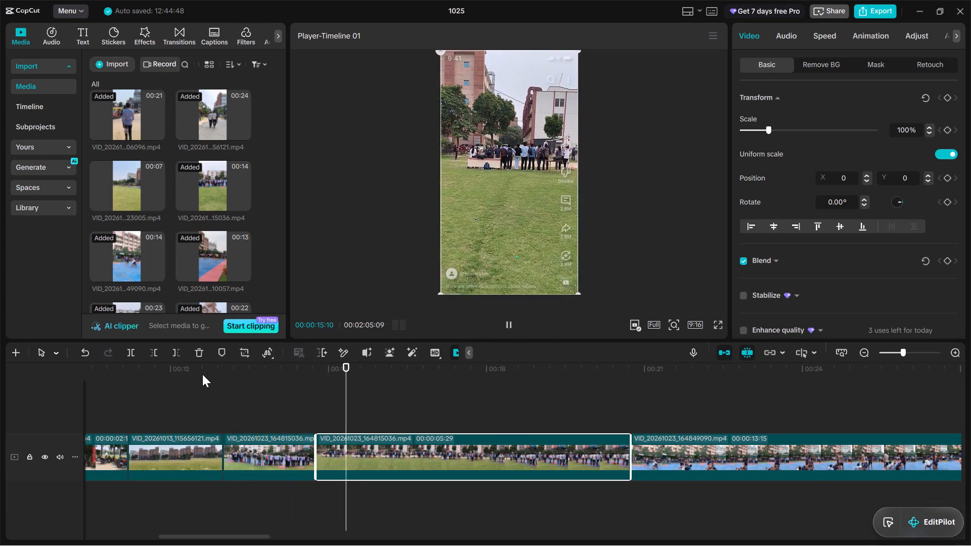
{"action": "key", "text": "space"}
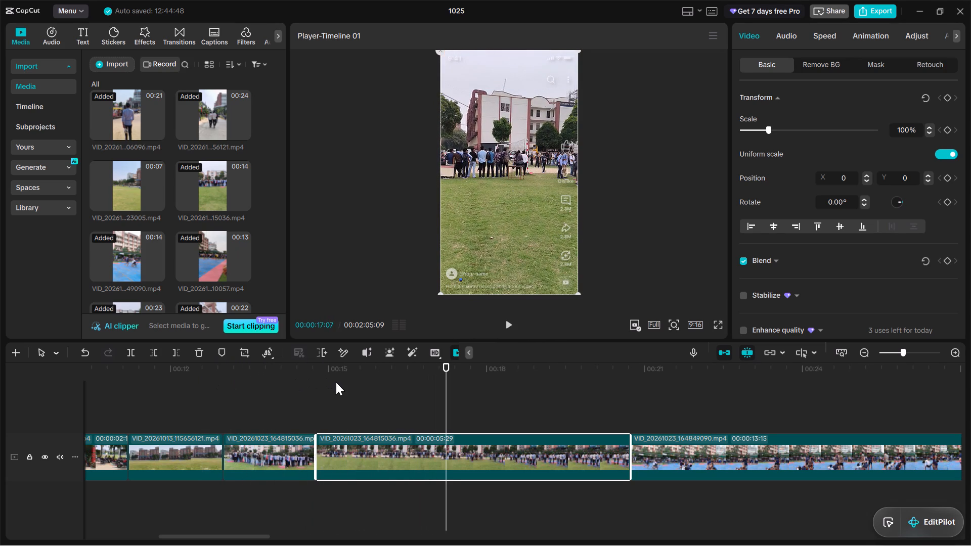
{"action": "key", "text": "Left"}
{"action": "key", "text": "Left"}
{"action": "key", "text": "Left"}
{"action": "key", "text": "Left"}
{"action": "key", "text": "Left"}
{"action": "key", "text": "Left"}
{"action": "key", "text": "Left"}
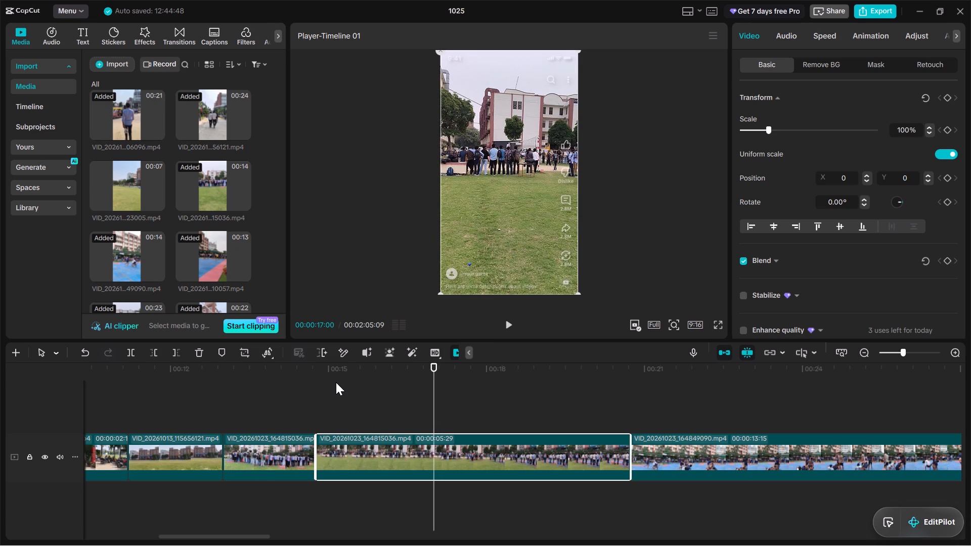
{"action": "key", "text": "Right"}
{"action": "key", "text": "Left"}
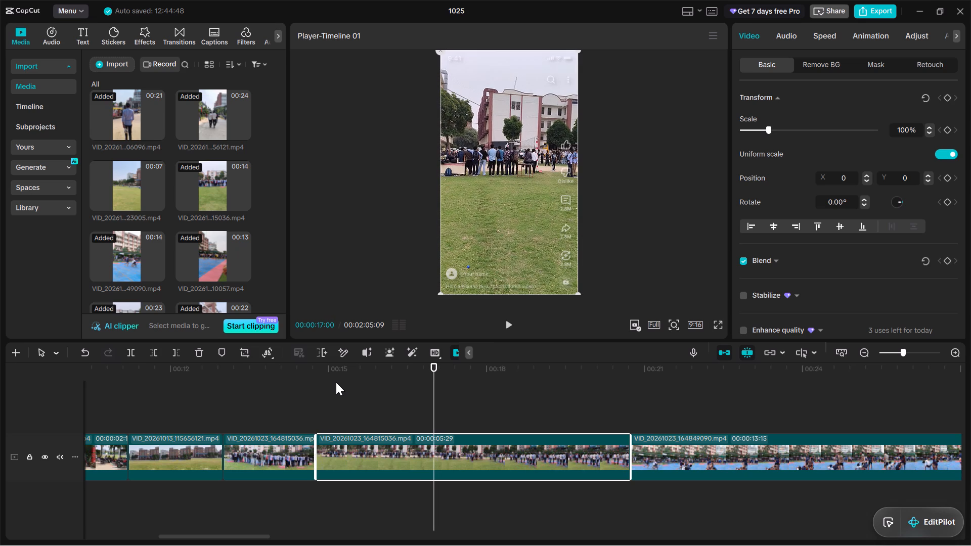
{"action": "left_click", "coordinate": [130, 353]}
Preview the rest of crowd clip VID_20261023_164815036.mp4 after the split and delete that leftover segment.
{"action": "key", "text": "space"}
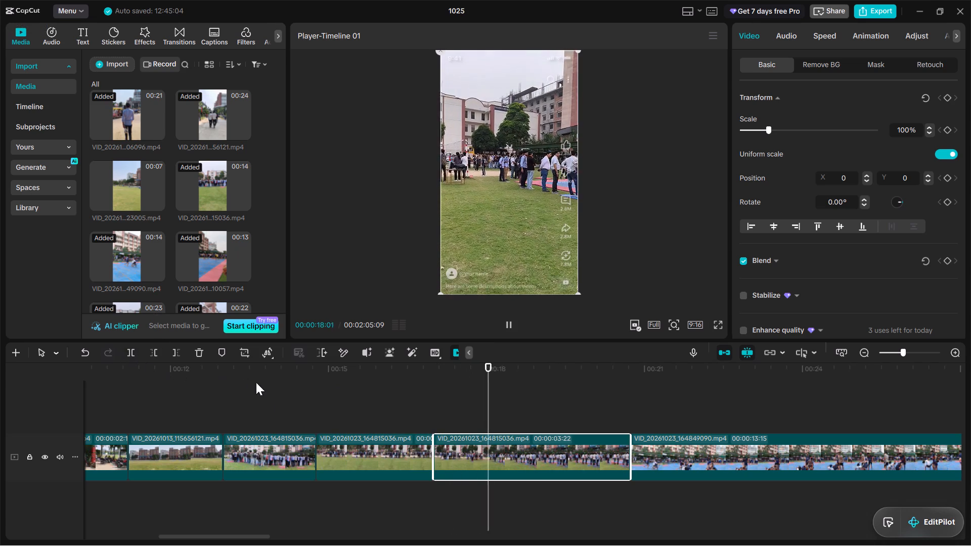
{"action": "key", "text": "space"}
{"action": "key", "text": "space"}
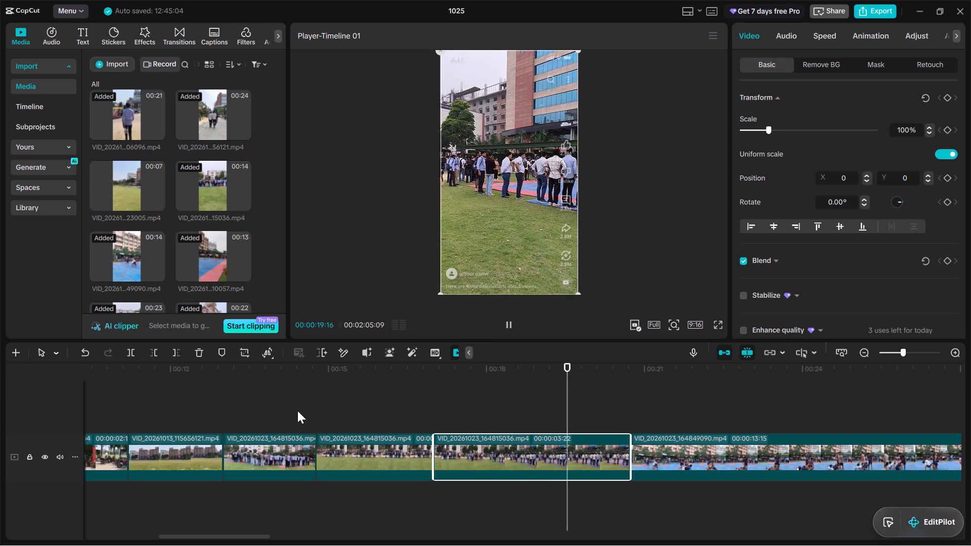
{"action": "key", "text": "space"}
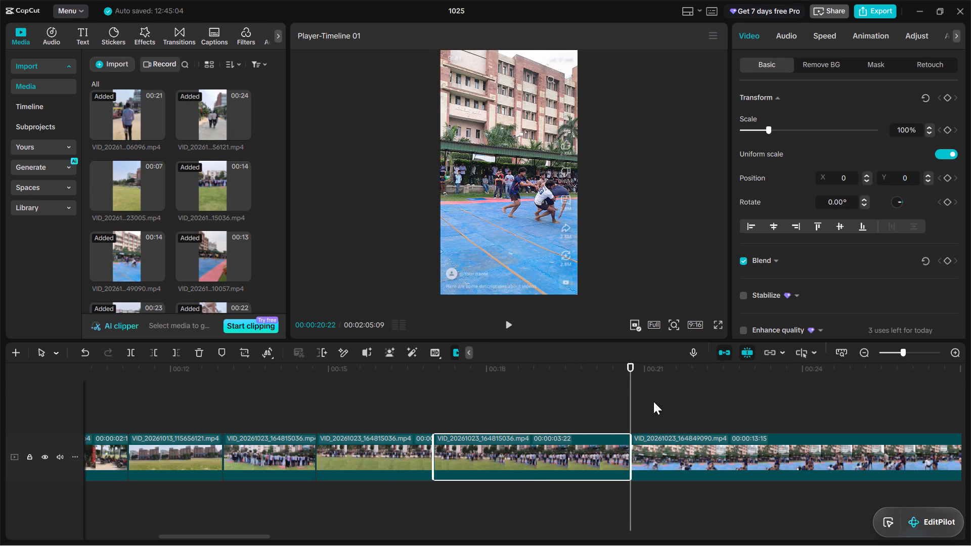
{"action": "left_click_drag", "start_coordinate": [629, 368], "coordinate": [571, 388]}
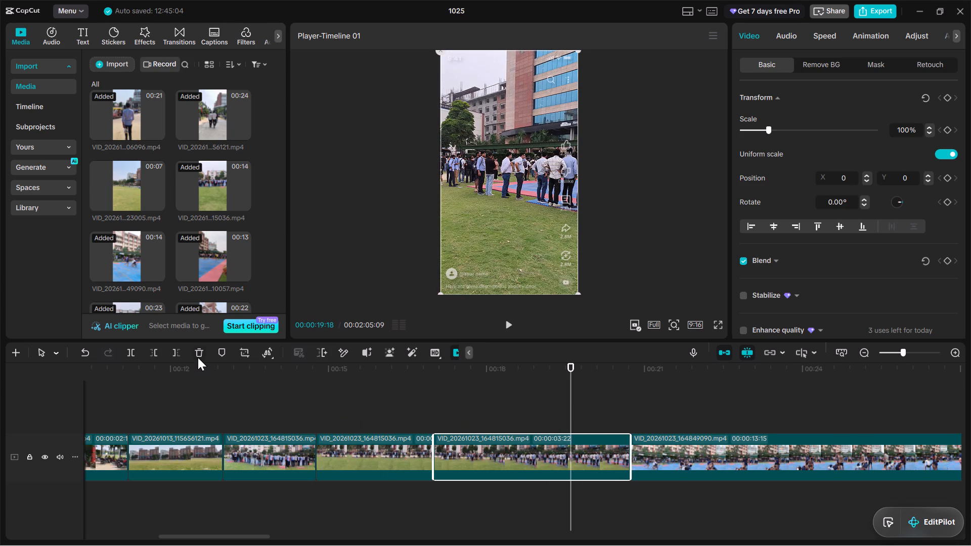
{"action": "left_click", "coordinate": [198, 356]}
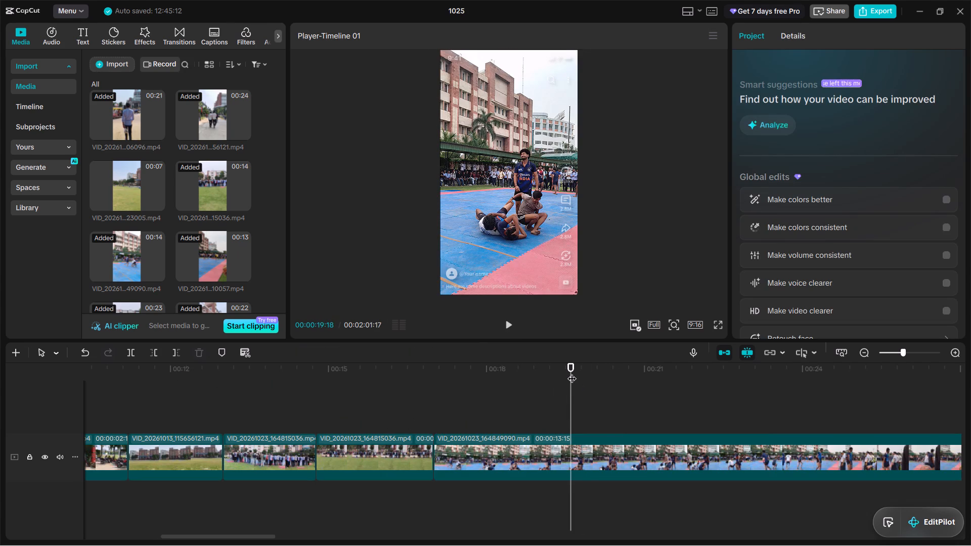
Replay the cut from the crowd segment into VID_20261023_164849090.mp4 and play the mat match through to 00:00:24:16.
{"action": "left_click_drag", "start_coordinate": [572, 371], "coordinate": [439, 415]}
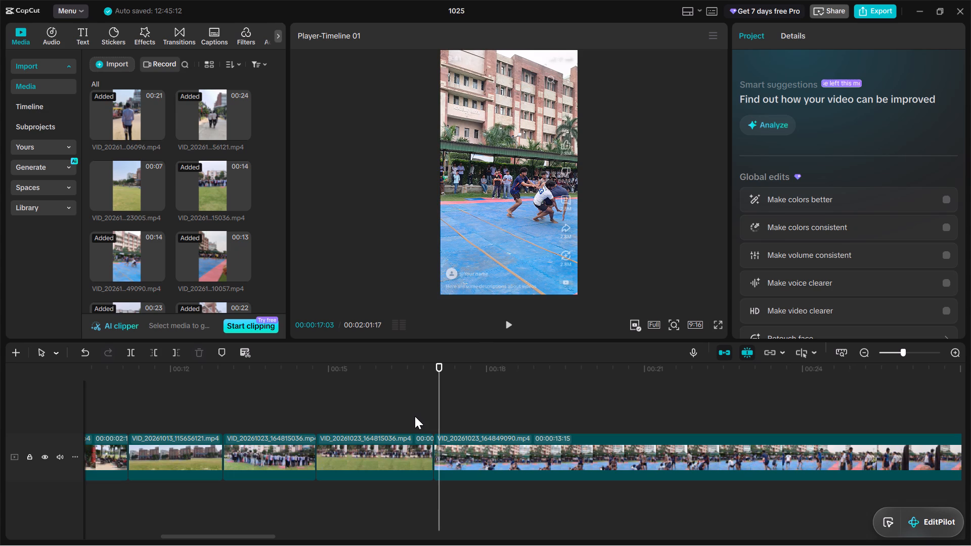
{"action": "key", "text": "space"}
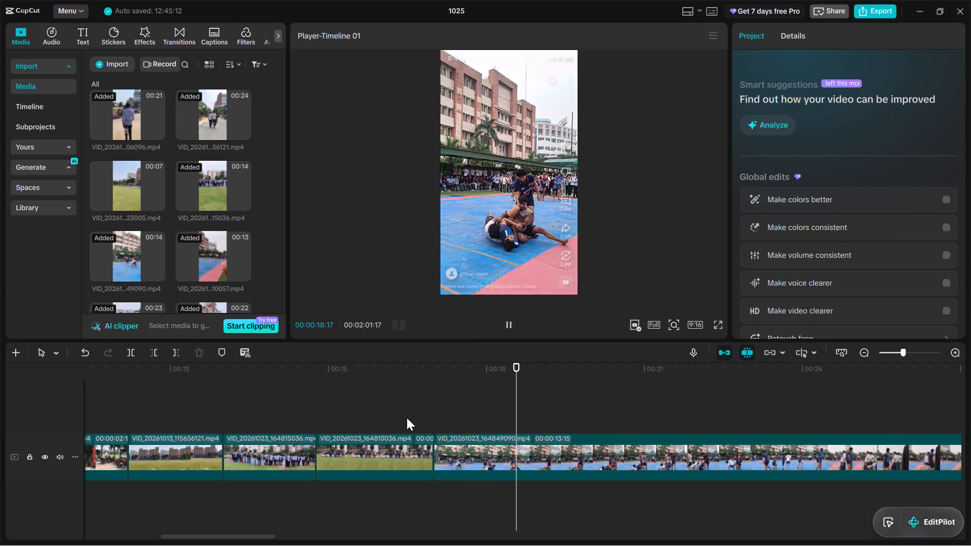
{"action": "key", "text": "space"}
{"action": "left_click_drag", "start_coordinate": [540, 368], "coordinate": [319, 394]}
{"action": "key", "text": "space"}
{"action": "scroll", "coordinate": [487, 487], "scroll_direction": "left", "scroll_amount": 1}
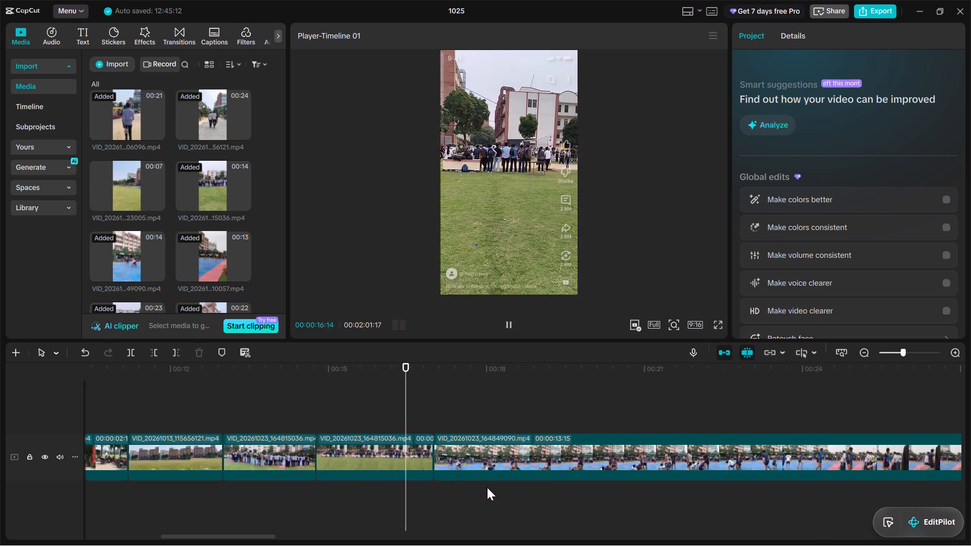
{"action": "scroll", "coordinate": [487, 487], "scroll_direction": "left", "scroll_amount": 1}
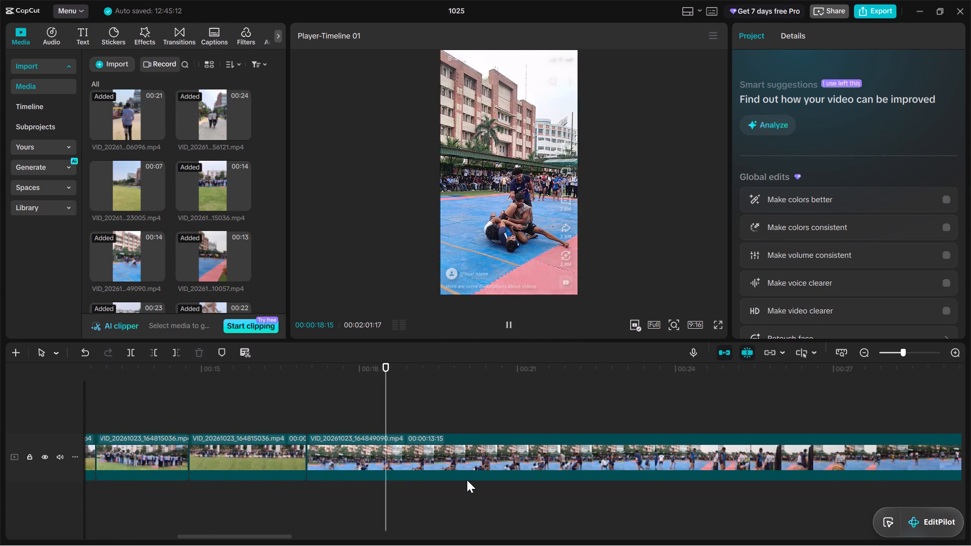
{"action": "key", "text": "space"}
{"action": "key", "text": "space"}
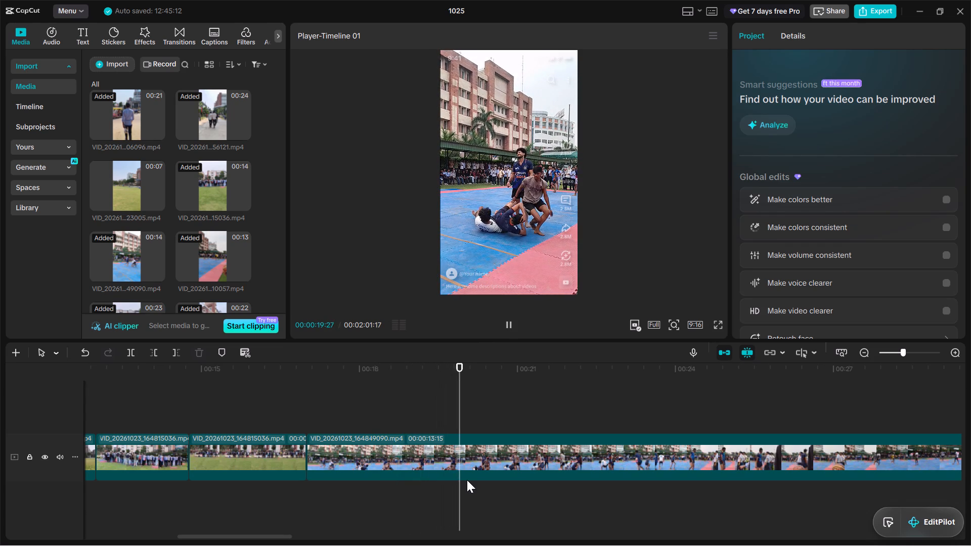
{"action": "key", "text": "space"}
{"action": "key", "text": "space"}
{"action": "key", "text": "space"}
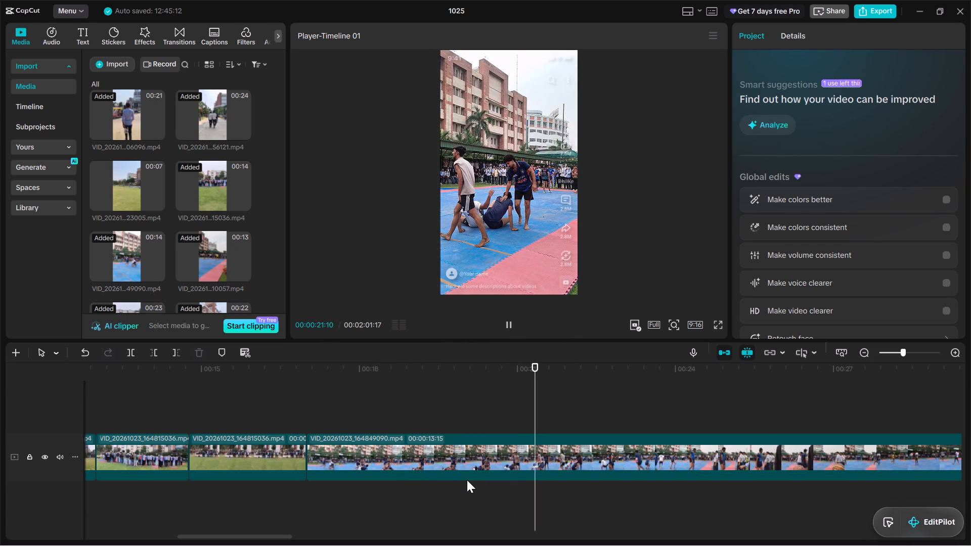
{"action": "key", "text": "space"}
{"action": "key", "text": "space"}
{"action": "key", "text": "space"}
{"action": "key", "text": "space"}
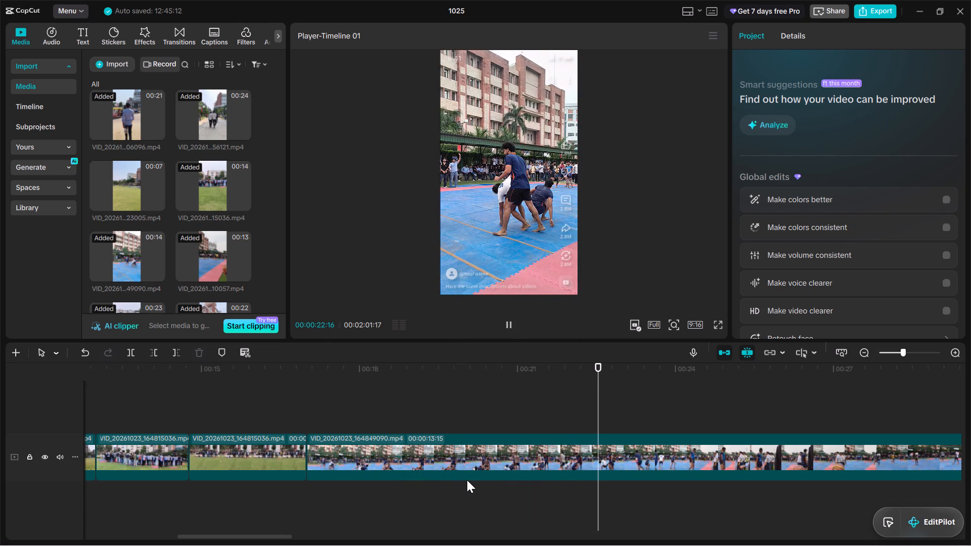
{"action": "key", "text": "space"}
{"action": "key", "text": "space"}
{"action": "key", "text": "space"}
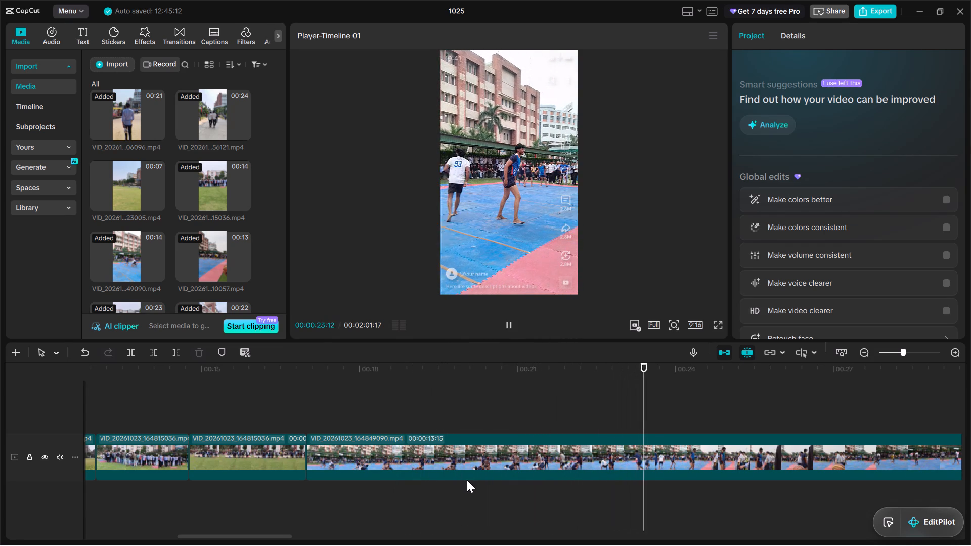
{"action": "key", "text": "space"}
{"action": "key", "text": "space"}
{"action": "key", "text": "space"}
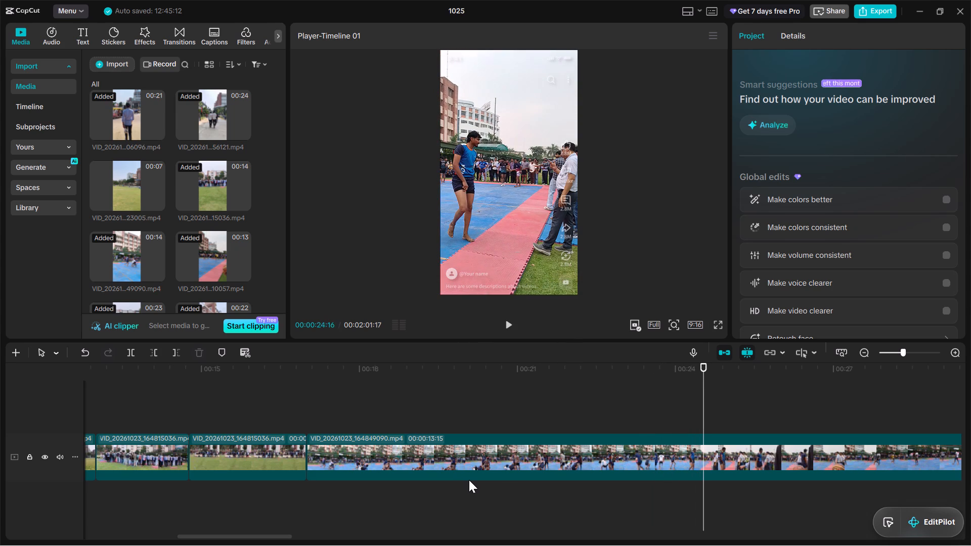
Step back through the mat match in VID_20261023_164849090.mp4 and split the clip at 00:00:21:06.
{"action": "key", "text": "Left"}
{"action": "key", "text": "Left"}
{"action": "key", "text": "Left"}
{"action": "key", "text": "Left"}
{"action": "key", "text": "Left"}
{"action": "key", "text": "Left"}
{"action": "key", "text": "Left"}
{"action": "key", "text": "Left"}
{"action": "key", "text": "Left"}
{"action": "key", "text": "Left"}
{"action": "key", "text": "Left"}
{"action": "key", "text": "Left"}
{"action": "key", "text": "Left"}
{"action": "key", "text": "Left"}
{"action": "key", "text": "Left"}
{"action": "key", "text": "Left"}
{"action": "key", "text": "Left"}
{"action": "key", "text": "Left"}
{"action": "key", "text": "Left"}
{"action": "key", "text": "Left"}
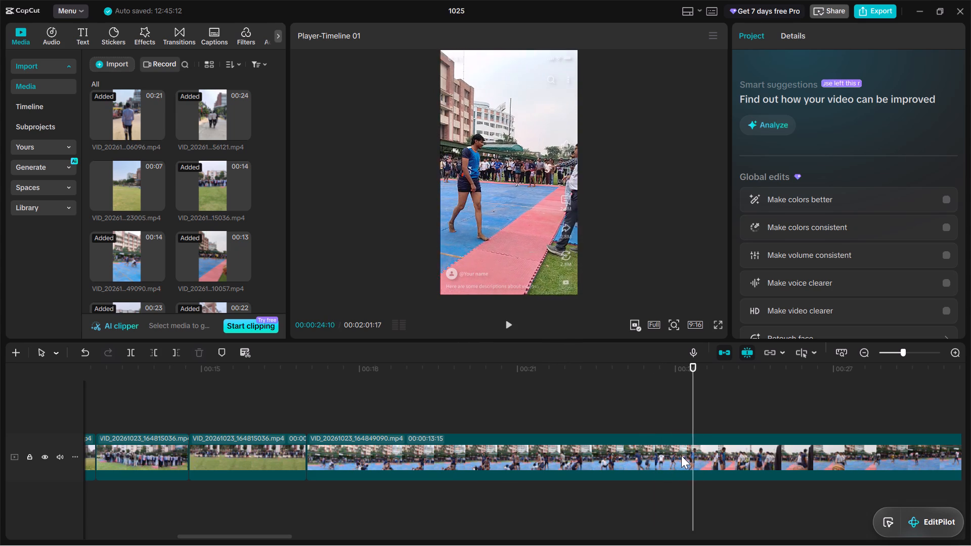
{"action": "key", "text": "Left"}
{"action": "key", "text": "Left"}
{"action": "key", "text": "Left"}
{"action": "key", "text": "Left"}
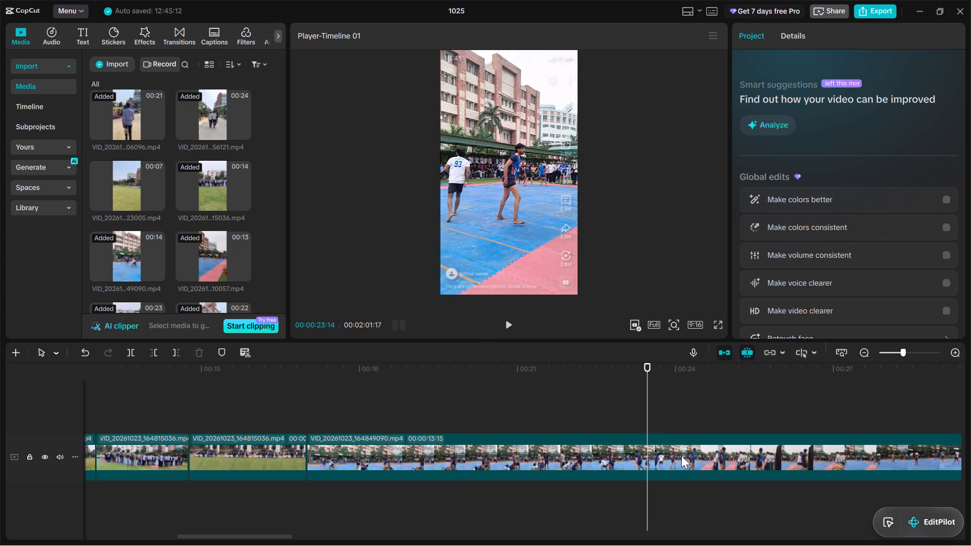
{"action": "key", "text": "Left"}
{"action": "key", "text": "Left"}
{"action": "key", "text": "Left"}
{"action": "key", "text": "Left"}
{"action": "key", "text": "Left"}
{"action": "key", "text": "Left"}
{"action": "key", "text": "Left"}
{"action": "key", "text": "Left"}
{"action": "key", "text": "Left"}
{"action": "key", "text": "Left"}
{"action": "key", "text": "Left"}
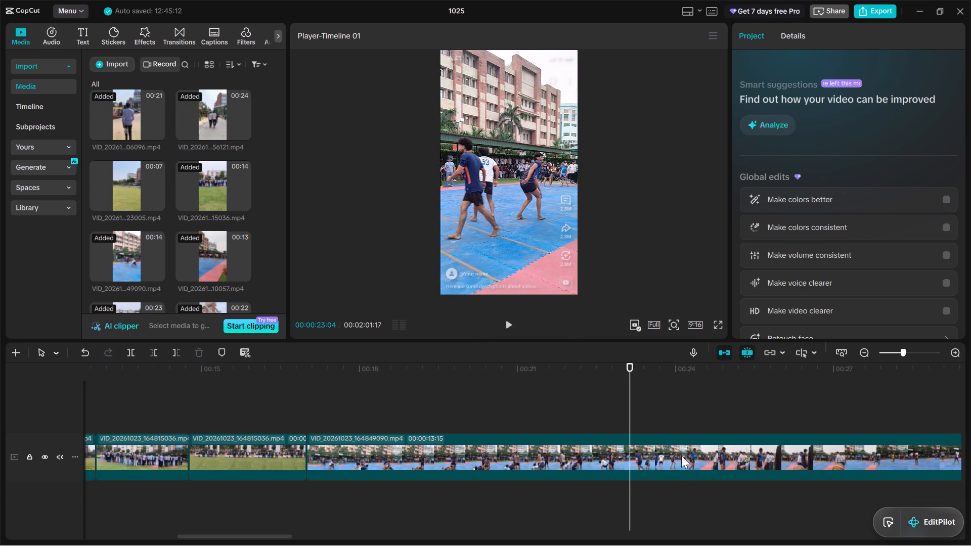
{"action": "key", "text": "Left"}
{"action": "key", "text": "Left"}
{"action": "key", "text": "Left"}
{"action": "key", "text": "Left"}
{"action": "key", "text": "Left"}
{"action": "key", "text": "Left"}
{"action": "key", "text": "Left"}
{"action": "key", "text": "Left"}
{"action": "key", "text": "Left"}
{"action": "key", "text": "Left"}
{"action": "key", "text": "Left"}
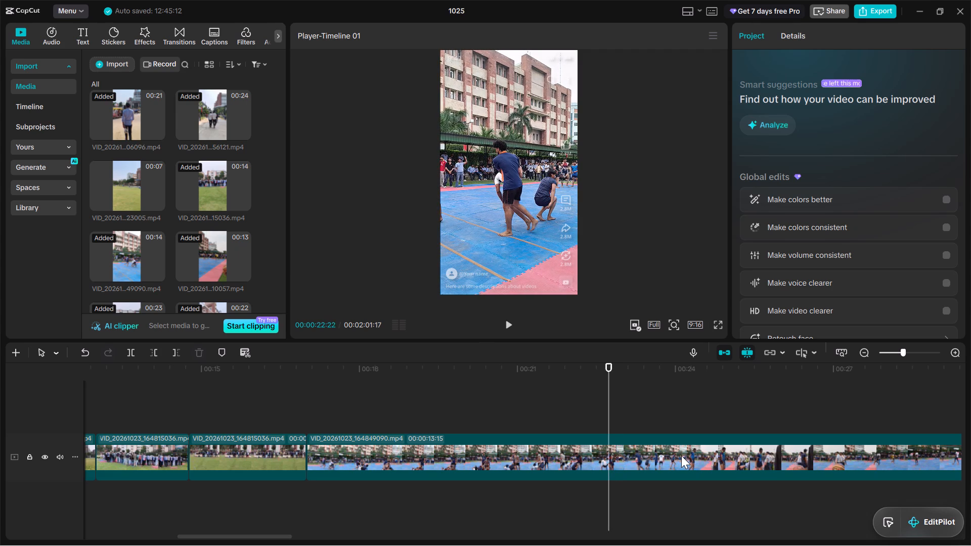
{"action": "key", "text": "Left"}
{"action": "key", "text": "Left"}
{"action": "key", "text": "Left"}
{"action": "key", "text": "Left"}
{"action": "key", "text": "Left"}
{"action": "key", "text": "Left"}
{"action": "key", "text": "Left"}
{"action": "key", "text": "Left"}
{"action": "key", "text": "Left"}
{"action": "key", "text": "Left"}
{"action": "key", "text": "Left"}
{"action": "key", "text": "Left"}
{"action": "key", "text": "Left"}
{"action": "key", "text": "space"}
{"action": "key", "text": "Left"}
{"action": "key", "text": "Left"}
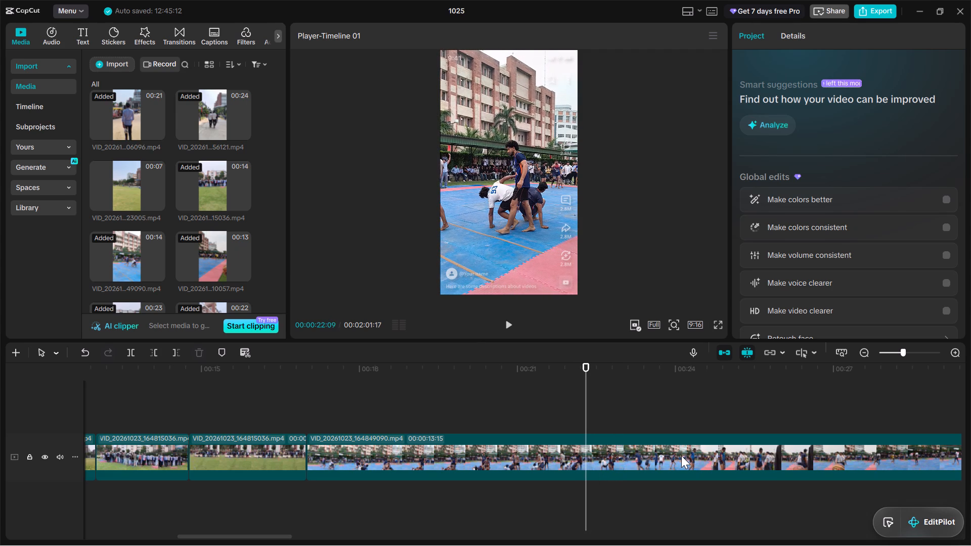
{"action": "key", "text": "Left"}
{"action": "key", "text": "Left"}
{"action": "key", "text": "Left"}
{"action": "key", "text": "Left"}
{"action": "key", "text": "Left"}
{"action": "key", "text": "Left"}
{"action": "key", "text": "Left"}
{"action": "key", "text": "Left"}
{"action": "key", "text": "Left"}
{"action": "key", "text": "Left"}
{"action": "key", "text": "Left"}
{"action": "key", "text": "Left"}
{"action": "key", "text": "Left"}
{"action": "key", "text": "Left"}
{"action": "key", "text": "Left"}
{"action": "key", "text": "Left"}
{"action": "key", "text": "Left"}
{"action": "key", "text": "Left"}
{"action": "key", "text": "Left"}
{"action": "key", "text": "Left"}
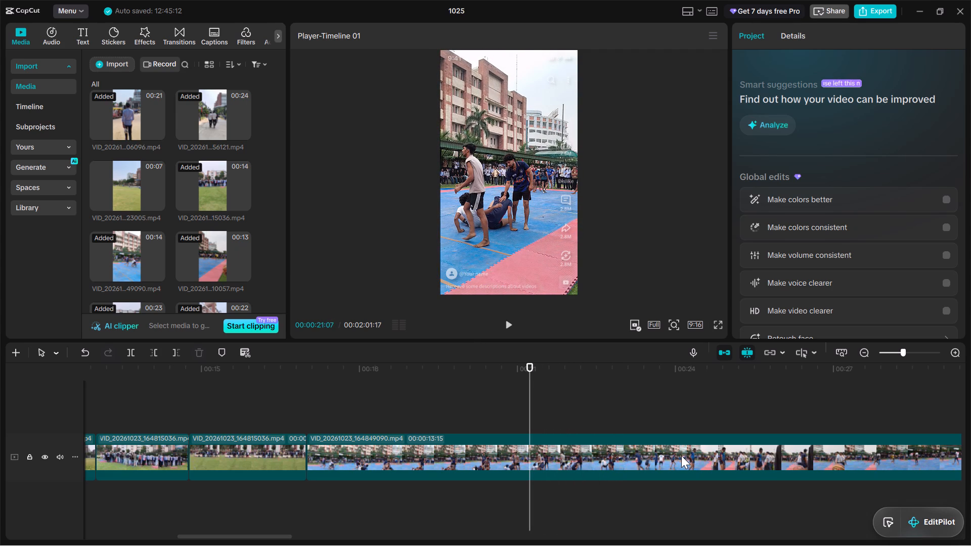
{"action": "key", "text": "Left"}
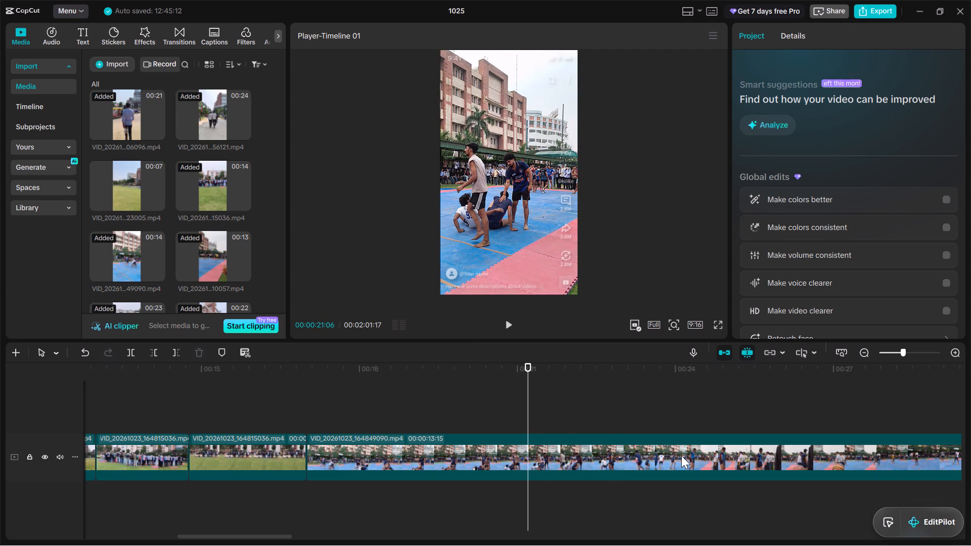
{"action": "left_click", "coordinate": [131, 356]}
Replay VID_20261023_164849090.mp4 across the split and delete its leftover segment after 00:00:21:06.
{"action": "left_click_drag", "start_coordinate": [526, 367], "coordinate": [494, 376]}
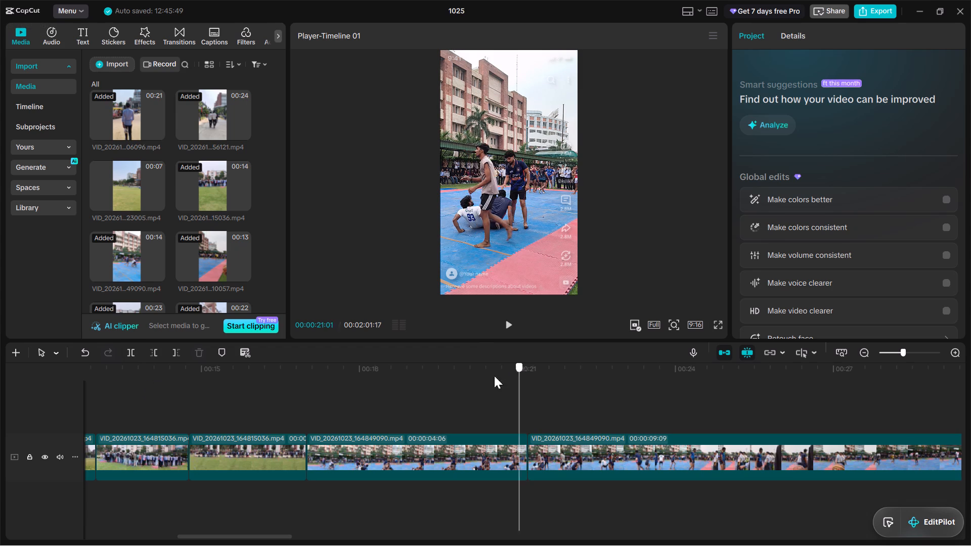
{"action": "left_click_drag", "start_coordinate": [494, 376], "coordinate": [256, 427]}
{"action": "key", "text": "space"}
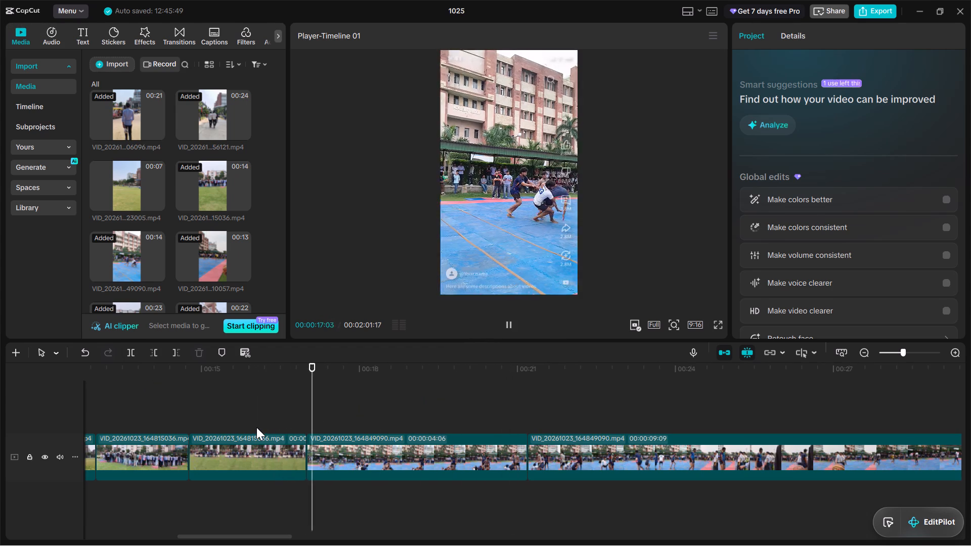
{"action": "scroll", "coordinate": [358, 466], "scroll_direction": "left", "scroll_amount": 1}
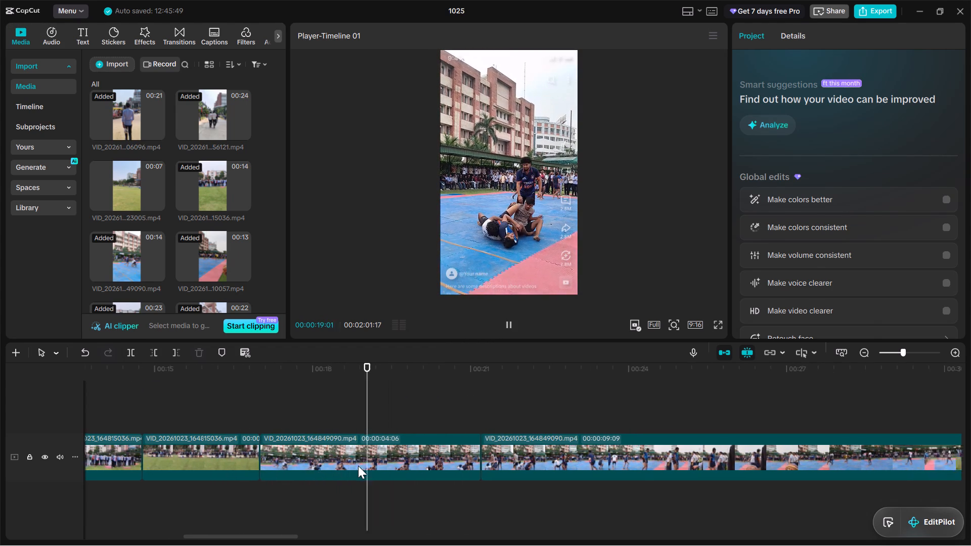
{"action": "scroll", "coordinate": [358, 466], "scroll_direction": "left", "scroll_amount": 2}
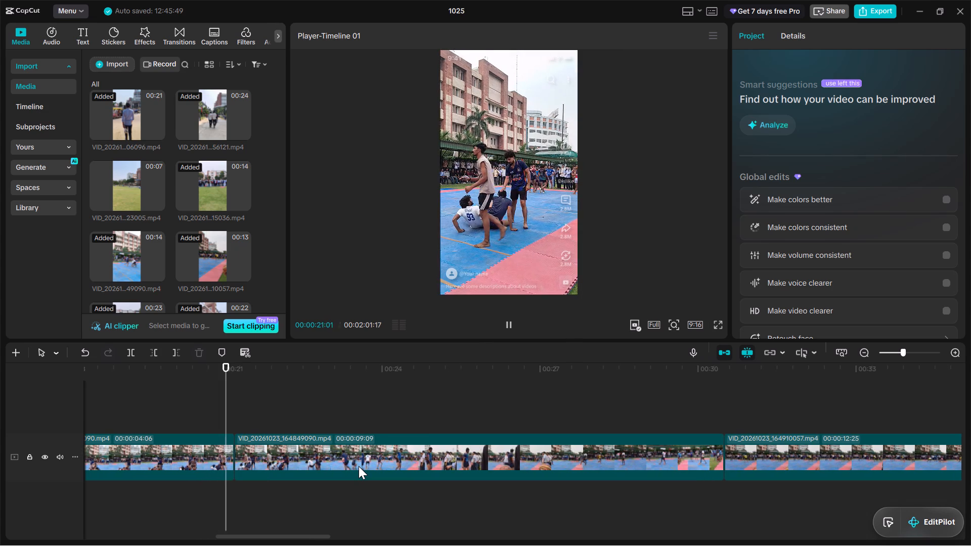
{"action": "scroll", "coordinate": [359, 466], "scroll_direction": "left", "scroll_amount": 1}
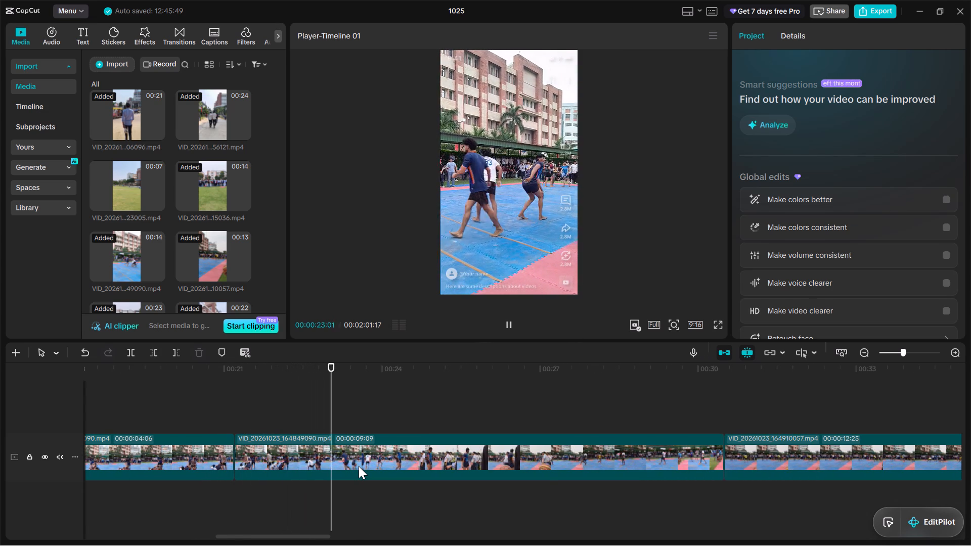
{"action": "scroll", "coordinate": [359, 466], "scroll_direction": "left", "scroll_amount": 1}
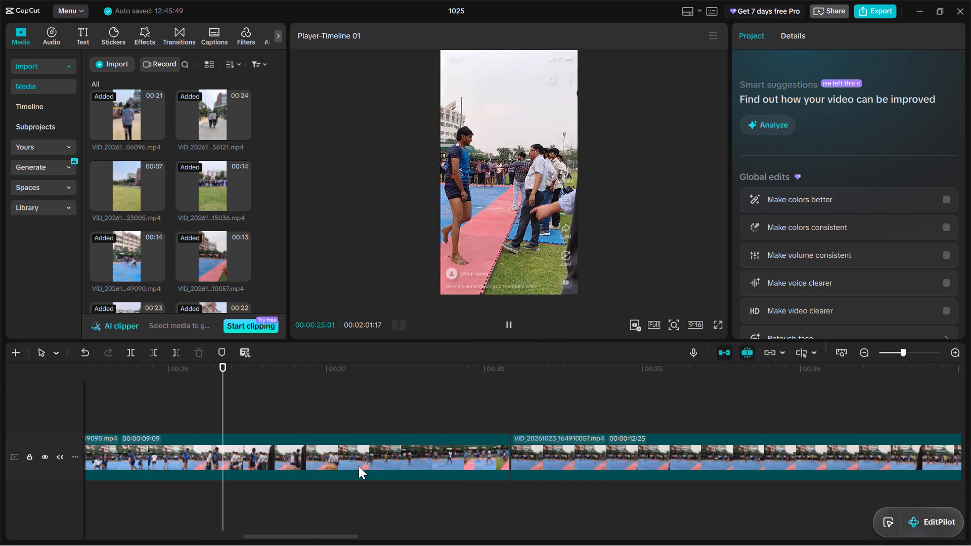
{"action": "scroll", "coordinate": [359, 466], "scroll_direction": "left", "scroll_amount": 1}
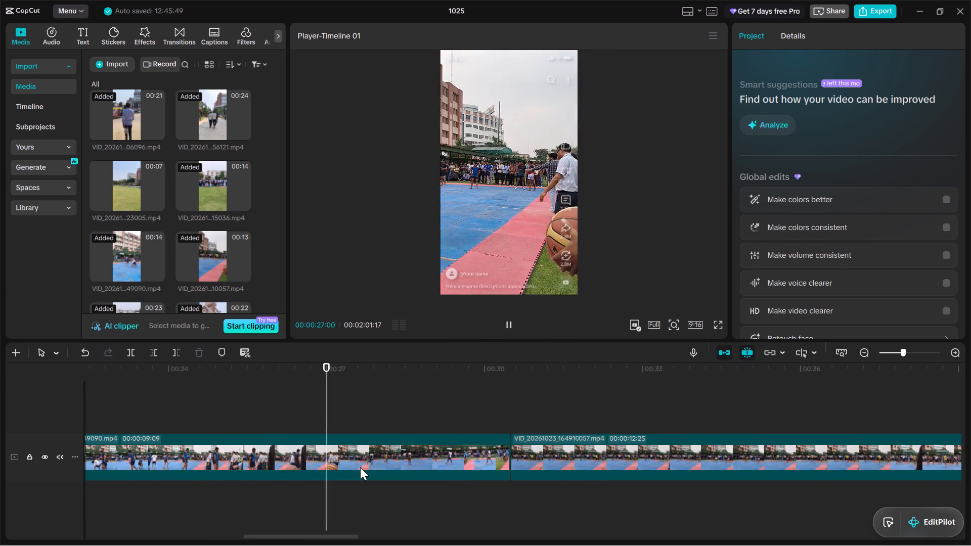
{"action": "scroll", "coordinate": [360, 467], "scroll_direction": "left", "scroll_amount": 1}
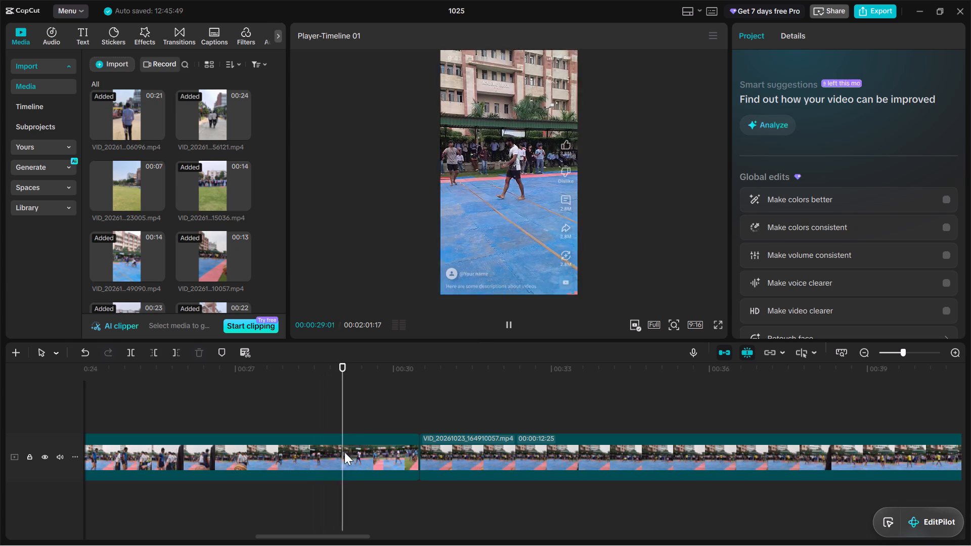
{"action": "left_click", "coordinate": [506, 329]}
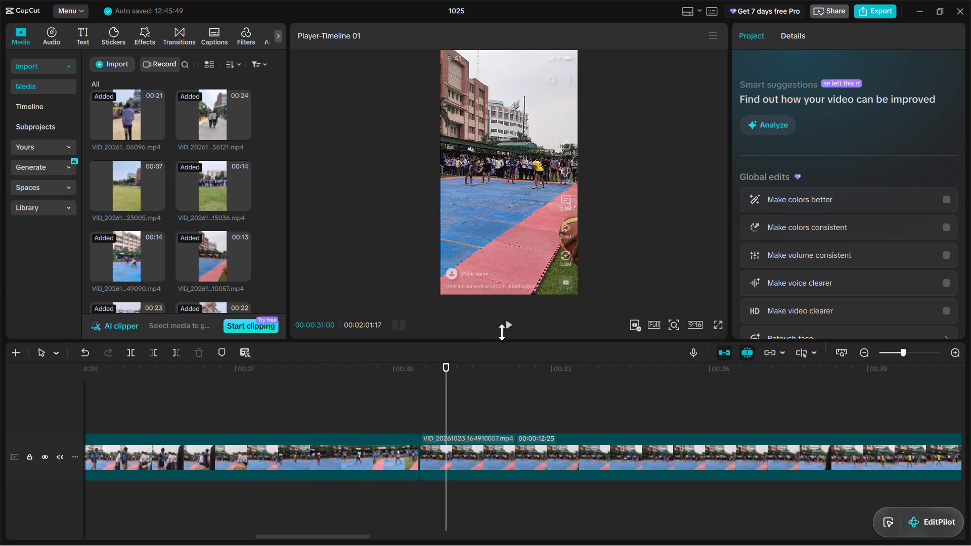
{"action": "left_click_drag", "start_coordinate": [444, 370], "coordinate": [316, 400]}
{"action": "left_click", "coordinate": [253, 445]}
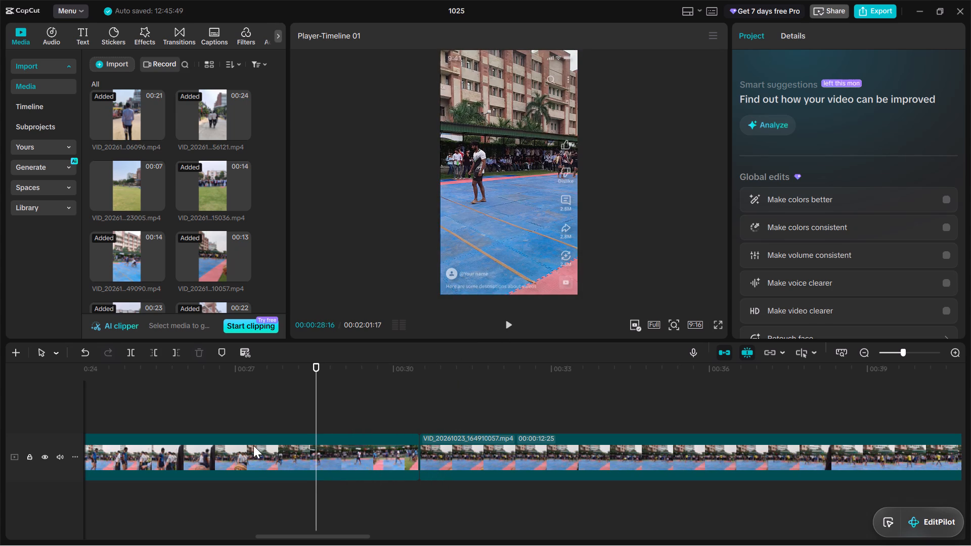
{"action": "left_click", "coordinate": [194, 356]}
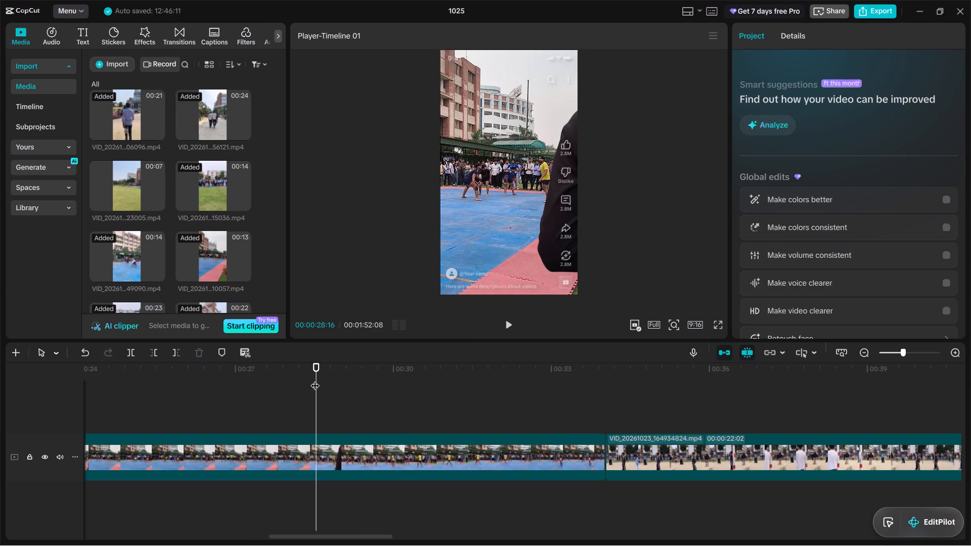
Play the edited timeline from the beginning through into VID_20261023_164910057.mp4 to review the cuts.
{"action": "left_click_drag", "start_coordinate": [318, 366], "coordinate": [77, 439]}
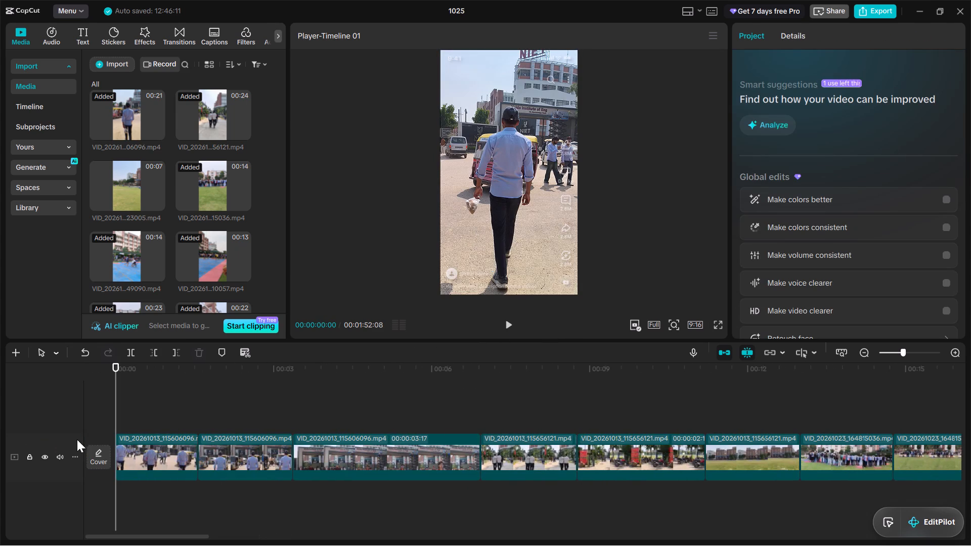
{"action": "left_click", "coordinate": [512, 329]}
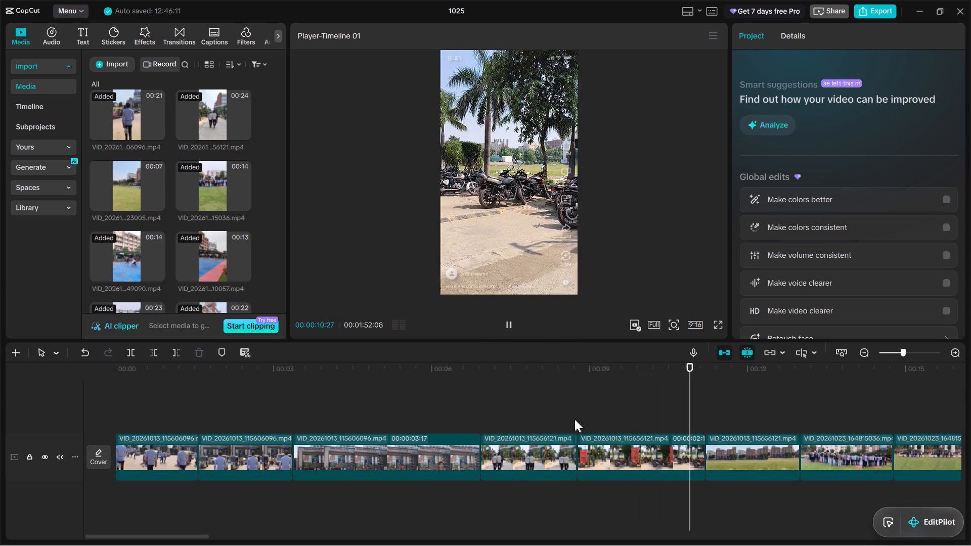
{"action": "scroll", "coordinate": [610, 488], "scroll_direction": "left", "scroll_amount": 4}
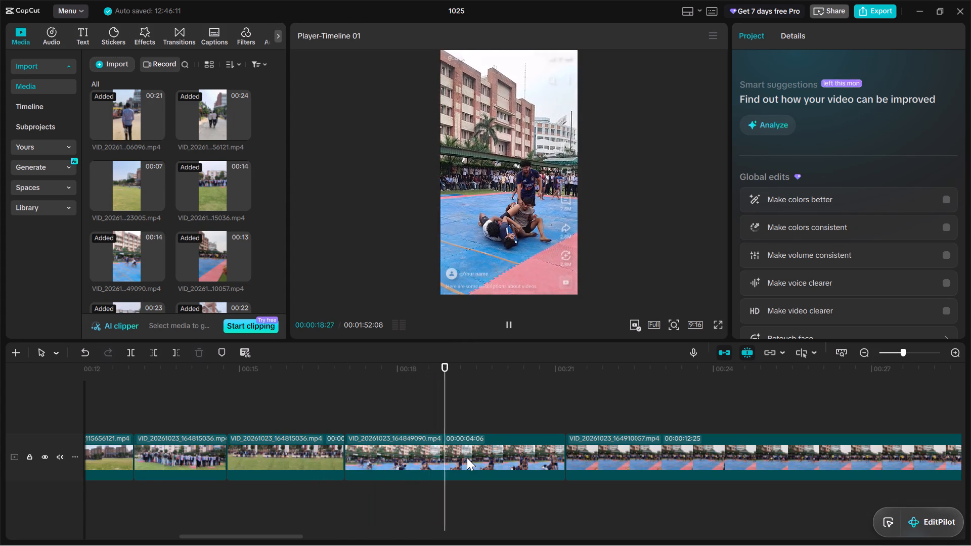
{"action": "scroll", "coordinate": [467, 458], "scroll_direction": "left", "scroll_amount": 2}
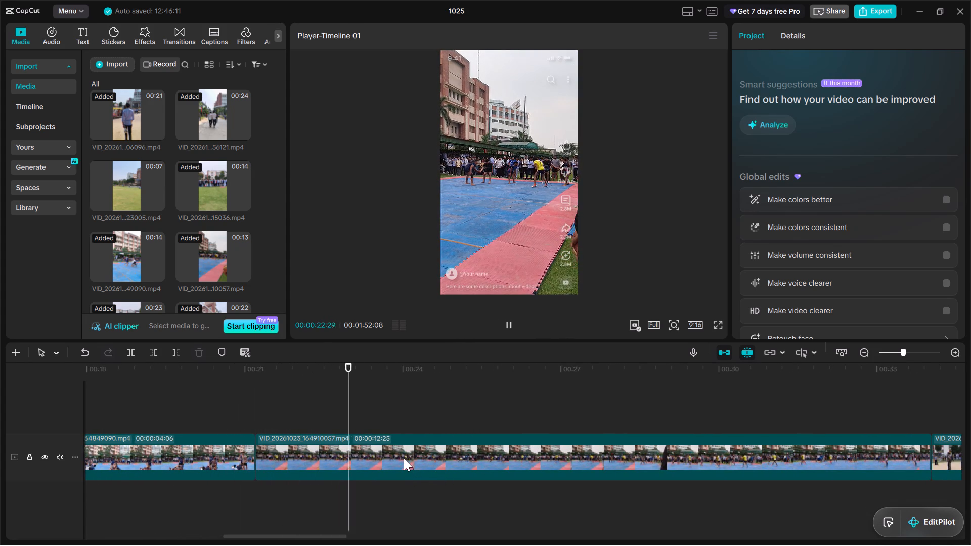
{"action": "key", "text": "space"}
Step back within VID_20261023_164910057.mp4 and trim its start up to 00:00:23:00.
{"action": "key", "text": "Left"}
{"action": "key", "text": "Left"}
{"action": "key", "text": "Left"}
{"action": "key", "text": "Left"}
{"action": "key", "text": "Left"}
{"action": "key", "text": "Left"}
{"action": "key", "text": "Left"}
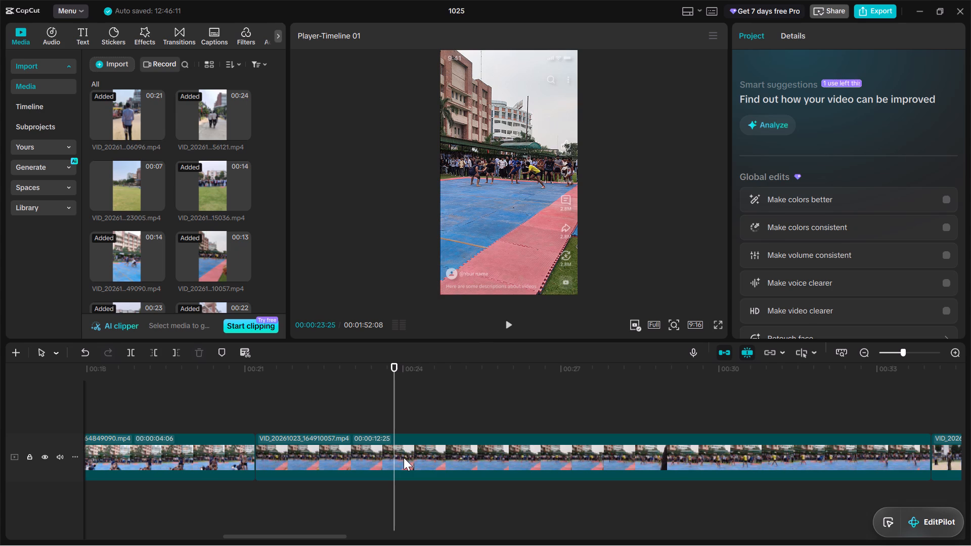
{"action": "key", "text": "Left"}
{"action": "key", "text": "Left"}
{"action": "key", "text": "Left"}
{"action": "key", "text": "Left"}
{"action": "key", "text": "Left"}
{"action": "key", "text": "Left"}
{"action": "key", "text": "Left"}
{"action": "key", "text": "Left"}
{"action": "key", "text": "Left"}
{"action": "key", "text": "Left"}
{"action": "key", "text": "Left"}
{"action": "key", "text": "Left"}
{"action": "key", "text": "Left"}
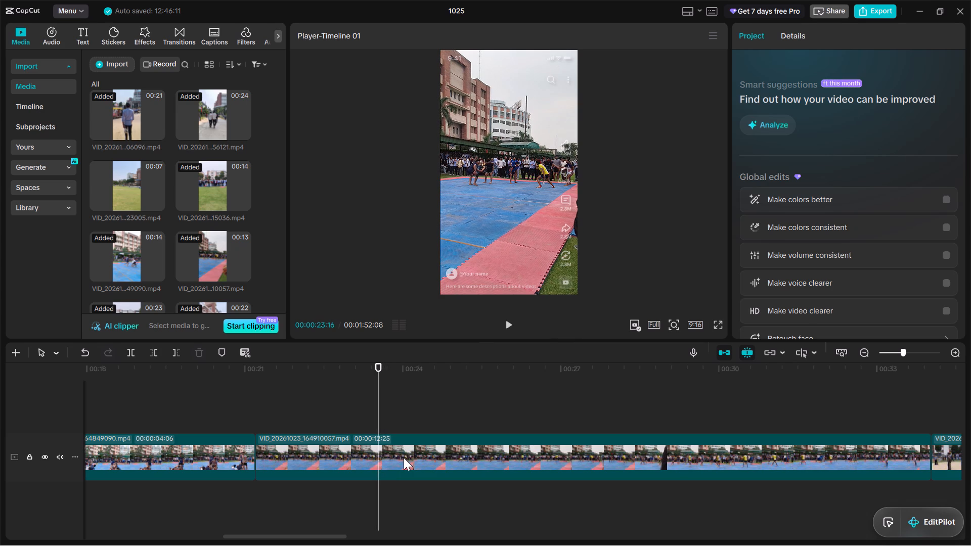
{"action": "key", "text": "Left"}
{"action": "key", "text": "Left"}
{"action": "key", "text": "Left"}
{"action": "key", "text": "Left"}
{"action": "key", "text": "Left"}
{"action": "key", "text": "Left"}
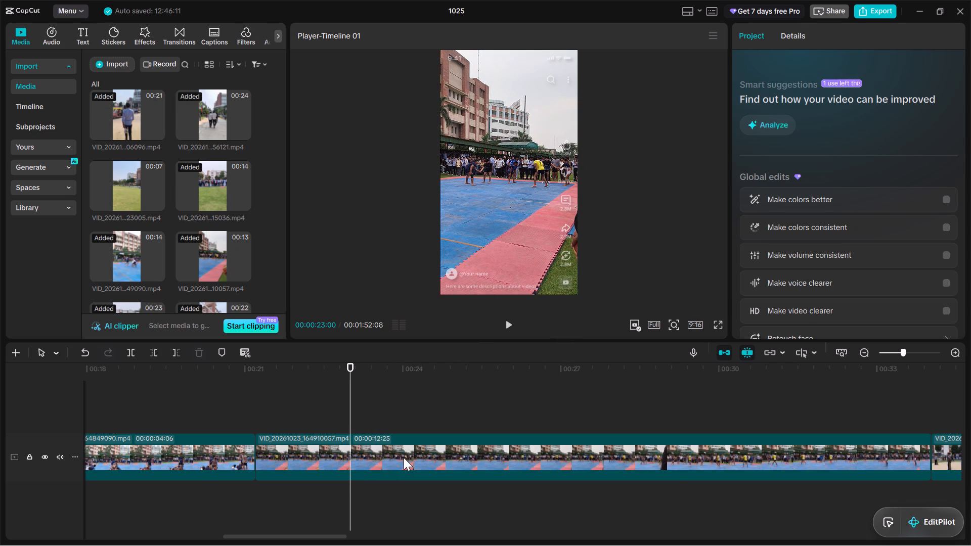
{"action": "key", "text": "Right"}
{"action": "key", "text": "Left"}
{"action": "left_click", "coordinate": [318, 451]}
{"action": "left_click", "coordinate": [153, 352]}
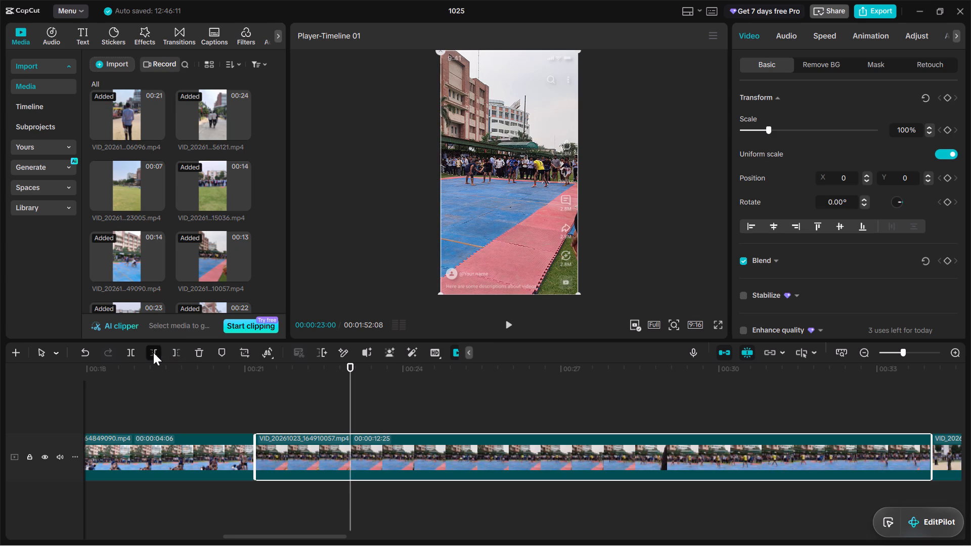
Play the timeline from the end of VID_20261023_164849090.mp4 into the trimmed VID_20261023_164910057.mp4 to check the cut.
{"action": "left_click_drag", "start_coordinate": [257, 363], "coordinate": [214, 369]}
{"action": "key", "text": "space"}
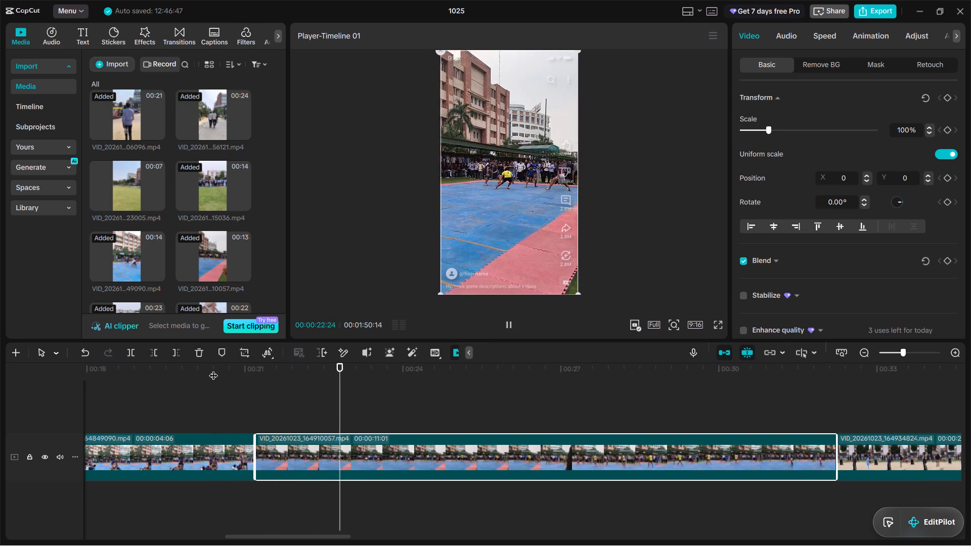
{"action": "key", "text": "space"}
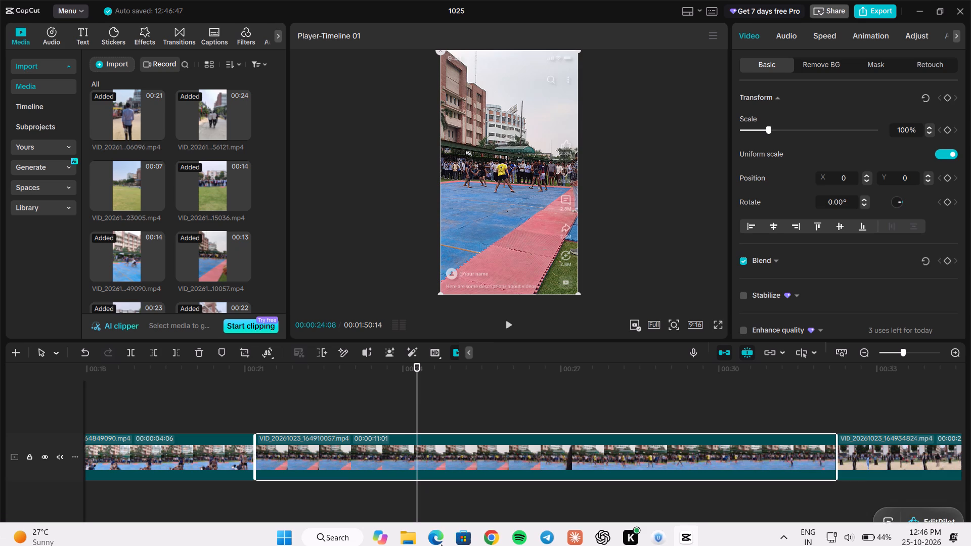
Step back to the cut at 00:00:21:05 and replay the opening of VID_20261023_164910057.mp4 to find where to end it.
{"action": "key", "text": "Left"}
{"action": "key", "text": "Left"}
{"action": "key", "text": "Left"}
{"action": "key", "text": "Left"}
{"action": "key", "text": "Left"}
{"action": "key", "text": "Left"}
{"action": "key", "text": "Left"}
{"action": "key", "text": "Left"}
{"action": "key", "text": "Left"}
{"action": "key", "text": "Left"}
{"action": "key", "text": "Left"}
{"action": "key", "text": "Left"}
{"action": "key", "text": "Left"}
{"action": "key", "text": "Left"}
{"action": "key", "text": "Left"}
{"action": "key", "text": "Left"}
{"action": "key", "text": "Left"}
{"action": "key", "text": "Left"}
{"action": "key", "text": "Left"}
{"action": "key", "text": "Left"}
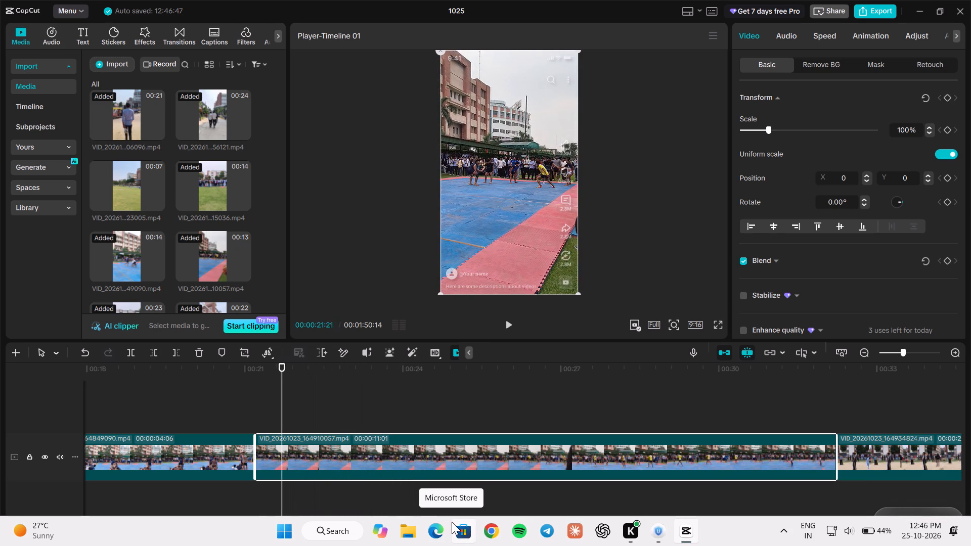
{"action": "key", "text": "Left"}
{"action": "key", "text": "Left"}
{"action": "key", "text": "Left"}
{"action": "key", "text": "Right"}
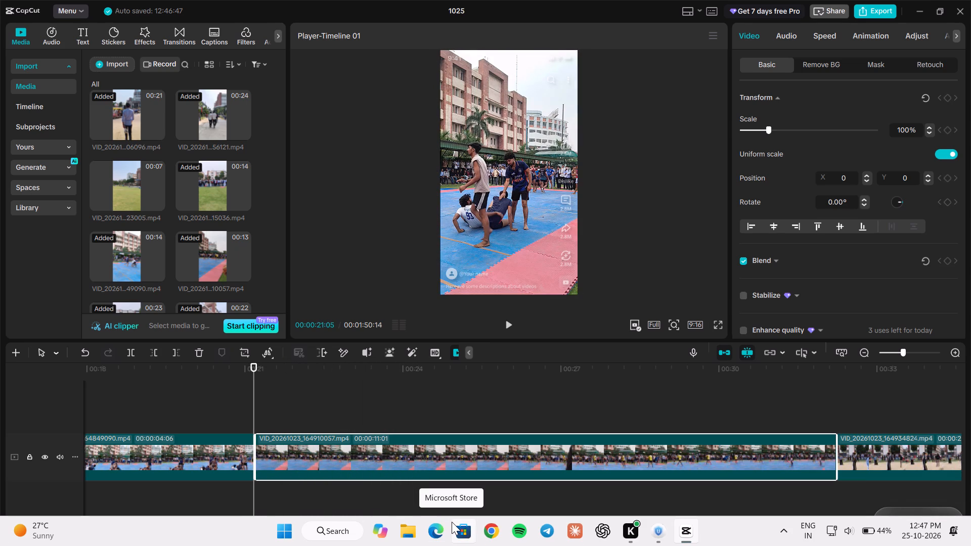
{"action": "key", "text": "space"}
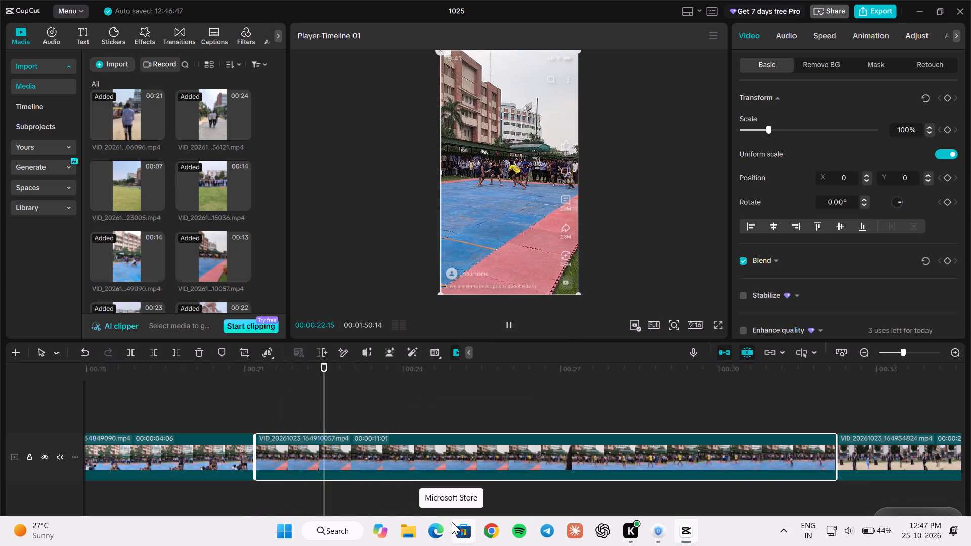
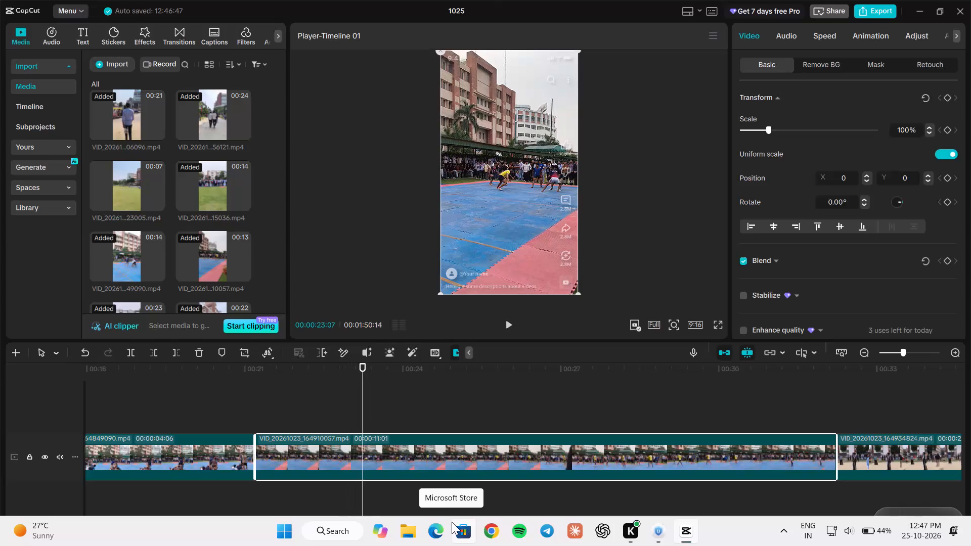
Split VID_20261023_164910057.mp4 at 00:00:23:00.
{"action": "key", "text": "Left"}
{"action": "key", "text": "Left"}
{"action": "key", "text": "Left"}
{"action": "key", "text": "Left"}
{"action": "key", "text": "Left"}
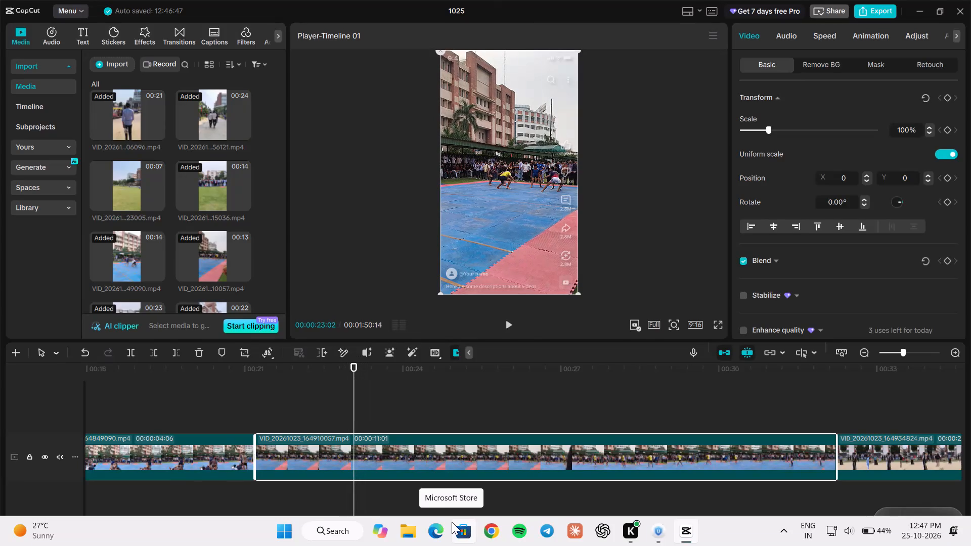
{"action": "key", "text": "Left"}
{"action": "key", "text": "Left"}
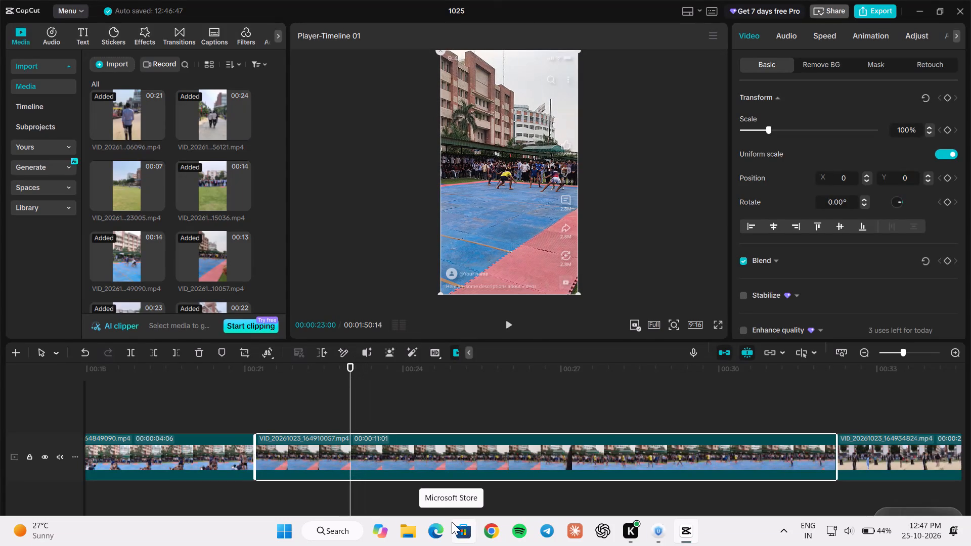
{"action": "left_click", "coordinate": [133, 350]}
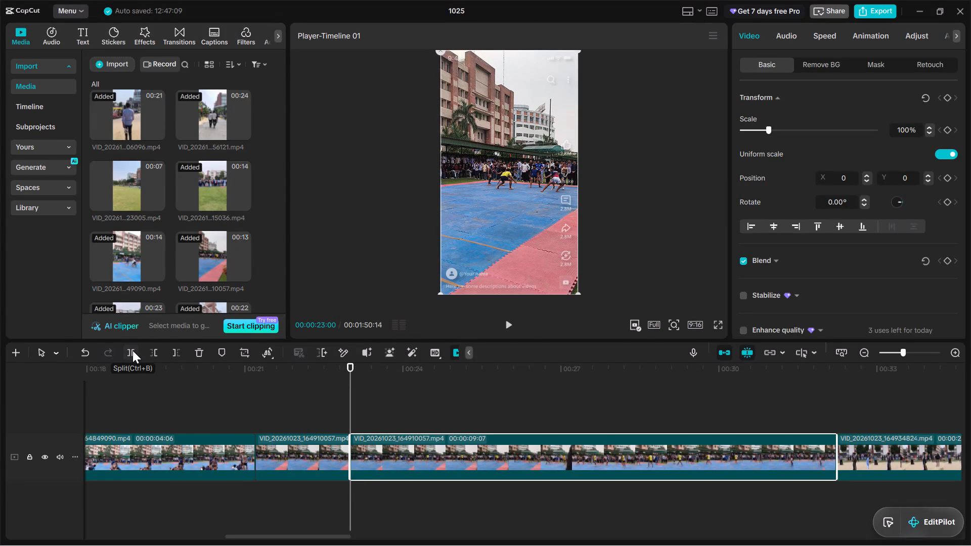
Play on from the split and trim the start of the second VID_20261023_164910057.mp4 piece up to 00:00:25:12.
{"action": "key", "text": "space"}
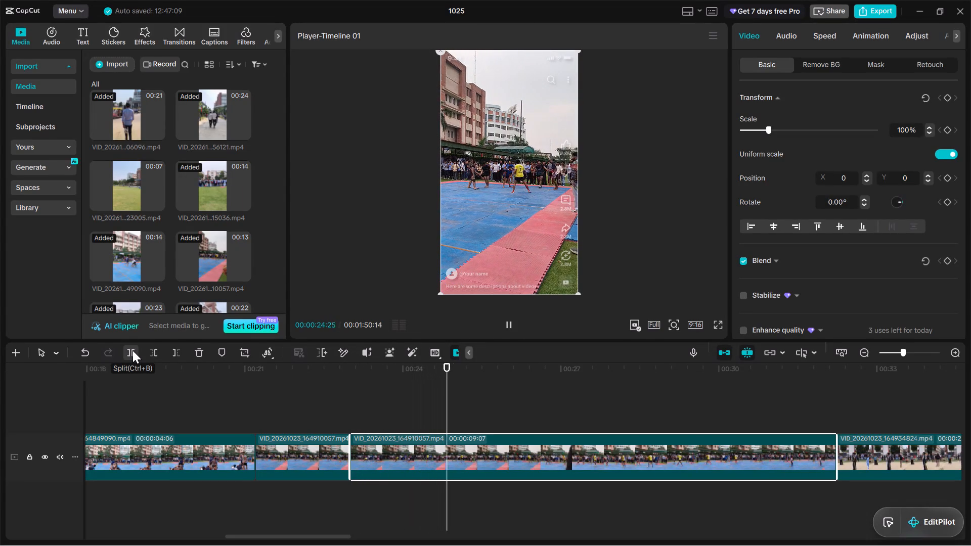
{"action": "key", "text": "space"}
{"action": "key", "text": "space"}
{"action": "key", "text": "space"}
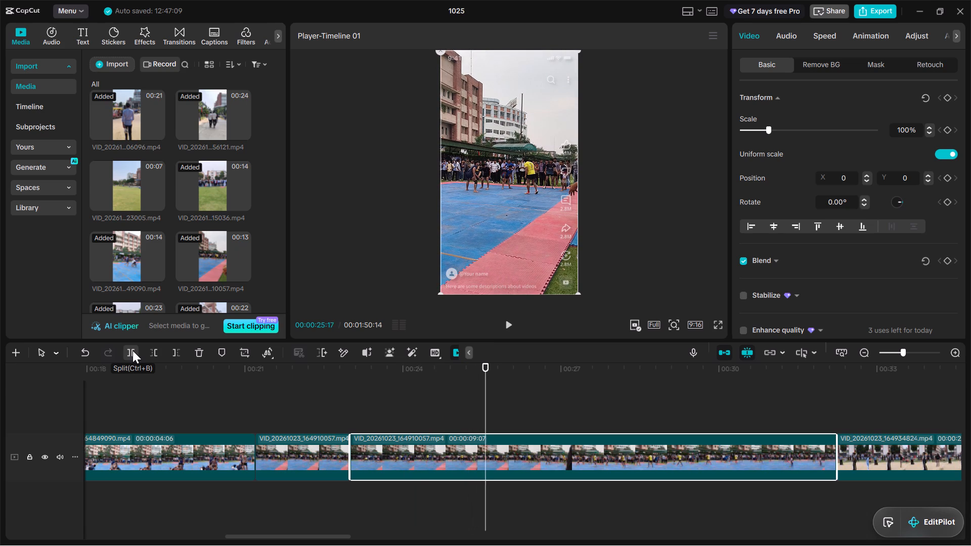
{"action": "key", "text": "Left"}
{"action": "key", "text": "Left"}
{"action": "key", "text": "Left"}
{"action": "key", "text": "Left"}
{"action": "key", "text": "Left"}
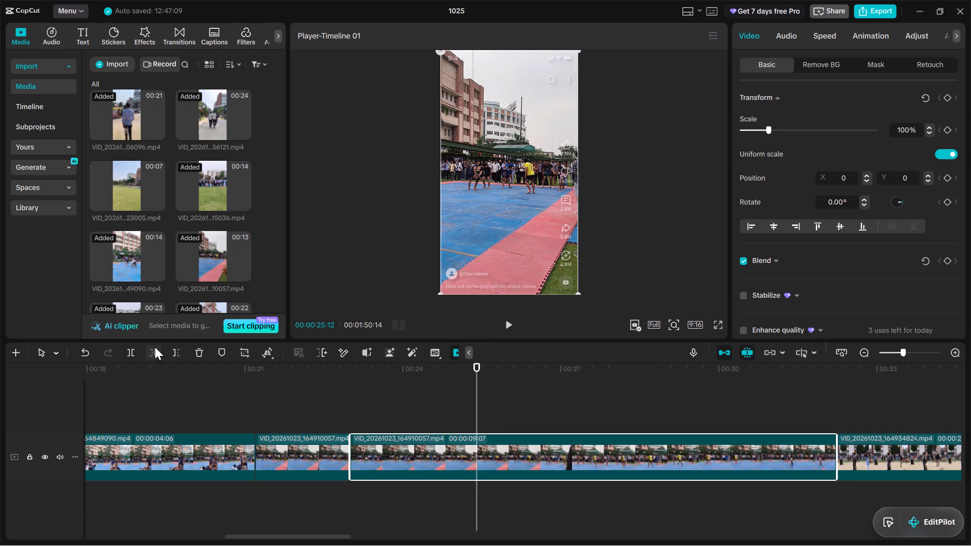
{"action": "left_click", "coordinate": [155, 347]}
Play through the second piece of VID_20261023_164910057.mp4 and delete that piece from the timeline.
{"action": "left_click_drag", "start_coordinate": [350, 368], "coordinate": [233, 374]}
{"action": "key", "text": "space"}
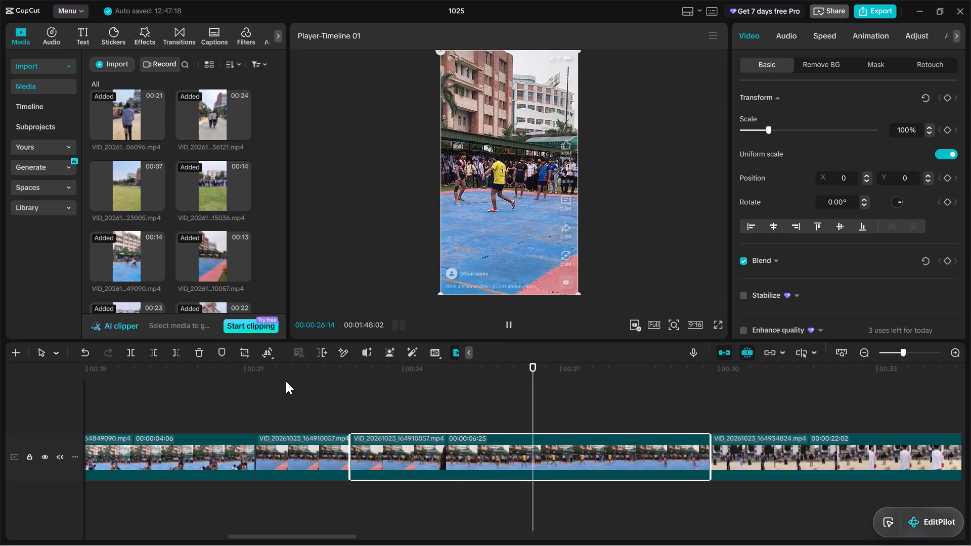
{"action": "scroll", "coordinate": [521, 464], "scroll_direction": "left", "scroll_amount": 1}
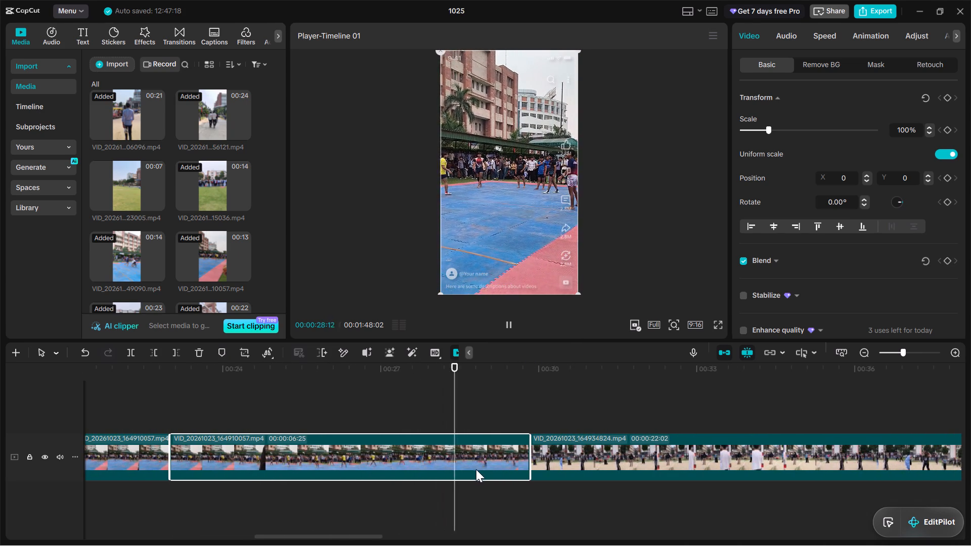
{"action": "scroll", "coordinate": [470, 469], "scroll_direction": "left", "scroll_amount": 1}
{"action": "left_click", "coordinate": [512, 328]}
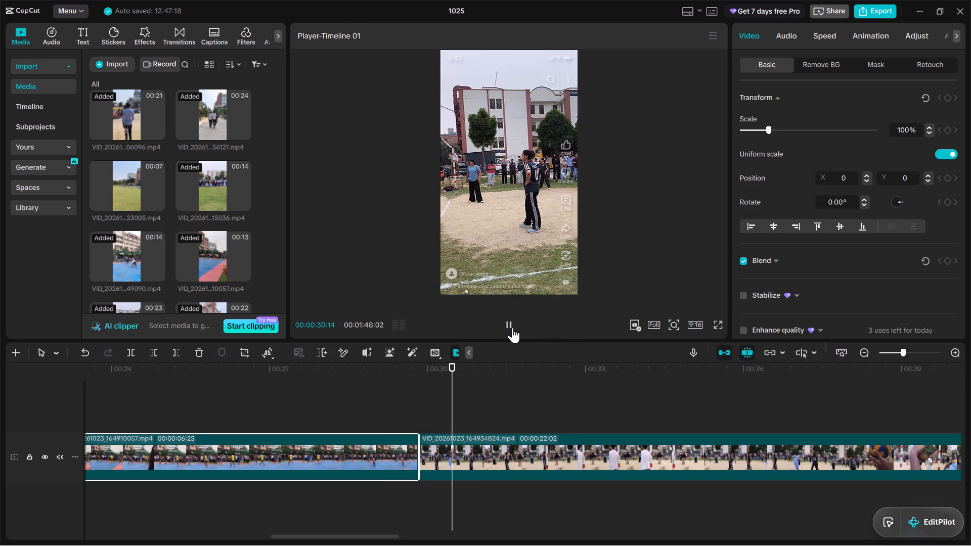
{"action": "left_click_drag", "start_coordinate": [462, 371], "coordinate": [214, 407]}
{"action": "scroll", "coordinate": [285, 433], "scroll_direction": "right", "scroll_amount": 1}
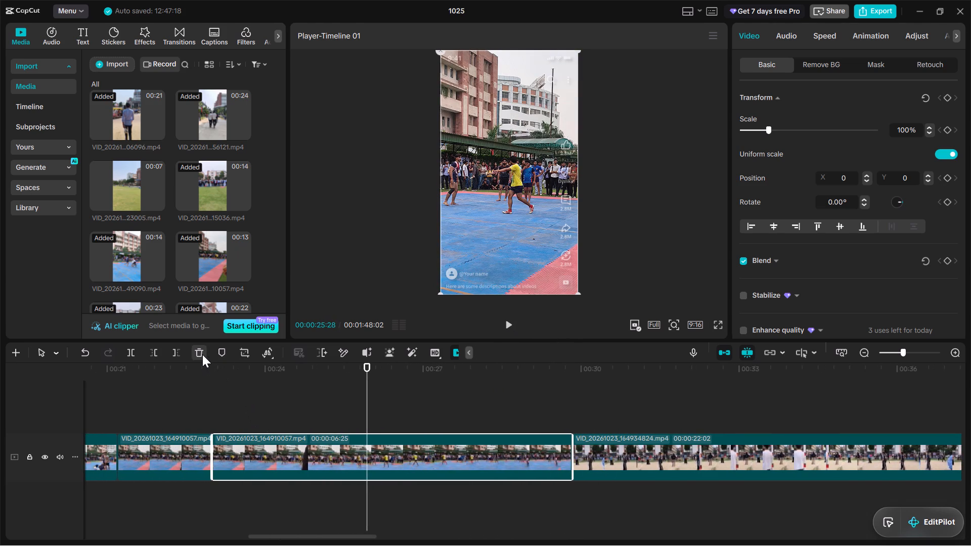
{"action": "left_click", "coordinate": [202, 354]}
Play the edited timeline from the earlier clips through into VID_20261023_164934824.mp4 to review the cuts.
{"action": "left_click_drag", "start_coordinate": [368, 373], "coordinate": [55, 425]}
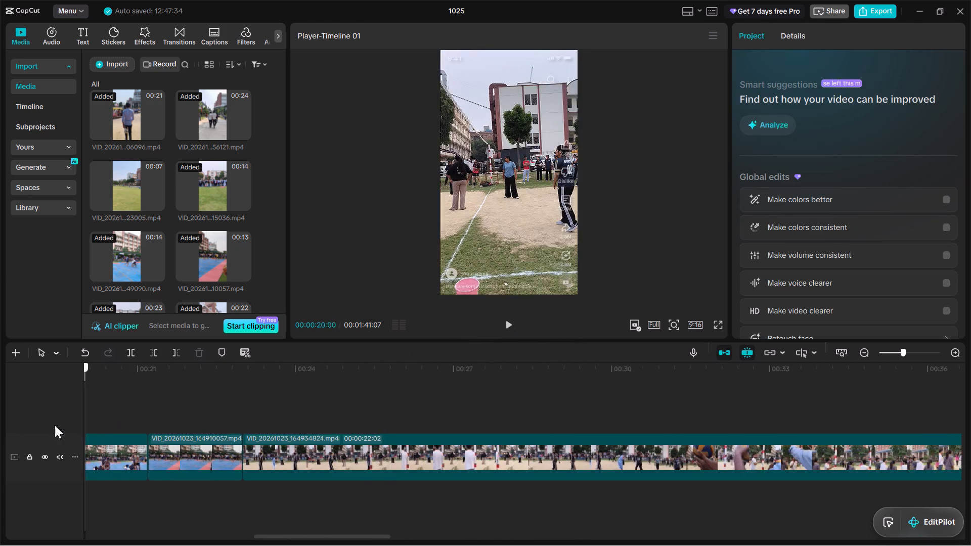
{"action": "left_click_drag", "start_coordinate": [55, 425], "coordinate": [54, 426]}
{"action": "key", "text": "space"}
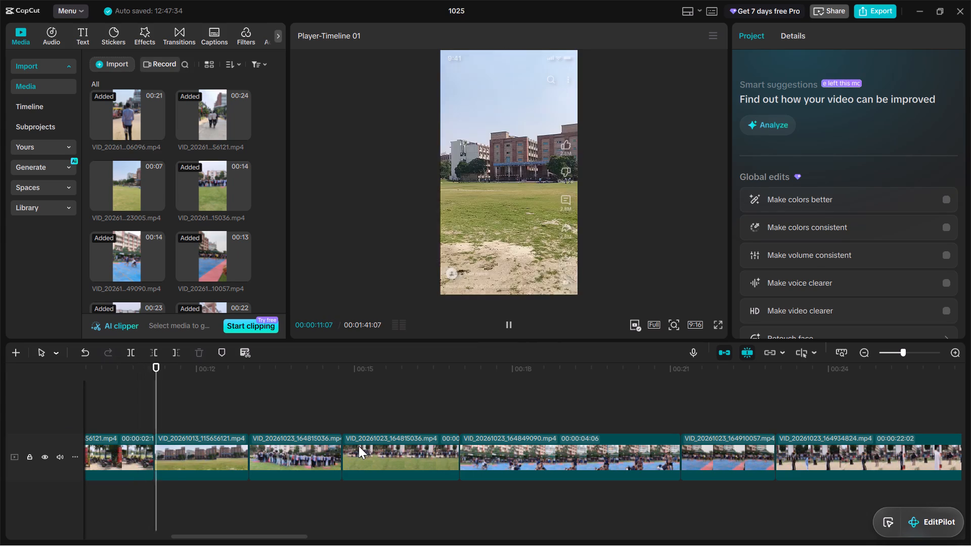
{"action": "scroll", "coordinate": [359, 446], "scroll_direction": "left", "scroll_amount": 1}
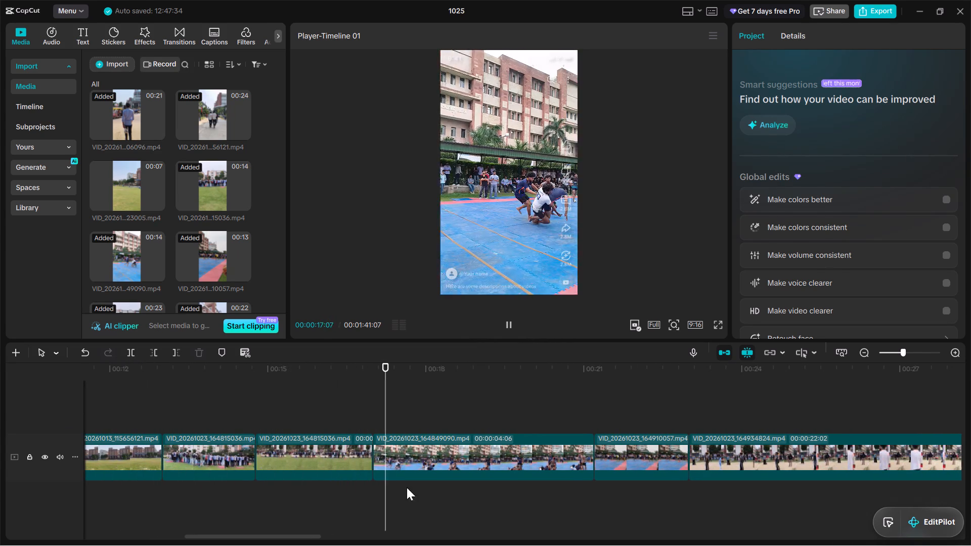
{"action": "scroll", "coordinate": [422, 482], "scroll_direction": "left", "scroll_amount": 1}
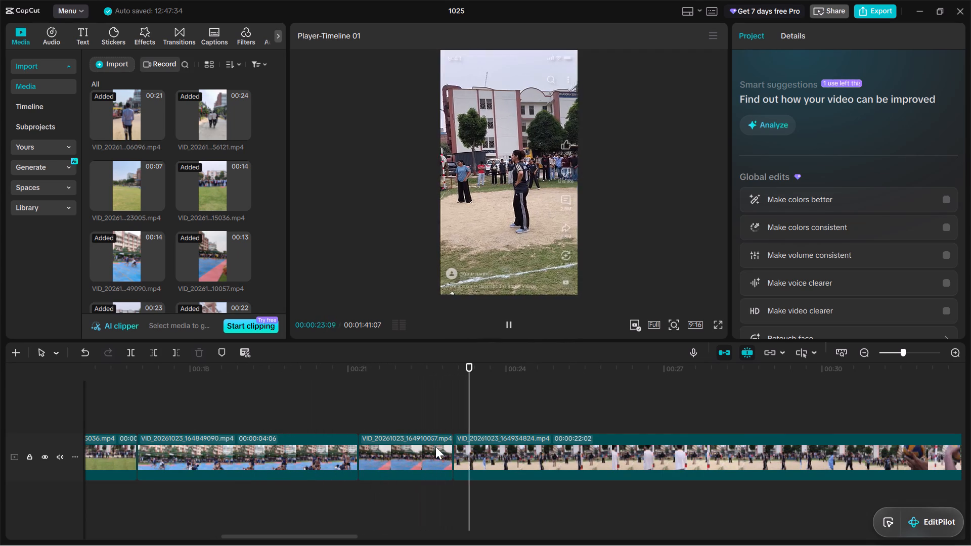
{"action": "left_click_drag", "start_coordinate": [562, 372], "coordinate": [563, 370]}
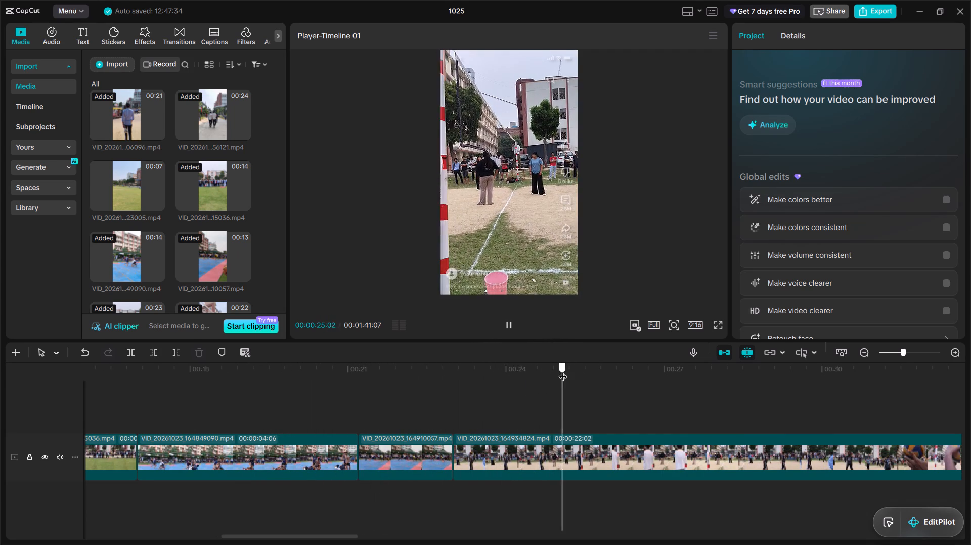
Replay from before the cut through the opening of VID_20261023_164934824.mp4, up to 00:00:30:13, to find the section worth keeping.
{"action": "left_click_drag", "start_coordinate": [563, 370], "coordinate": [255, 445]}
{"action": "key", "text": "space"}
{"action": "key", "text": "space"}
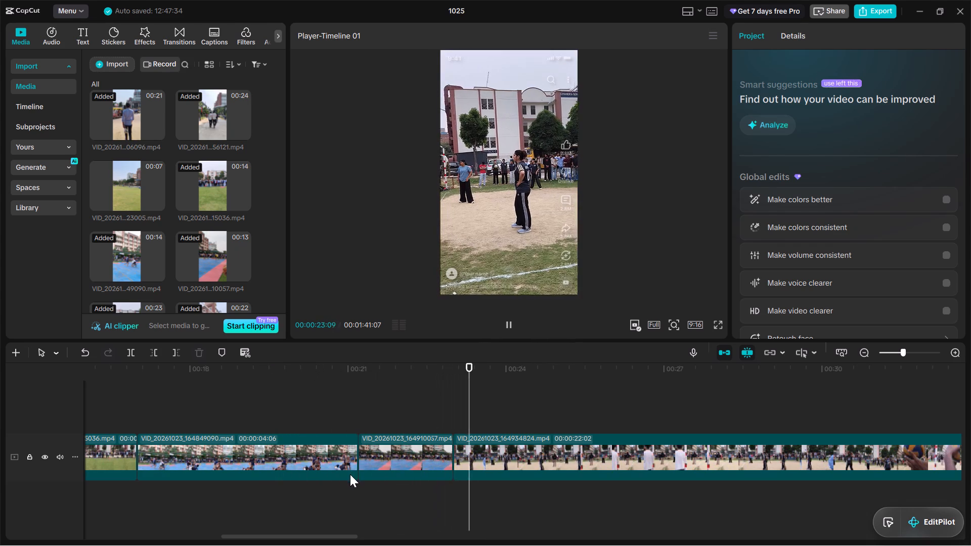
{"action": "scroll", "coordinate": [396, 488], "scroll_direction": "left", "scroll_amount": 1}
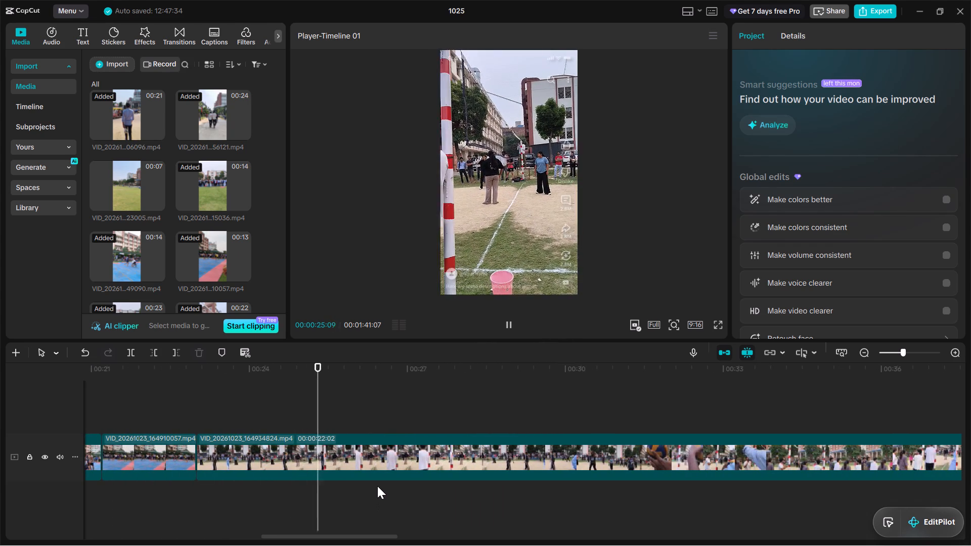
{"action": "scroll", "coordinate": [410, 472], "scroll_direction": "left", "scroll_amount": 1}
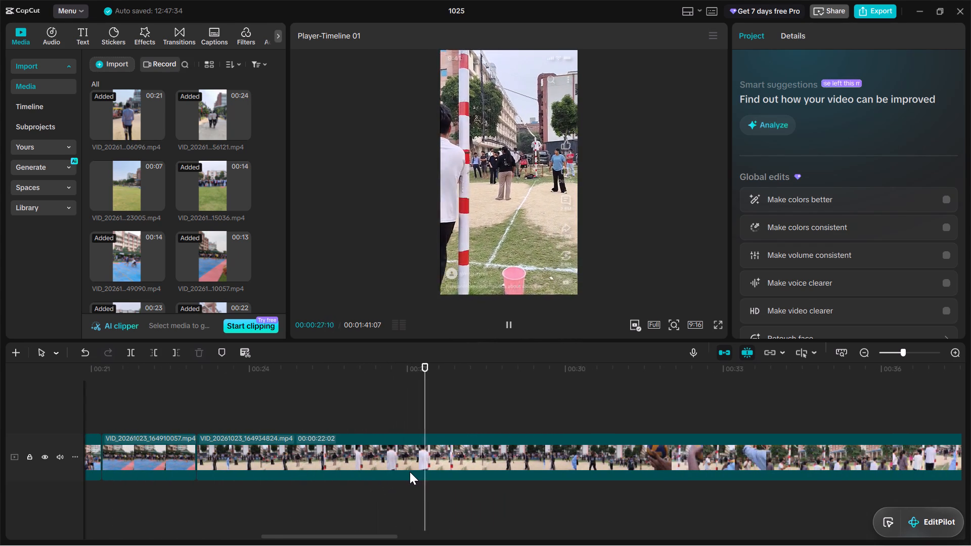
{"action": "scroll", "coordinate": [410, 472], "scroll_direction": "left", "scroll_amount": 1}
{"action": "left_click_drag", "start_coordinate": [389, 378], "coordinate": [127, 423]}
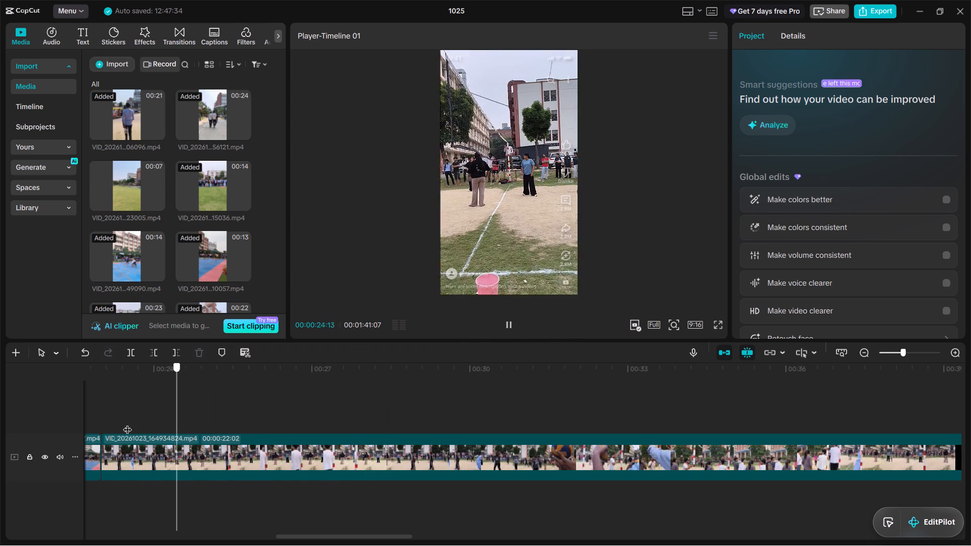
{"action": "left_click_drag", "start_coordinate": [127, 423], "coordinate": [93, 429]}
{"action": "key", "text": "space"}
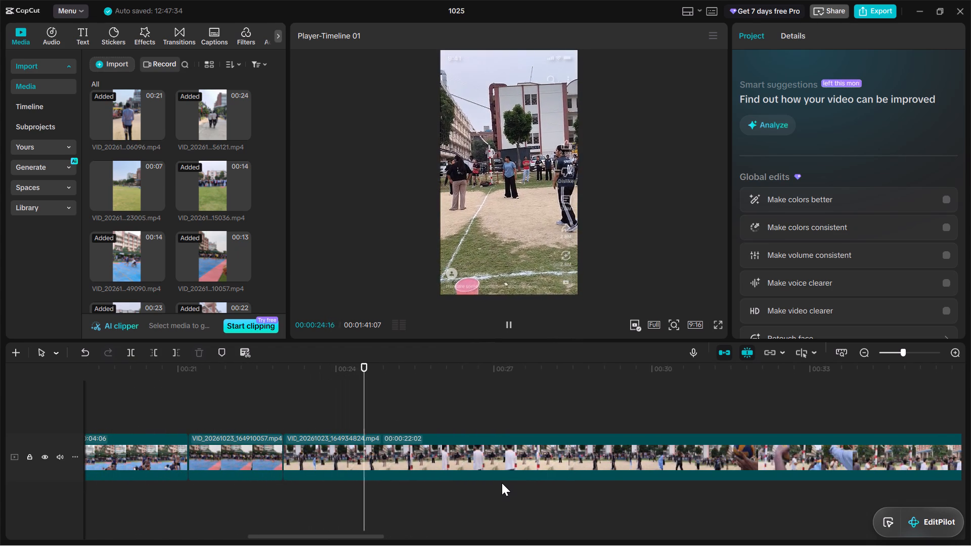
{"action": "scroll", "coordinate": [502, 483], "scroll_direction": "left", "scroll_amount": 1}
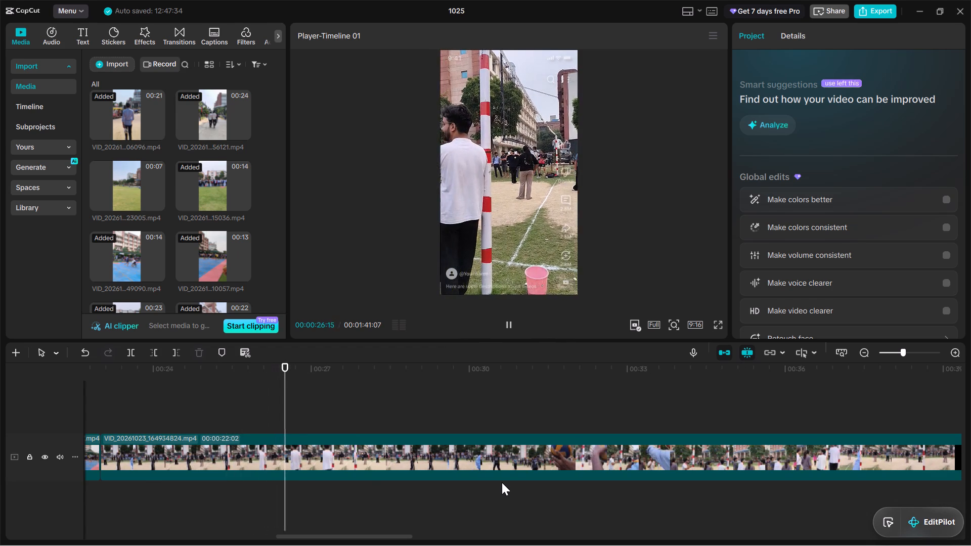
{"action": "scroll", "coordinate": [502, 482], "scroll_direction": "left", "scroll_amount": 1}
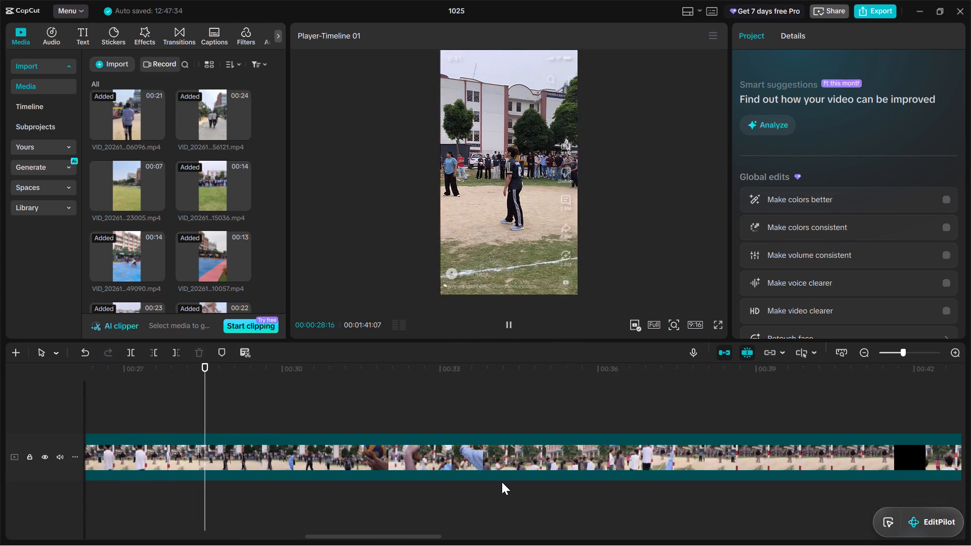
{"action": "key", "text": "space"}
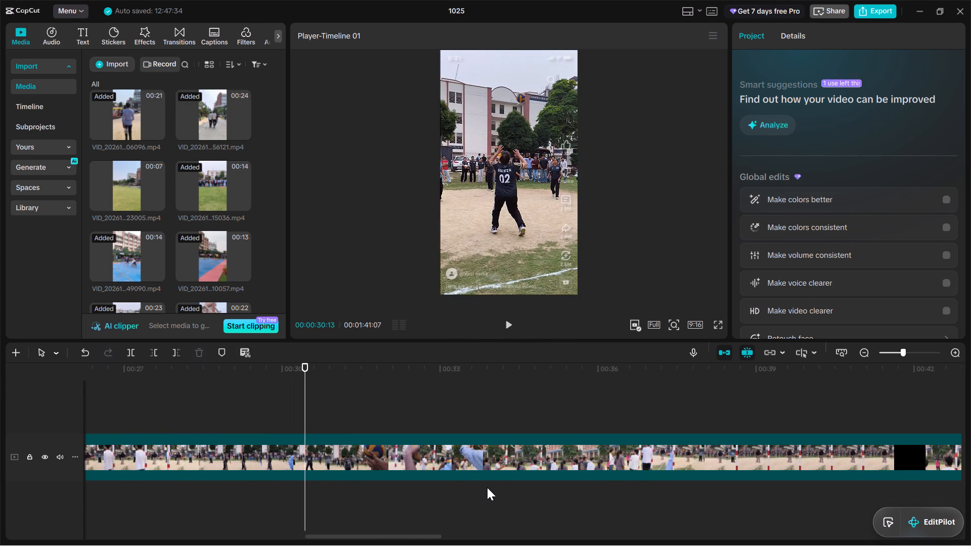
Step back to 00:00:30:00 in VID_20261023_164934824.mp4 and replay a short stretch to look for its start point.
{"action": "key", "text": "Left"}
{"action": "key", "text": "Left"}
{"action": "key", "text": "Left"}
{"action": "key", "text": "Left"}
{"action": "key", "text": "Left"}
{"action": "key", "text": "Left"}
{"action": "key", "text": "Left"}
{"action": "key", "text": "Left"}
{"action": "key", "text": "Left"}
{"action": "key", "text": "Left"}
{"action": "key", "text": "Left"}
{"action": "key", "text": "Left"}
{"action": "key", "text": "Left"}
{"action": "key", "text": "Left"}
{"action": "key", "text": "Left"}
{"action": "key", "text": "Left"}
{"action": "key", "text": "Left"}
{"action": "key", "text": "Left"}
{"action": "key", "text": "Left"}
{"action": "key", "text": "Left"}
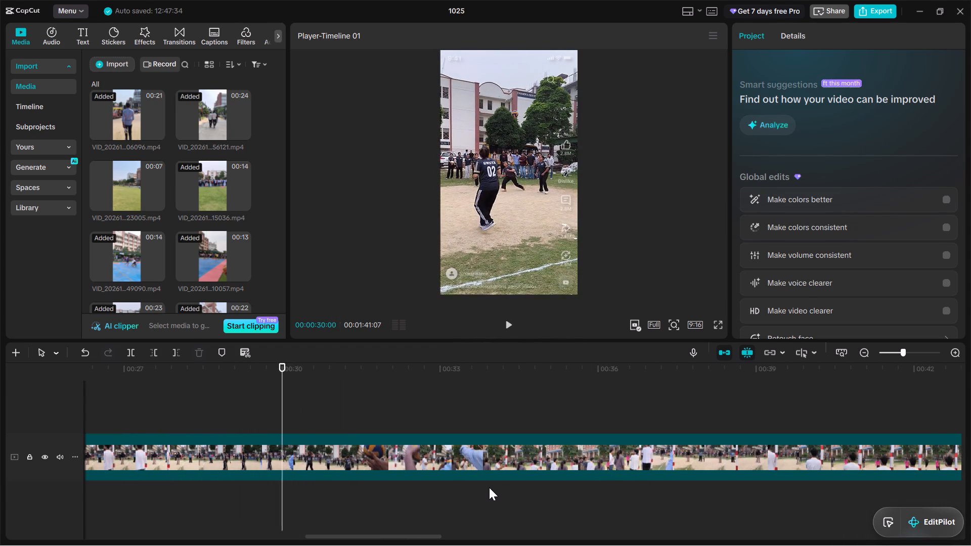
{"action": "key", "text": "space"}
{"action": "key", "text": "space"}
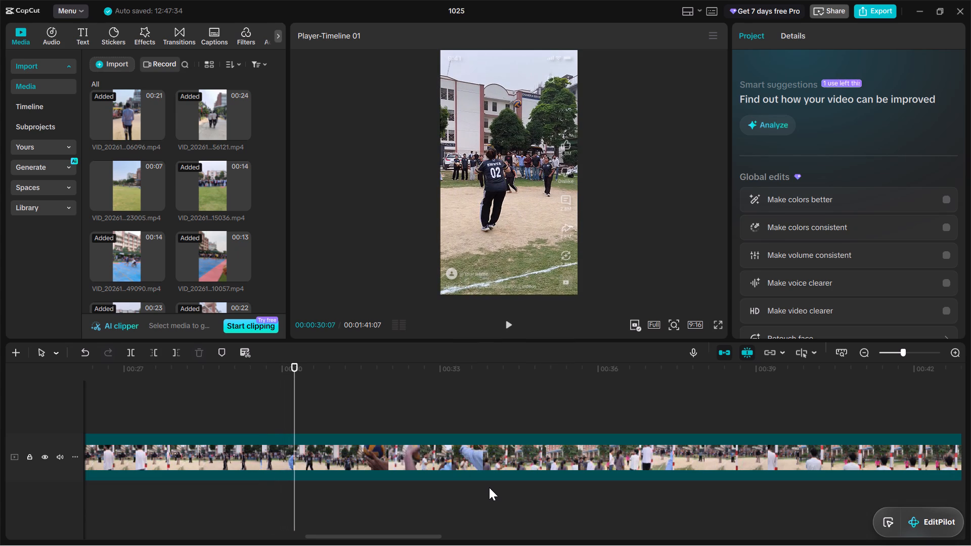
Step back to 00:00:27:01 in VID_20261023_164934824.mp4 and replay up to 00:00:28:21 to look for its start point.
{"action": "key", "text": "Left"}
{"action": "key", "text": "Left"}
{"action": "key", "text": "Left"}
{"action": "key", "text": "Left"}
{"action": "key", "text": "Left"}
{"action": "key", "text": "Left"}
{"action": "key", "text": "Left"}
{"action": "key", "text": "Left"}
{"action": "key", "text": "Left"}
{"action": "key", "text": "Left"}
{"action": "key", "text": "Left"}
{"action": "key", "text": "Left"}
{"action": "key", "text": "Left"}
{"action": "key", "text": "Left"}
{"action": "key", "text": "Left"}
{"action": "key", "text": "Left"}
{"action": "key", "text": "Left"}
{"action": "key", "text": "Left"}
{"action": "key", "text": "Left"}
{"action": "key", "text": "Left"}
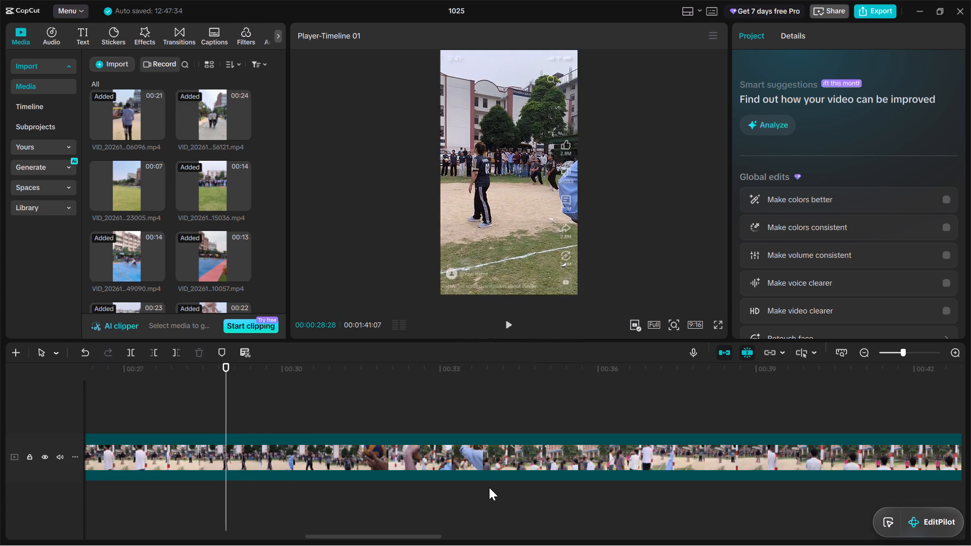
{"action": "key", "text": "space"}
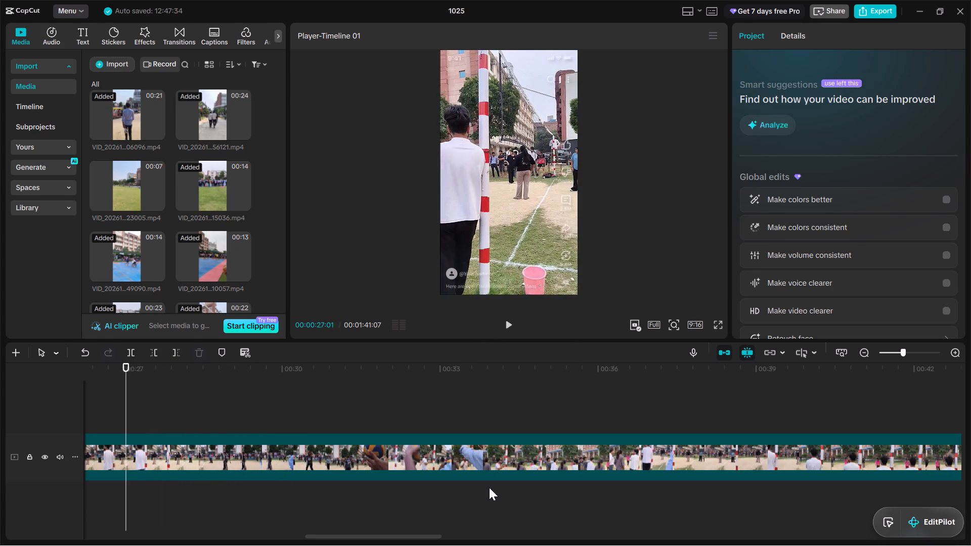
{"action": "key", "text": "space"}
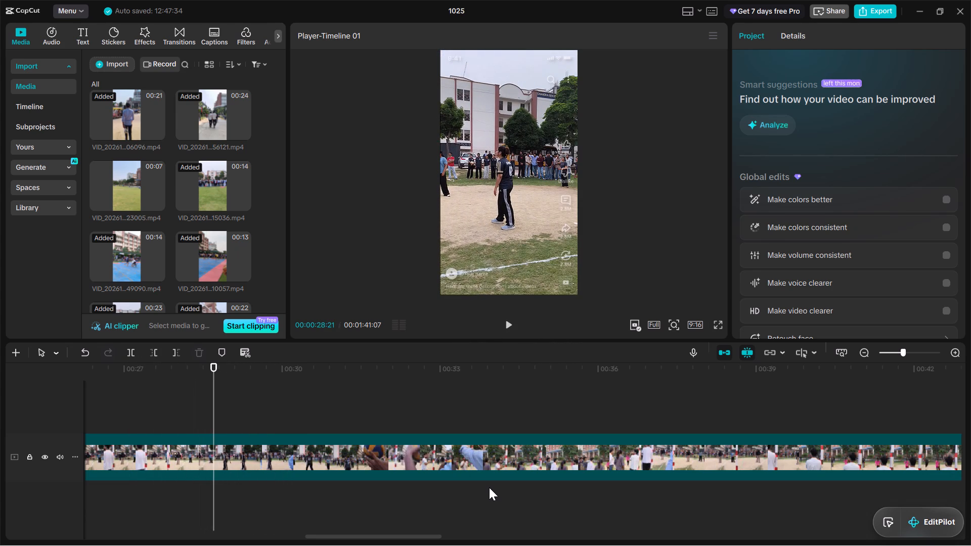
Step back to 00:00:26:04 in VID_20261023_164934824.mp4 and replay up to 00:00:27:16 to narrow down its start point.
{"action": "key", "text": "Left"}
{"action": "key", "text": "Left"}
{"action": "key", "text": "Left"}
{"action": "key", "text": "Left"}
{"action": "key", "text": "Left"}
{"action": "key", "text": "Left"}
{"action": "key", "text": "Left"}
{"action": "key", "text": "Left"}
{"action": "key", "text": "Left"}
{"action": "key", "text": "Left"}
{"action": "key", "text": "Left"}
{"action": "key", "text": "Left"}
{"action": "key", "text": "Left"}
{"action": "key", "text": "Left"}
{"action": "key", "text": "Left"}
{"action": "key", "text": "Left"}
{"action": "key", "text": "Left"}
{"action": "key", "text": "Left"}
{"action": "key", "text": "Left"}
{"action": "key", "text": "Left"}
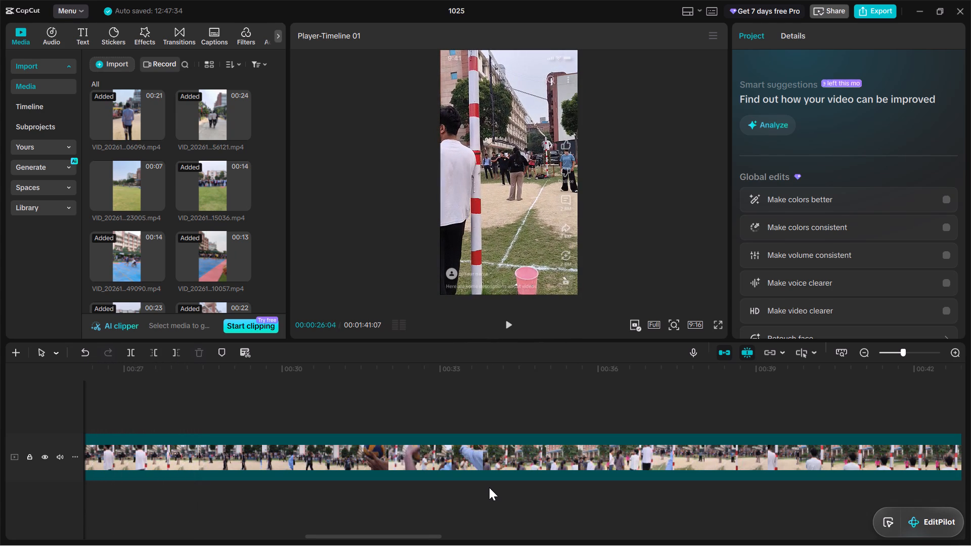
{"action": "key", "text": "space"}
{"action": "key", "text": "space"}
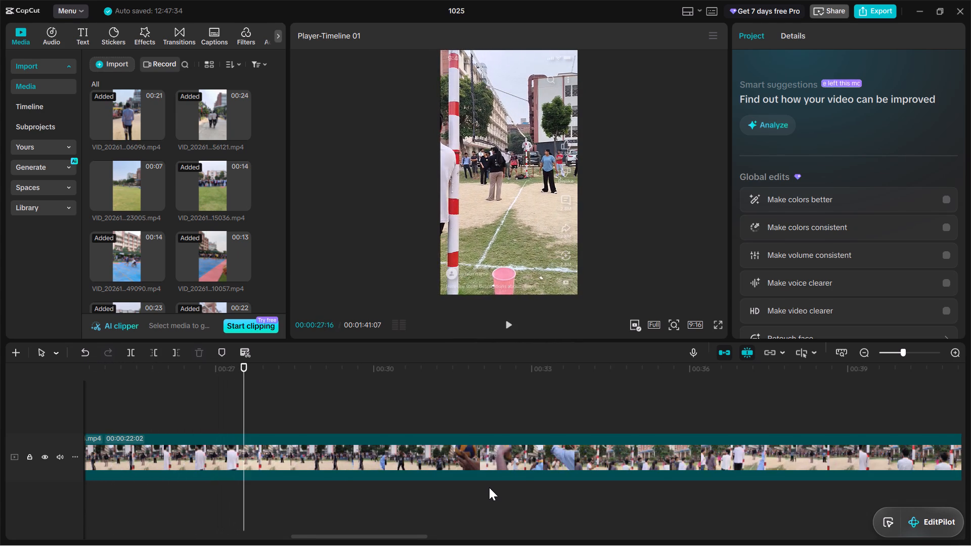
Trim the start of VID_20261023_164934824.mp4 up to 00:00:27:24.
{"action": "key", "text": "space"}
{"action": "key", "text": "space"}
{"action": "key", "text": "Left"}
{"action": "key", "text": "Left"}
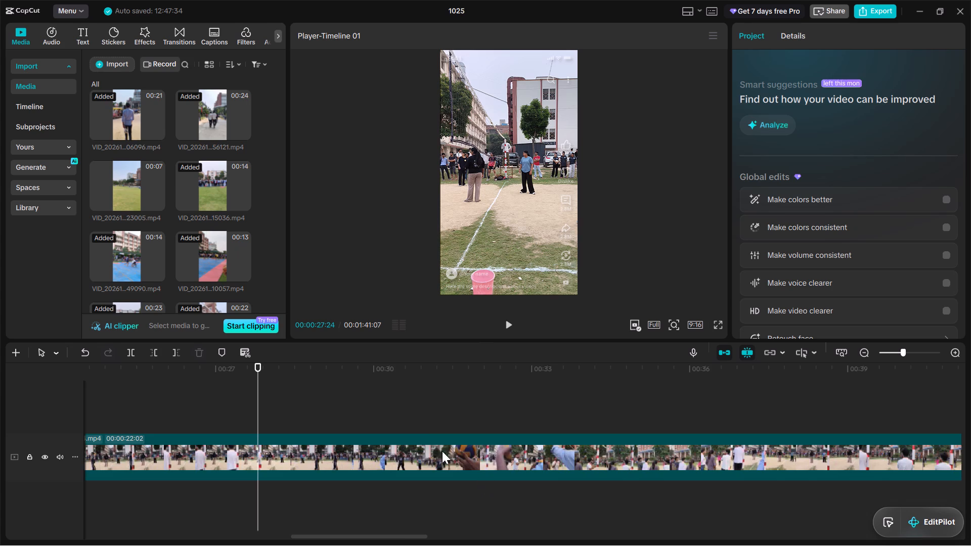
{"action": "scroll", "coordinate": [424, 435], "scroll_direction": "right", "scroll_amount": 1}
{"action": "left_click", "coordinate": [248, 465]}
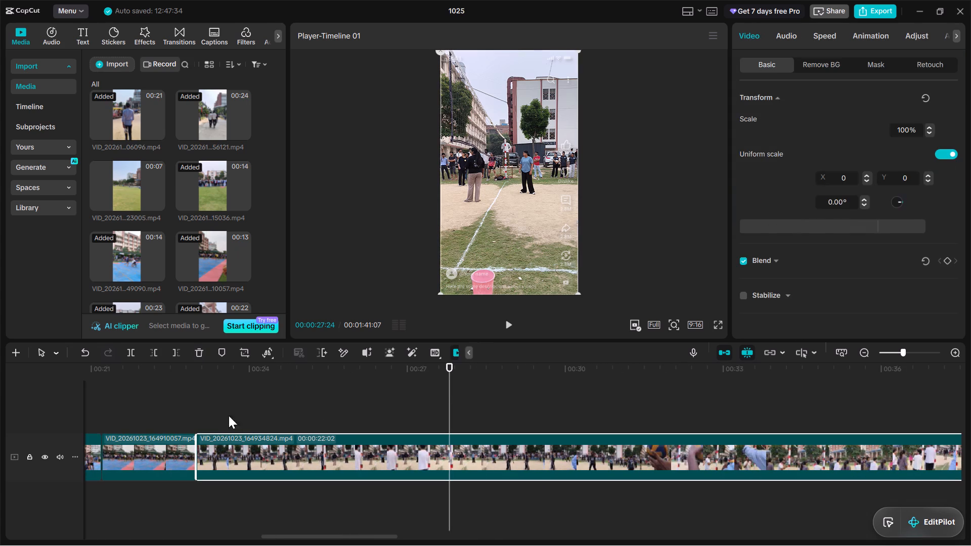
{"action": "left_click", "coordinate": [153, 349]}
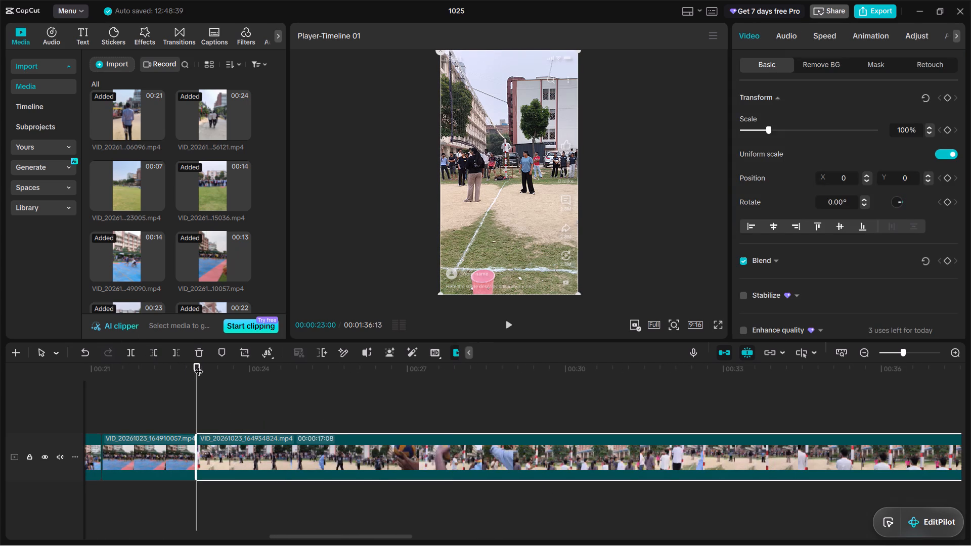
Play VID_20261023_164934824.mp4 through from its trimmed start to look for its end point.
{"action": "left_click_drag", "start_coordinate": [200, 366], "coordinate": [164, 371]}
{"action": "key", "text": "space"}
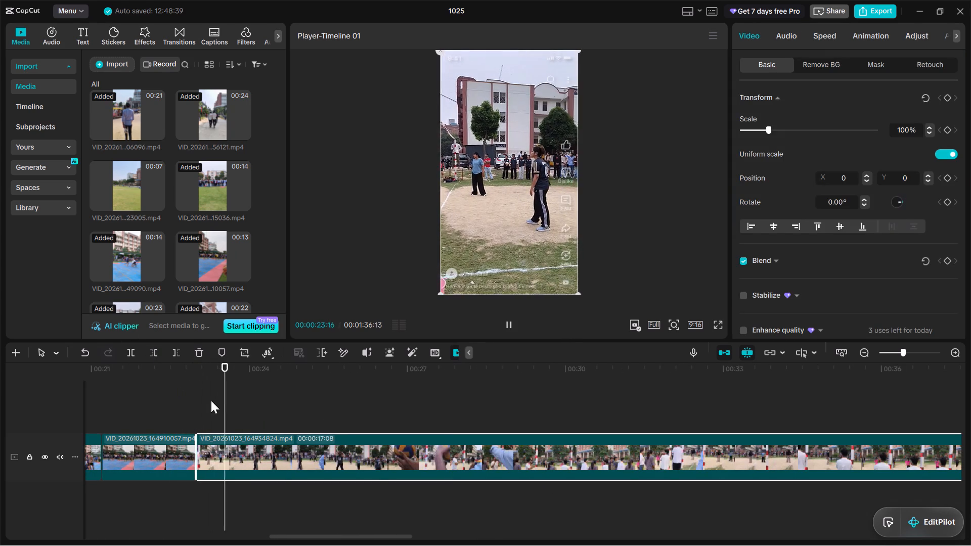
{"action": "scroll", "coordinate": [233, 494], "scroll_direction": "left", "scroll_amount": 1}
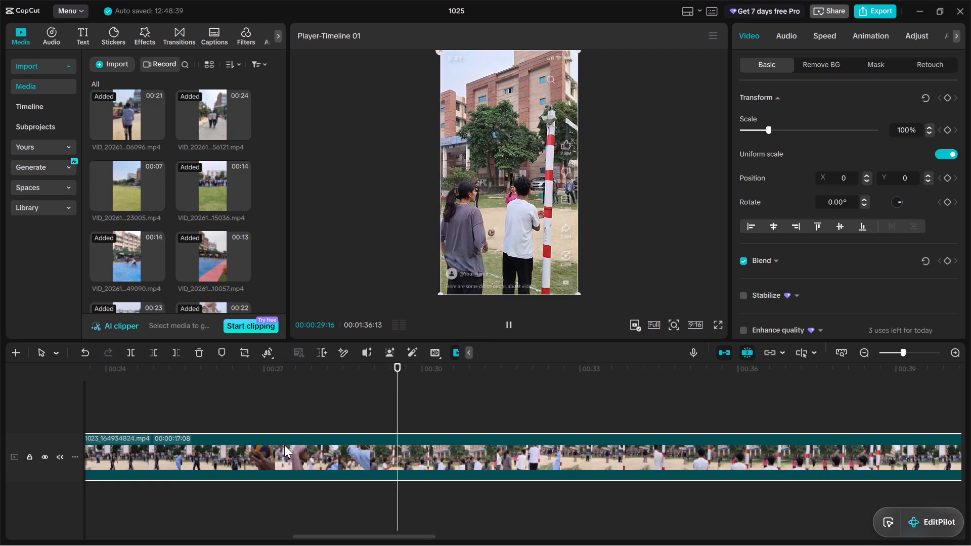
{"action": "key", "text": "space"}
Step back to 00:00:28:25 in VID_20261023_164934824.mp4 and replay about a second to narrow down its end point.
{"action": "key", "text": "Left"}
{"action": "key", "text": "Left"}
{"action": "key", "text": "Left"}
{"action": "key", "text": "Left"}
{"action": "key", "text": "Left"}
{"action": "key", "text": "Left"}
{"action": "key", "text": "Left"}
{"action": "key", "text": "Left"}
{"action": "key", "text": "Left"}
{"action": "key", "text": "Left"}
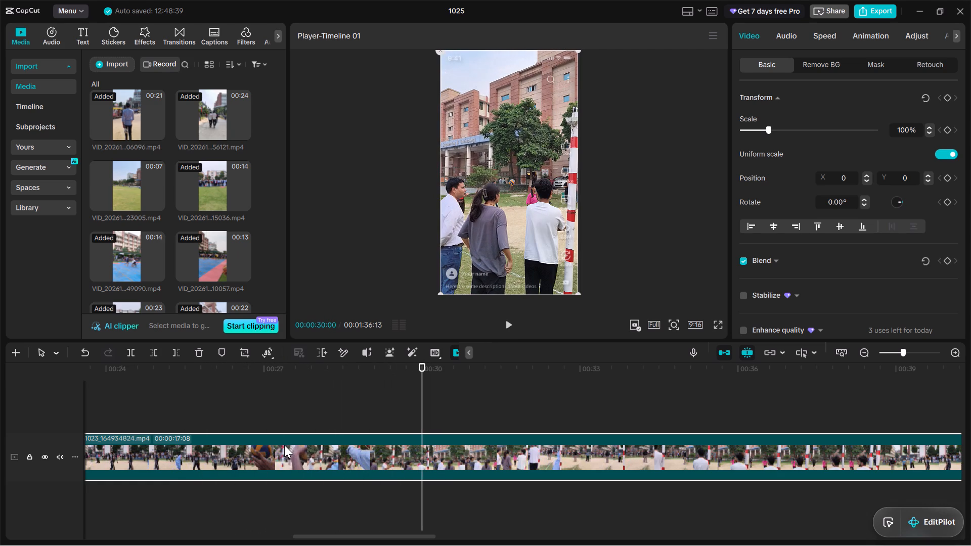
{"action": "key", "text": "Left"}
{"action": "key", "text": "Left"}
{"action": "key", "text": "Left"}
{"action": "key", "text": "Left"}
{"action": "key", "text": "Left"}
{"action": "key", "text": "Left"}
{"action": "key", "text": "Left"}
{"action": "key", "text": "Left"}
{"action": "key", "text": "Left"}
{"action": "key", "text": "Left"}
{"action": "key", "text": "Left"}
{"action": "key", "text": "Left"}
{"action": "key", "text": "Left"}
{"action": "key", "text": "Left"}
{"action": "key", "text": "Left"}
{"action": "key", "text": "Left"}
{"action": "key", "text": "Left"}
{"action": "key", "text": "Left"}
{"action": "key", "text": "Left"}
{"action": "key", "text": "Left"}
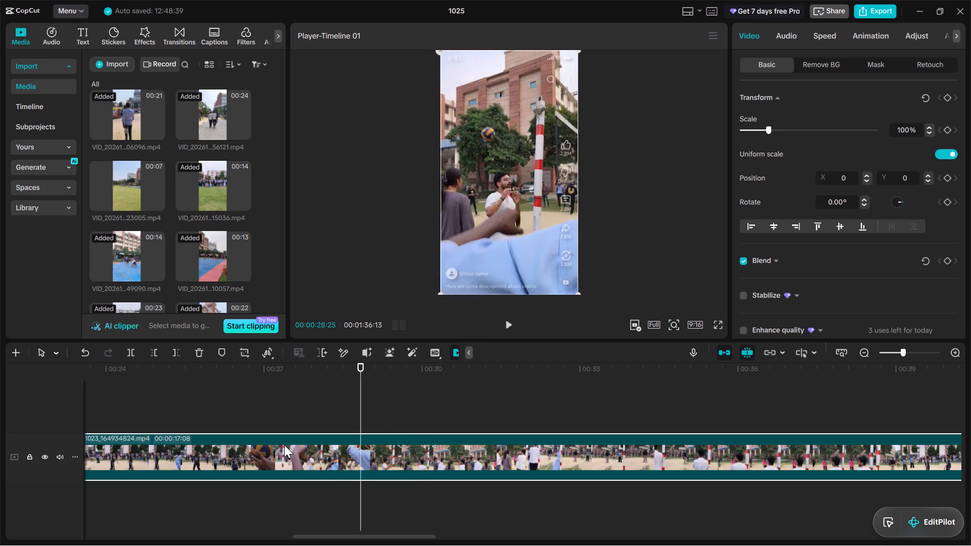
{"action": "key", "text": "space"}
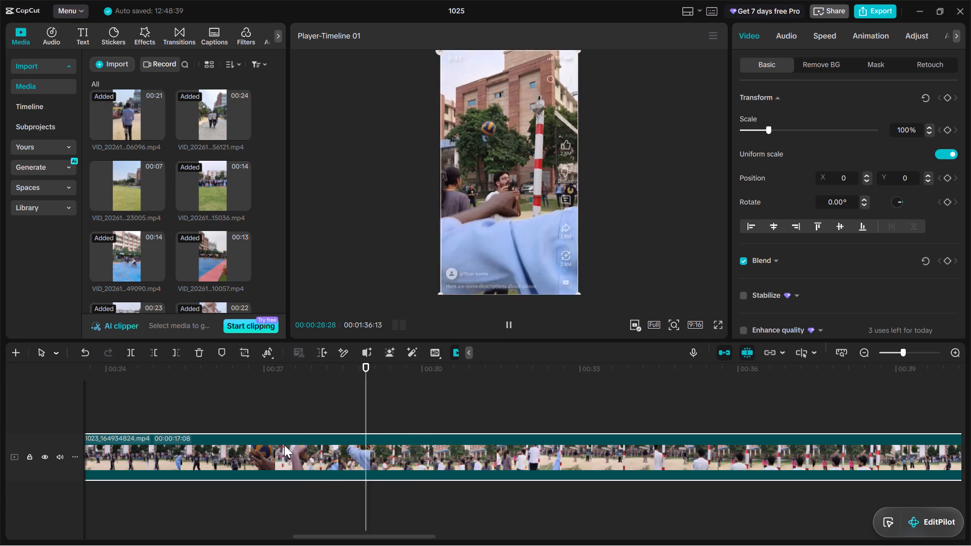
{"action": "key", "text": "space"}
Split VID_20261023_164934824.mp4 at 00:00:30:07.
{"action": "key", "text": "Left"}
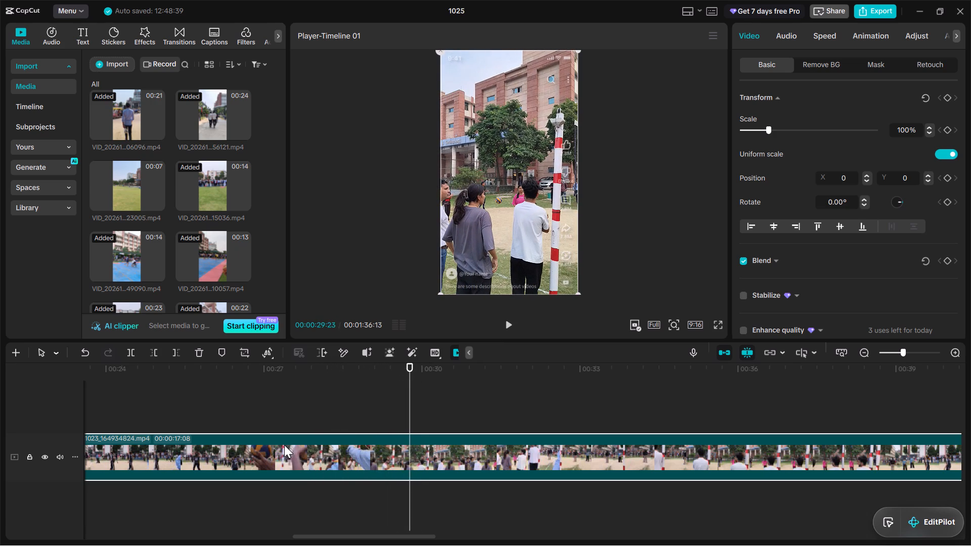
{"action": "key", "text": "Right"}
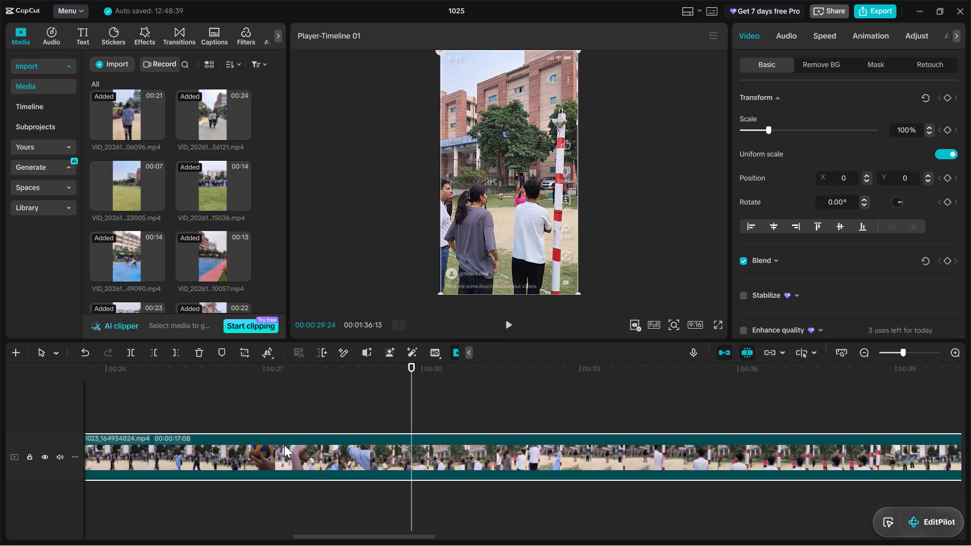
{"action": "key", "text": "Right"}
{"action": "key", "text": "Right"}
{"action": "key", "text": "Right"}
{"action": "key", "text": "Right"}
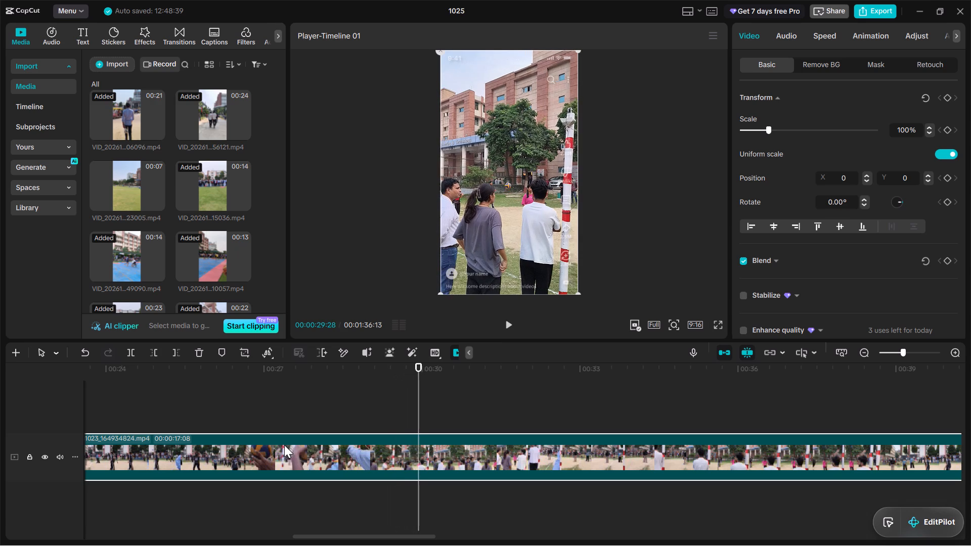
{"action": "key", "text": "Right"}
{"action": "key", "text": "Right"}
{"action": "key", "text": "Right"}
{"action": "key", "text": "Right"}
{"action": "key", "text": "Right"}
{"action": "key", "text": "Right"}
{"action": "key", "text": "Right"}
{"action": "key", "text": "Right"}
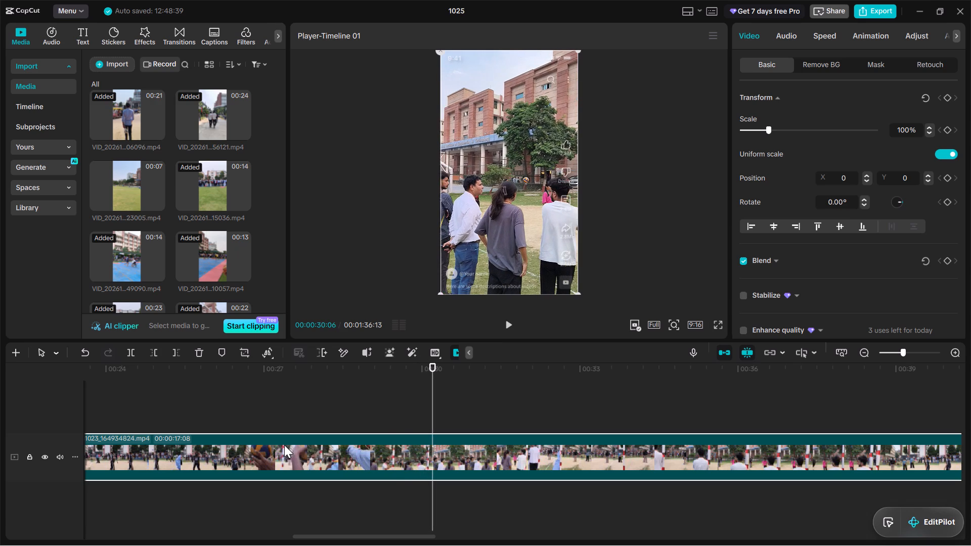
{"action": "key", "text": "Right"}
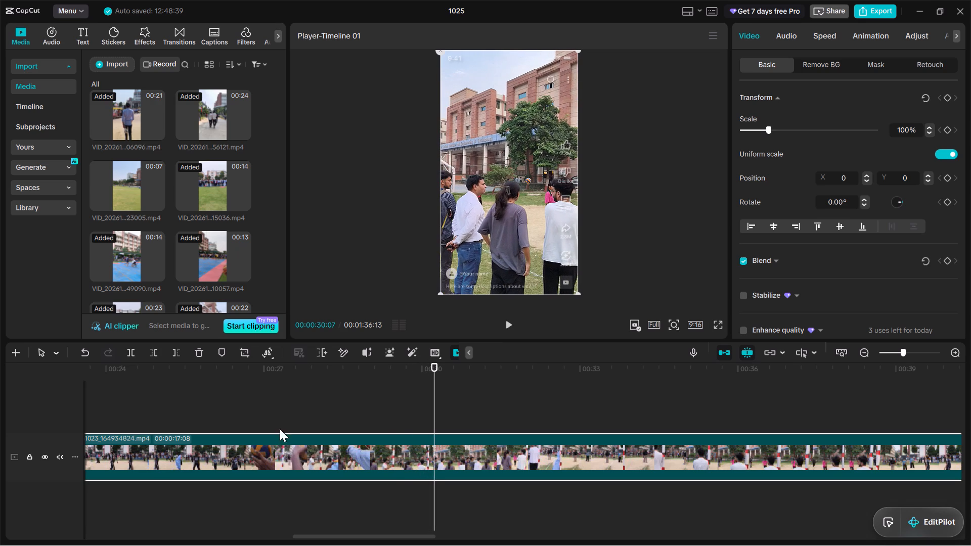
{"action": "left_click", "coordinate": [127, 353]}
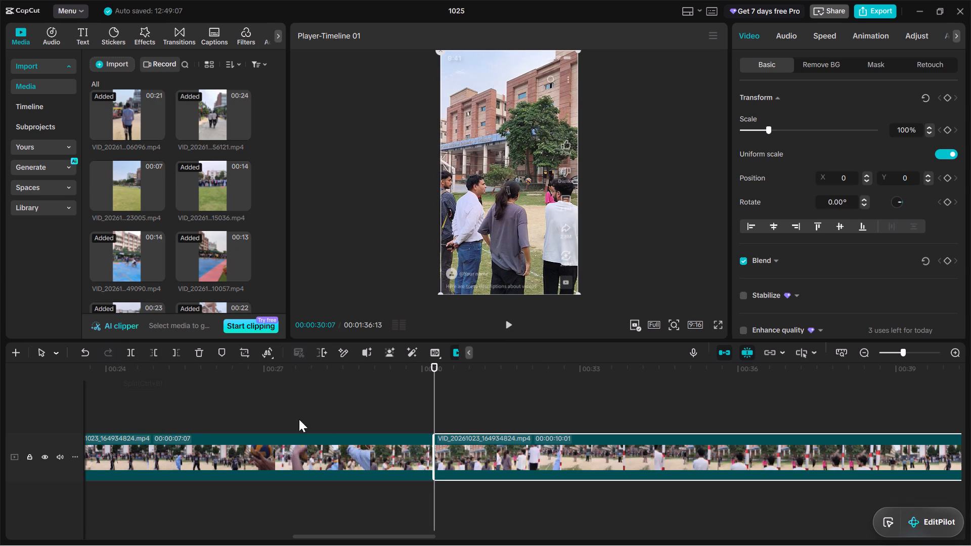
Review the part of VID_20261023_164934824.mp4 after the 00:00:30:07 split and delete it.
{"action": "key", "text": "space"}
{"action": "scroll", "coordinate": [434, 490], "scroll_direction": "left", "scroll_amount": 1}
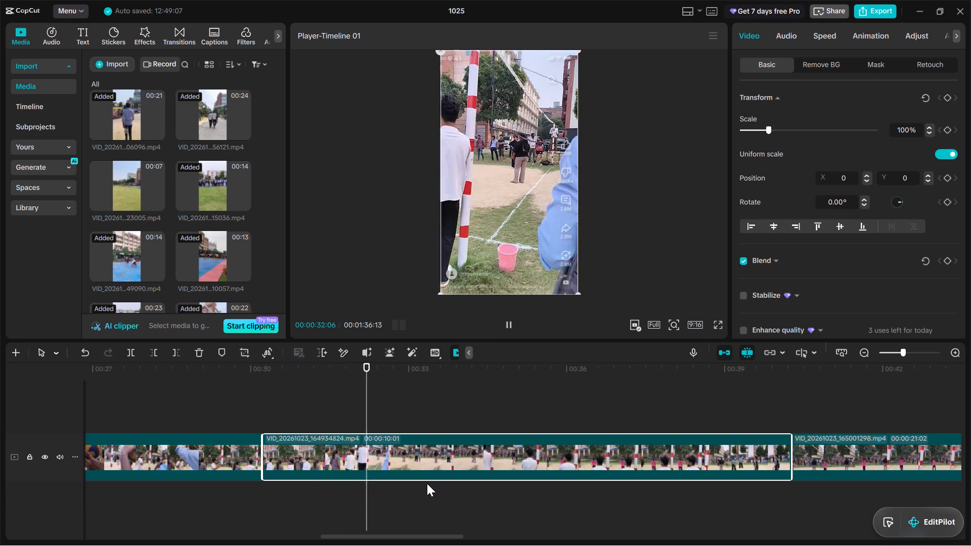
{"action": "scroll", "coordinate": [427, 480], "scroll_direction": "left", "scroll_amount": 1}
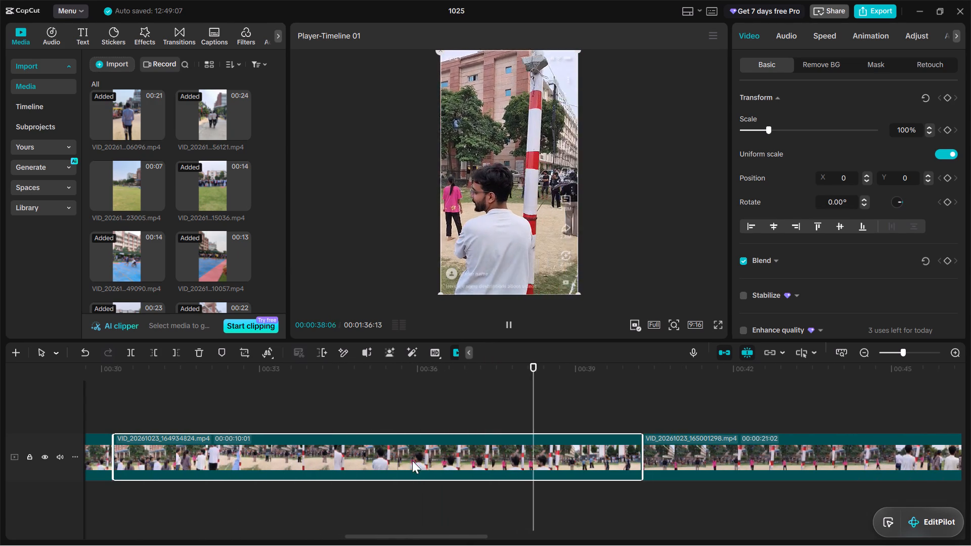
{"action": "scroll", "coordinate": [448, 470], "scroll_direction": "left", "scroll_amount": 1}
{"action": "key", "text": "space"}
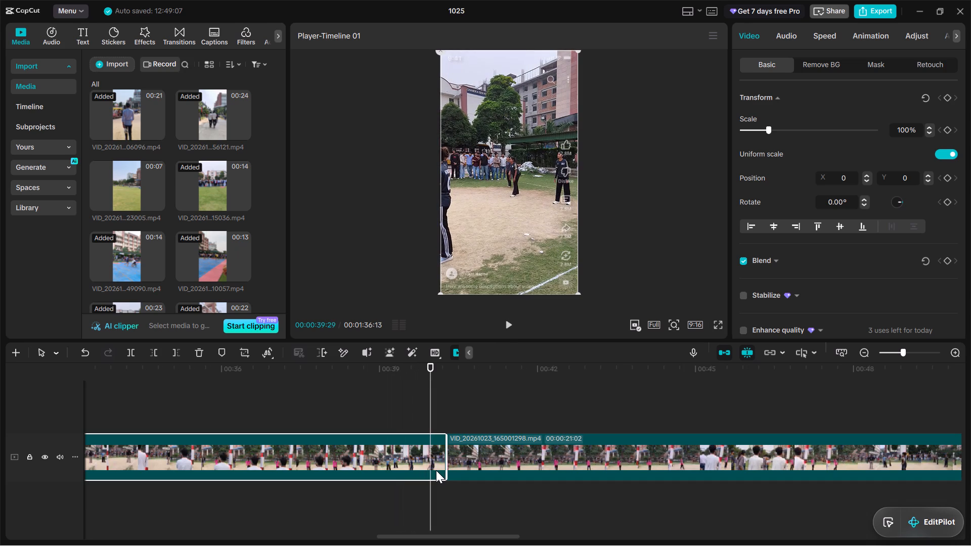
{"action": "left_click", "coordinate": [196, 352]}
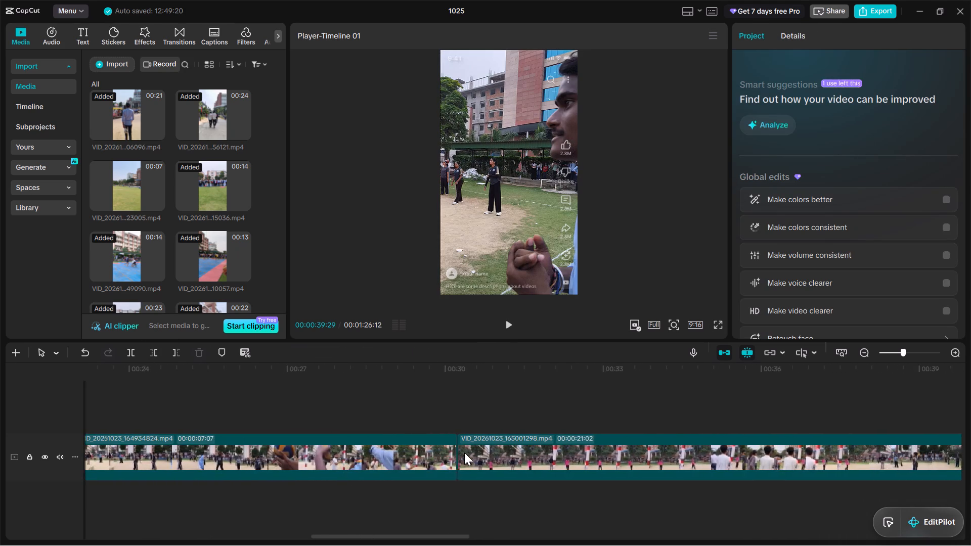
Play VID_20261023_165001298.mp4 from its start to past 00:00:50:00 to look for a section worth keeping.
{"action": "left_click_drag", "start_coordinate": [774, 366], "coordinate": [632, 378]}
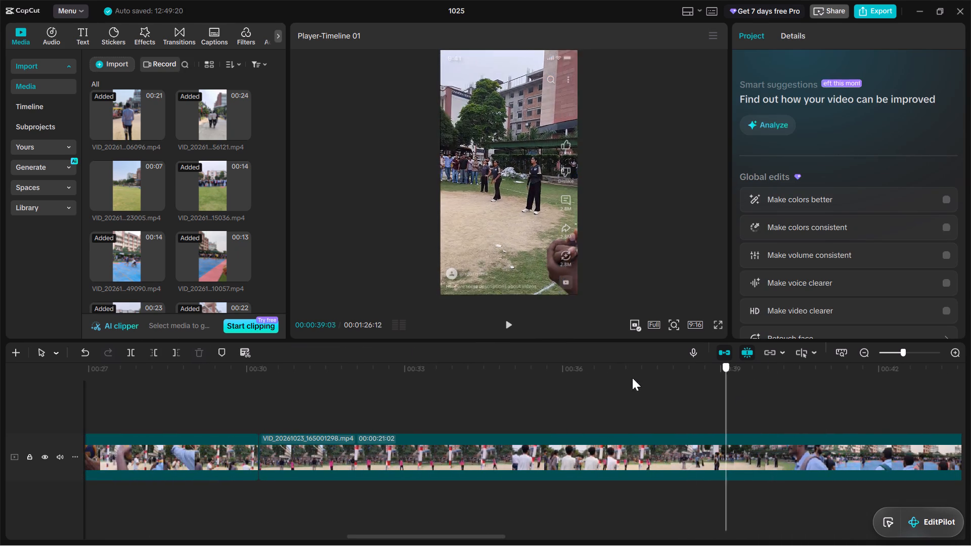
{"action": "left_click_drag", "start_coordinate": [632, 378], "coordinate": [202, 408]}
{"action": "key", "text": "space"}
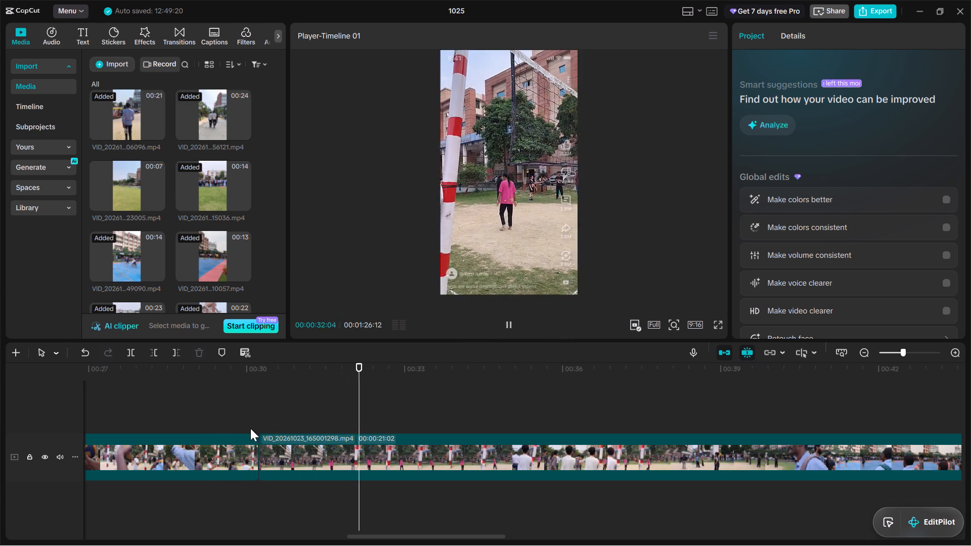
{"action": "scroll", "coordinate": [391, 470], "scroll_direction": "left", "scroll_amount": 1}
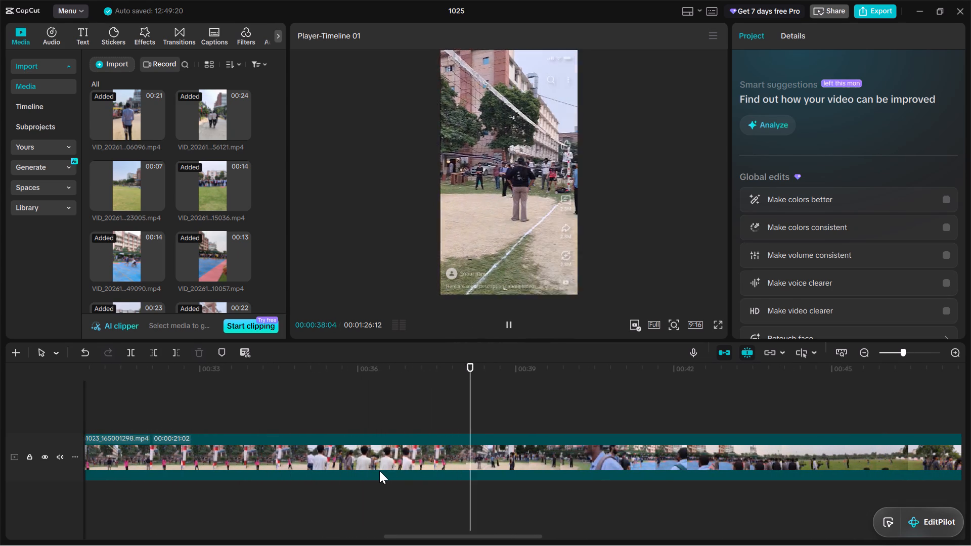
{"action": "scroll", "coordinate": [380, 472], "scroll_direction": "left", "scroll_amount": 1}
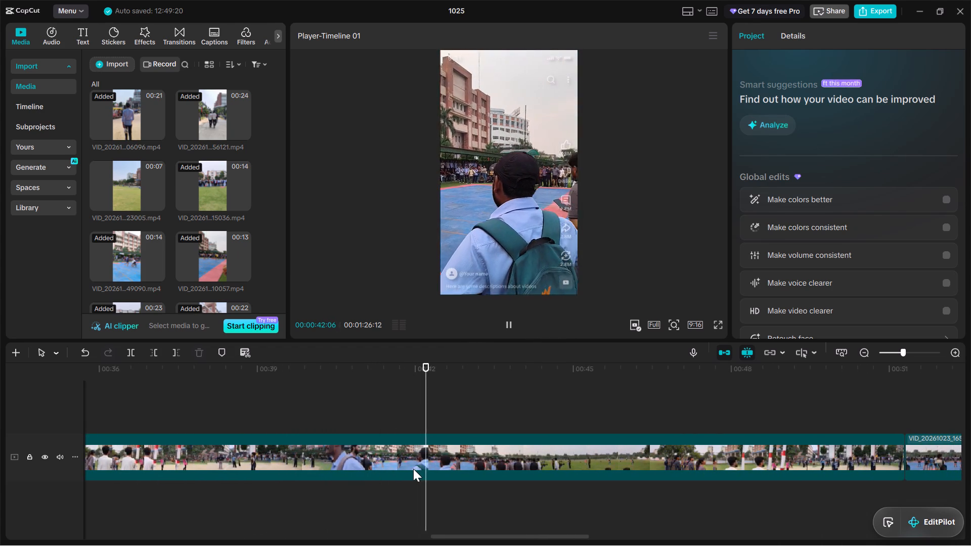
{"action": "scroll", "coordinate": [413, 469], "scroll_direction": "left", "scroll_amount": 1}
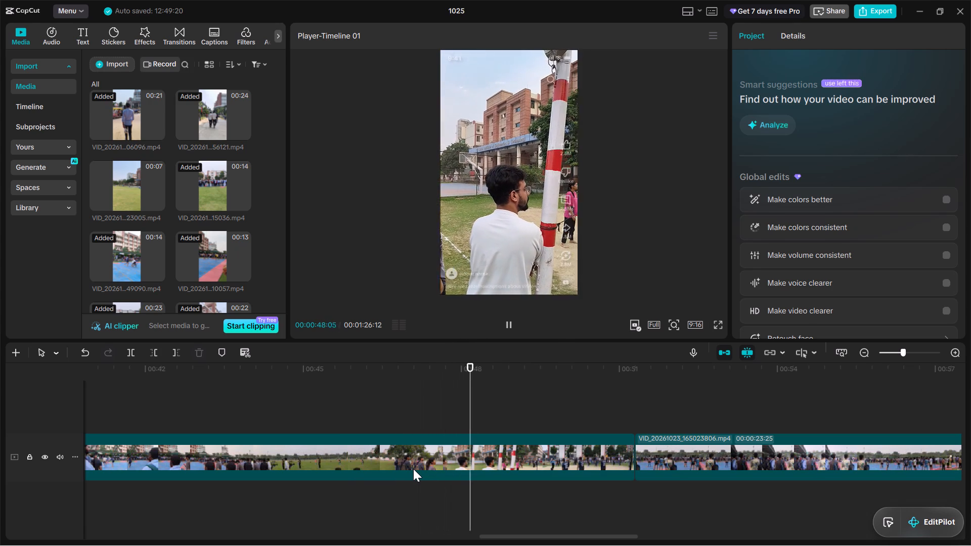
{"action": "scroll", "coordinate": [414, 469], "scroll_direction": "left", "scroll_amount": 1}
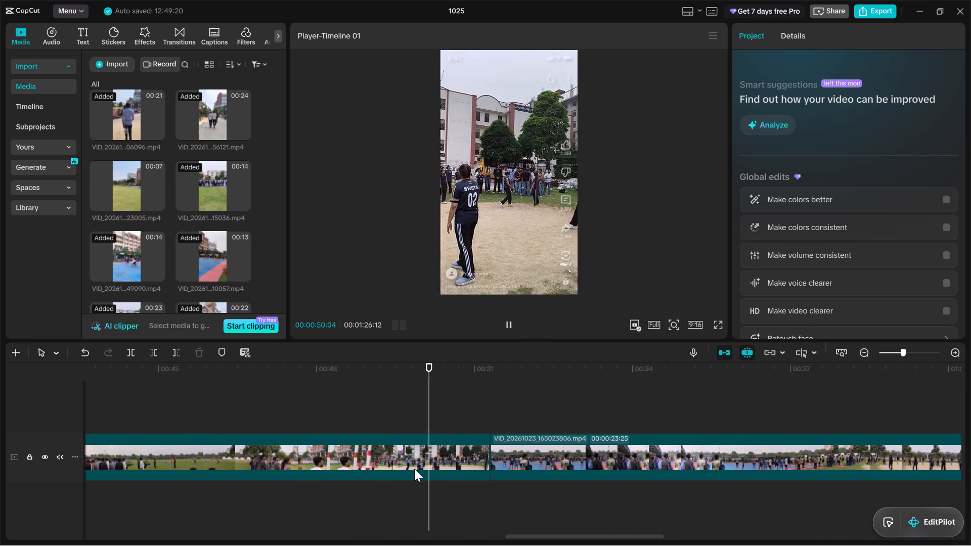
Replay the edit from 00:00:15:27 to 00:00:46:12 to check the cuts and judge whether VID_20261023_165001298.mp4 is needed.
{"action": "left_click_drag", "start_coordinate": [488, 377], "coordinate": [0, 469]}
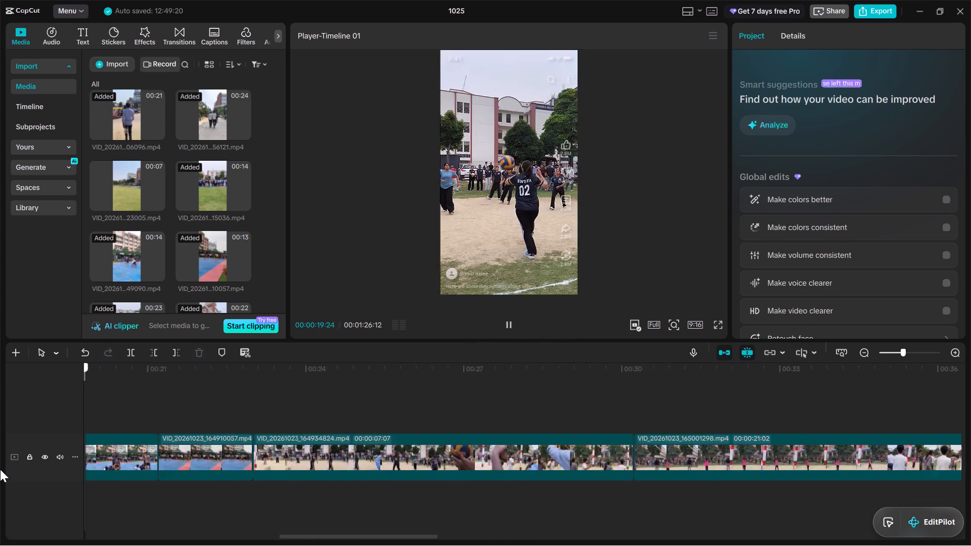
{"action": "left_click_drag", "start_coordinate": [0, 469], "coordinate": [283, 470]}
{"action": "key", "text": "space"}
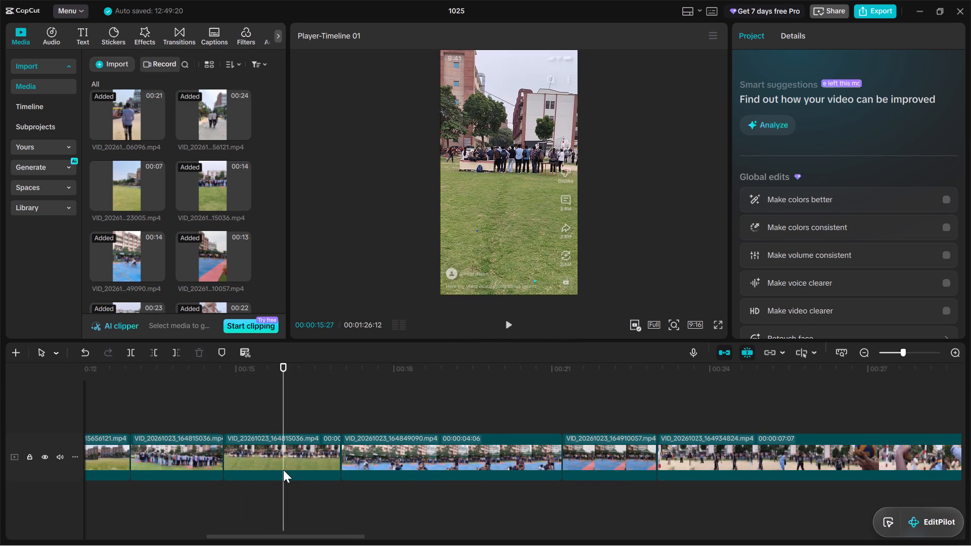
{"action": "key", "text": "space"}
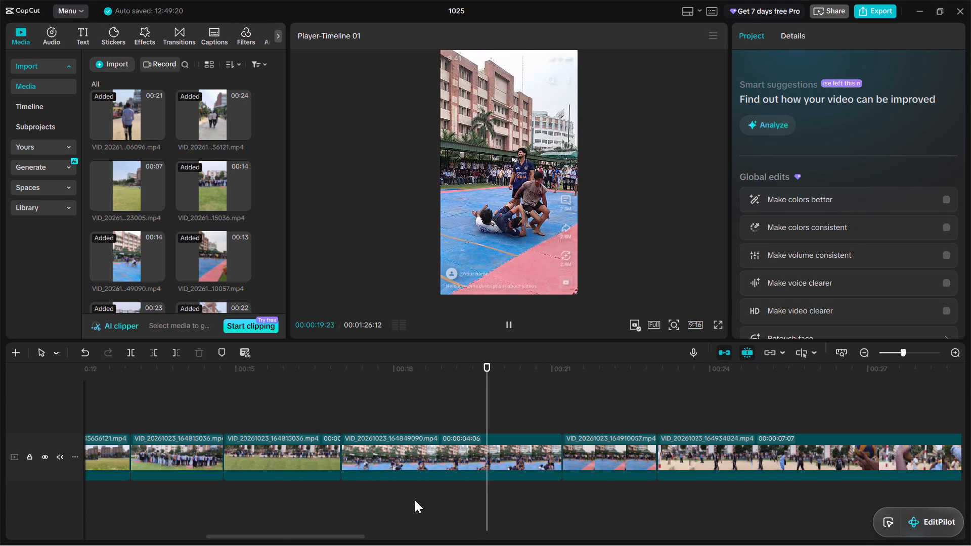
{"action": "scroll", "coordinate": [455, 489], "scroll_direction": "left", "scroll_amount": 2}
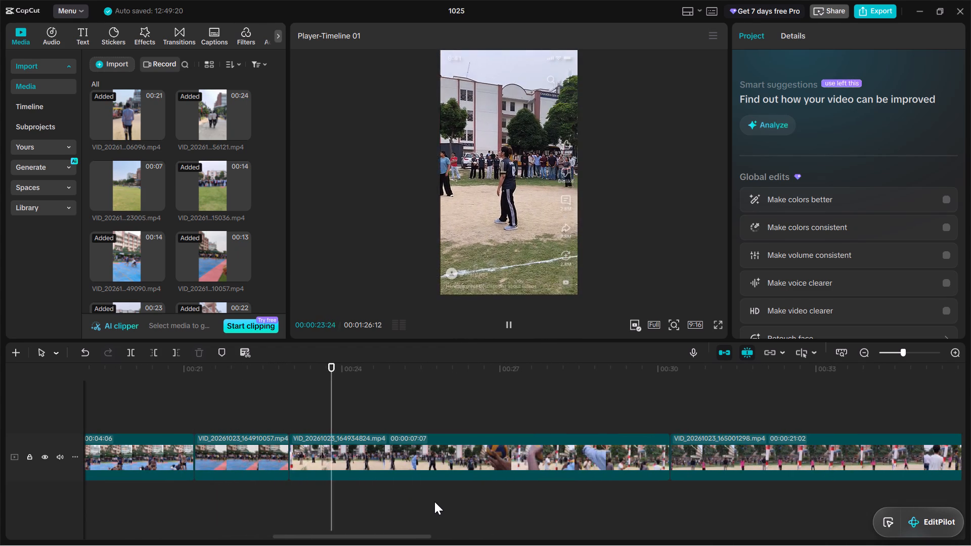
{"action": "scroll", "coordinate": [434, 502], "scroll_direction": "left", "scroll_amount": 1}
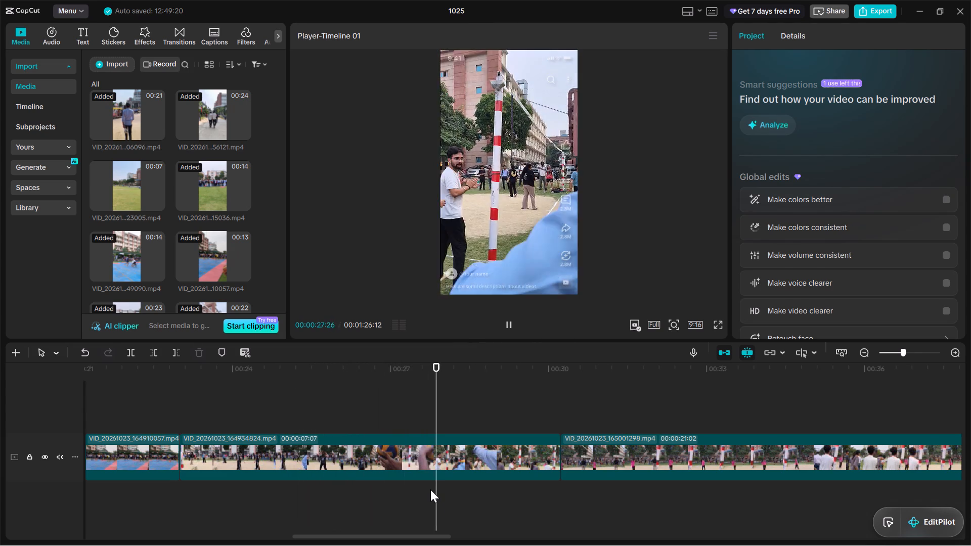
{"action": "scroll", "coordinate": [430, 489], "scroll_direction": "left", "scroll_amount": 2}
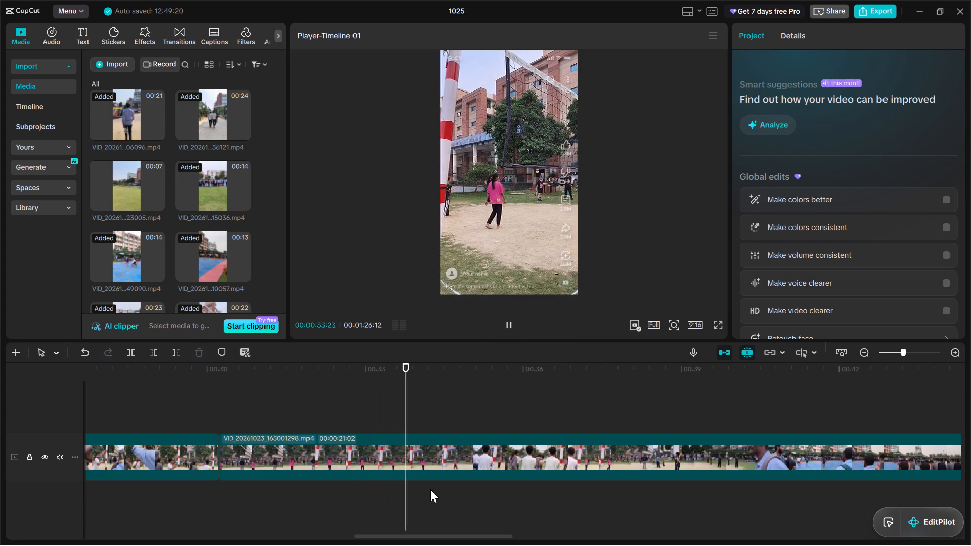
{"action": "scroll", "coordinate": [430, 489], "scroll_direction": "left", "scroll_amount": 1}
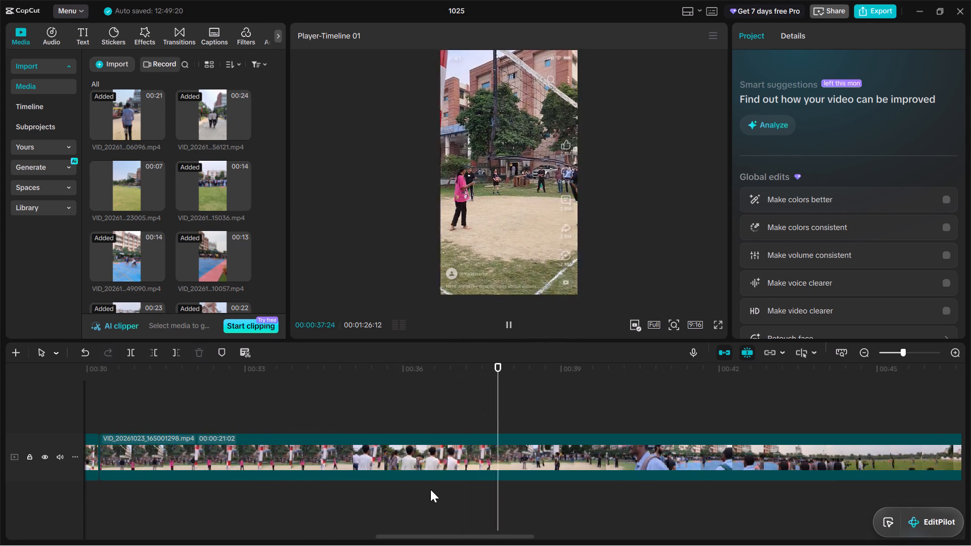
{"action": "scroll", "coordinate": [430, 489], "scroll_direction": "left", "scroll_amount": 1}
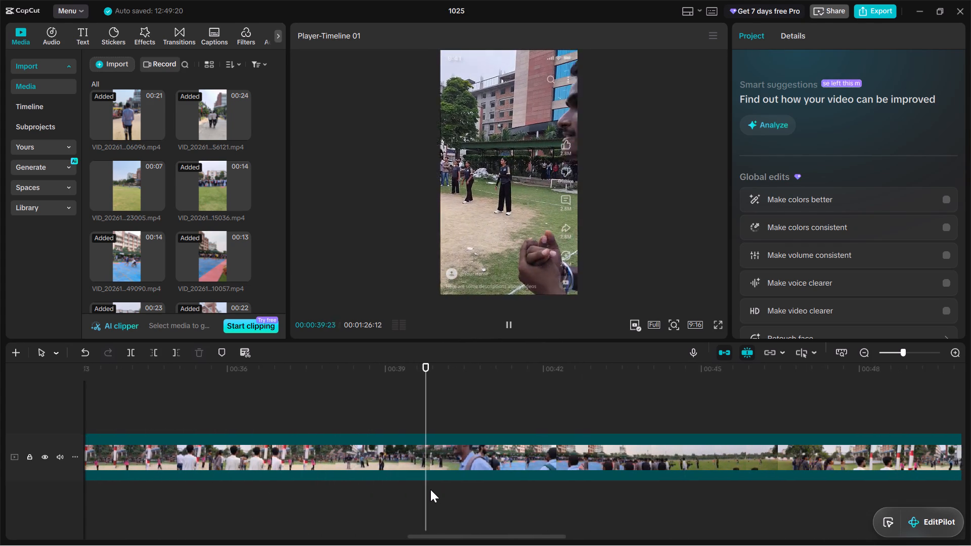
{"action": "scroll", "coordinate": [430, 489], "scroll_direction": "left", "scroll_amount": 2}
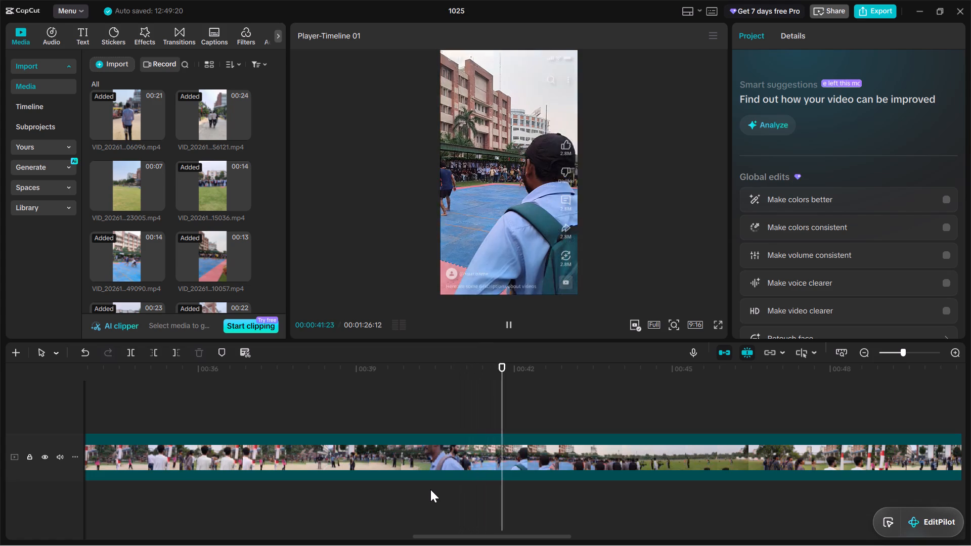
{"action": "scroll", "coordinate": [430, 489], "scroll_direction": "left", "scroll_amount": 1}
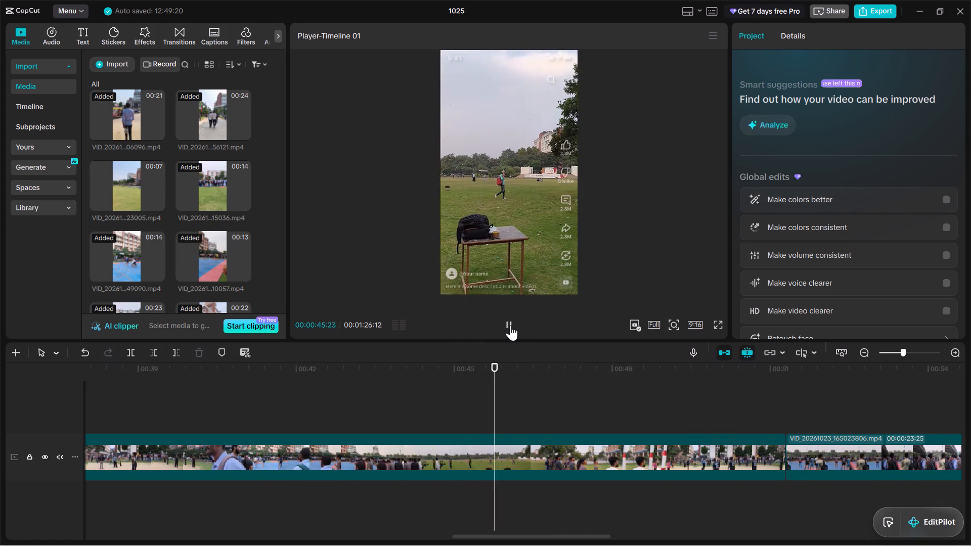
{"action": "left_click", "coordinate": [510, 325]}
Delete the whole VID_20261023_165001298.mp4 clip from the timeline.
{"action": "left_click", "coordinate": [470, 464]}
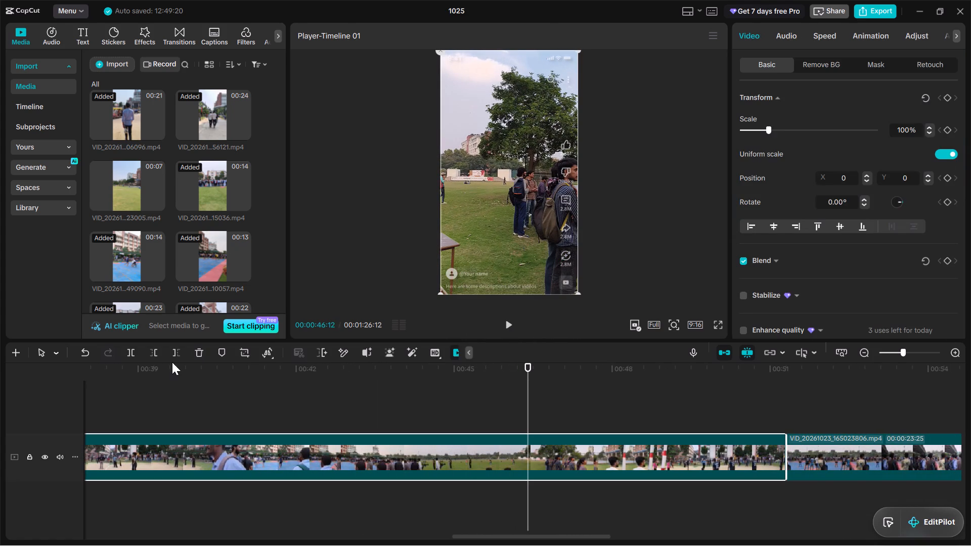
{"action": "left_click", "coordinate": [201, 349]}
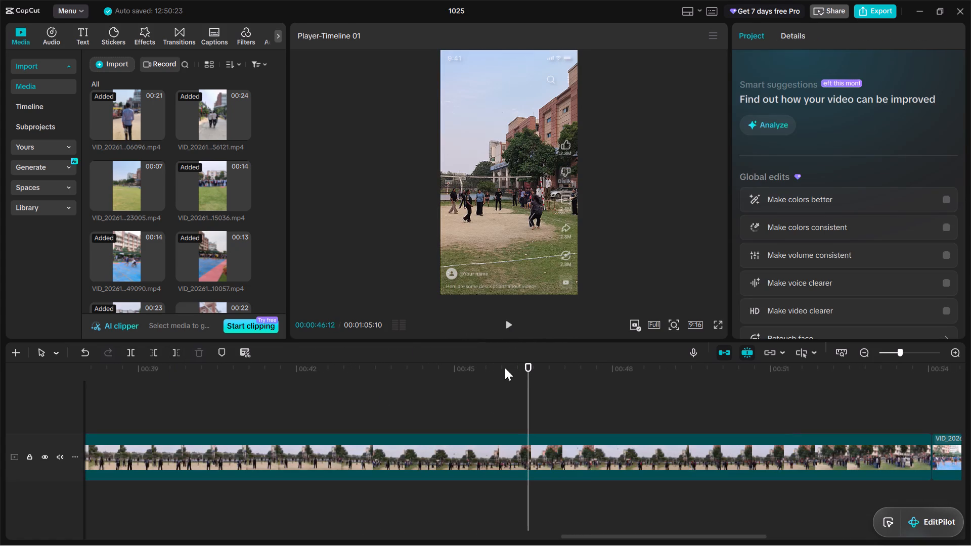
Play VID_20261023_165023806.mp4 from its beginning to past 00:00:36:26 to look for a better starting point.
{"action": "left_click_drag", "start_coordinate": [526, 369], "coordinate": [76, 443]}
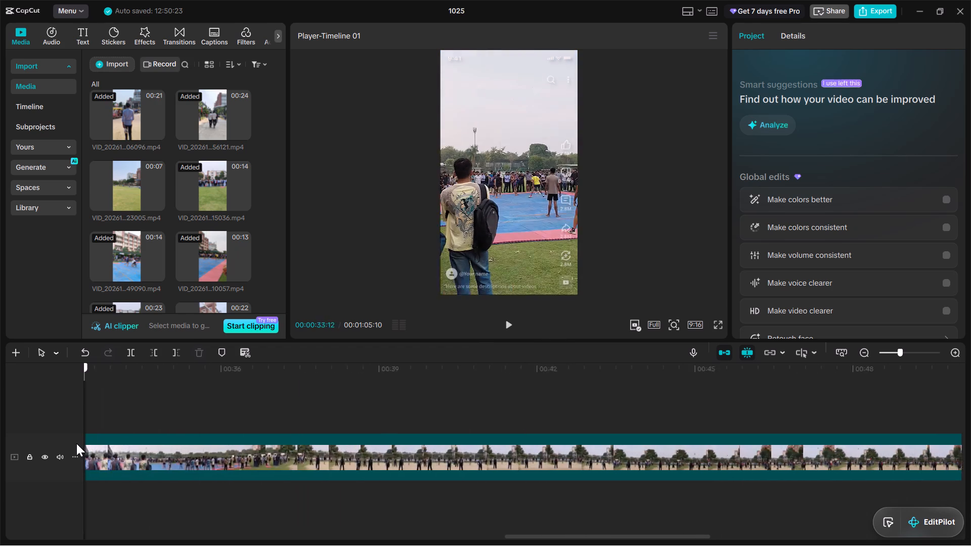
{"action": "left_click_drag", "start_coordinate": [76, 443], "coordinate": [281, 444]}
{"action": "key", "text": "space"}
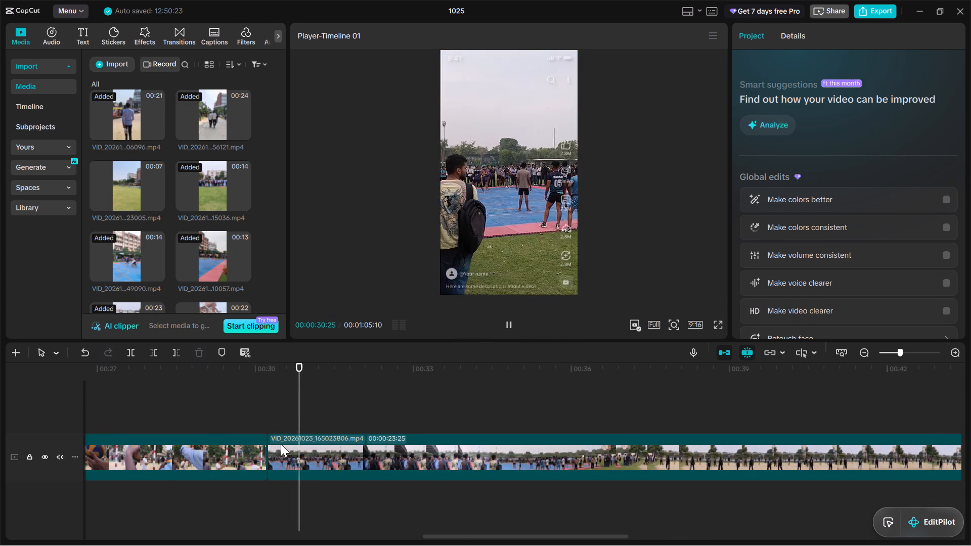
{"action": "scroll", "coordinate": [352, 491], "scroll_direction": "left", "scroll_amount": 2}
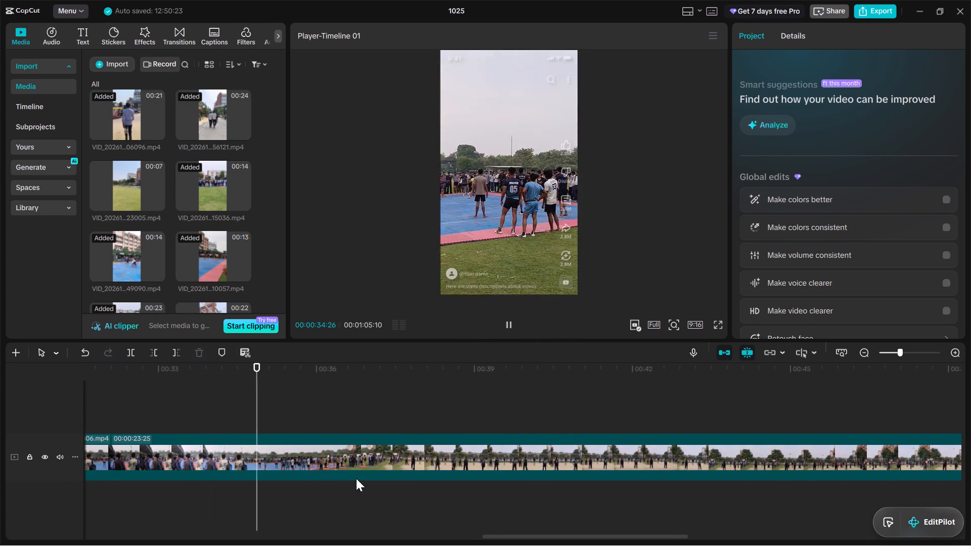
{"action": "scroll", "coordinate": [356, 478], "scroll_direction": "down", "scroll_amount": 5, "text": "ctrl"}
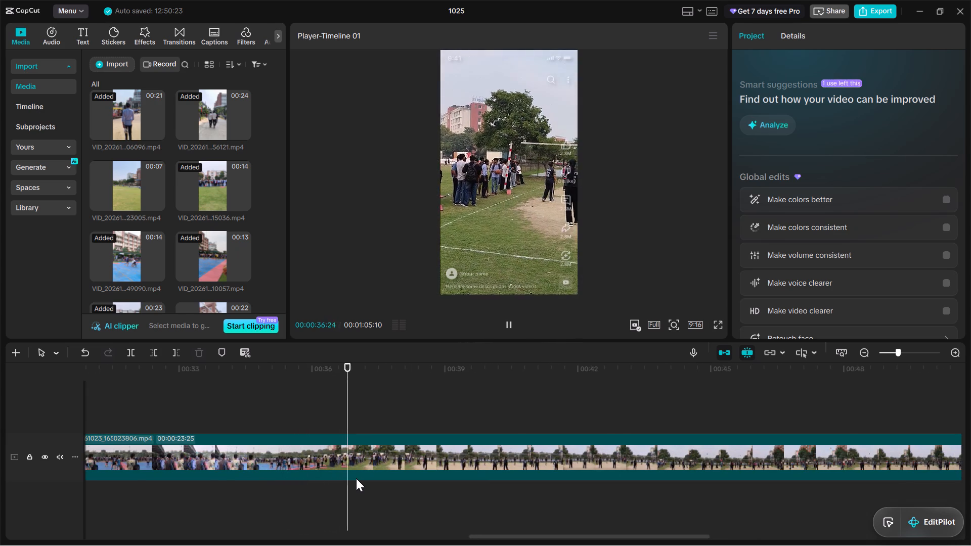
{"action": "scroll", "coordinate": [356, 478], "scroll_direction": "down", "scroll_amount": 8, "text": "ctrl"}
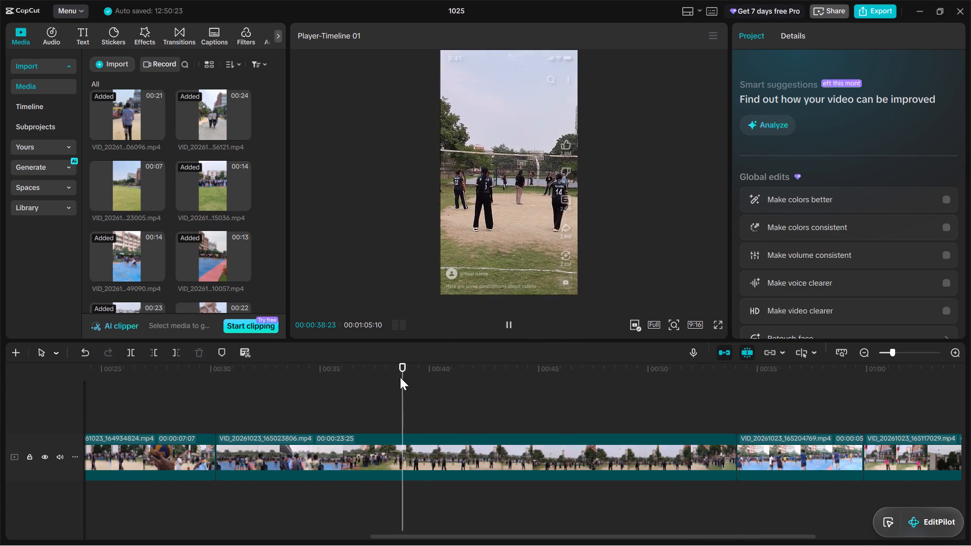
{"action": "left_click_drag", "start_coordinate": [422, 374], "coordinate": [140, 429]}
{"action": "key", "text": "space"}
{"action": "key", "text": "space"}
{"action": "key", "text": "space"}
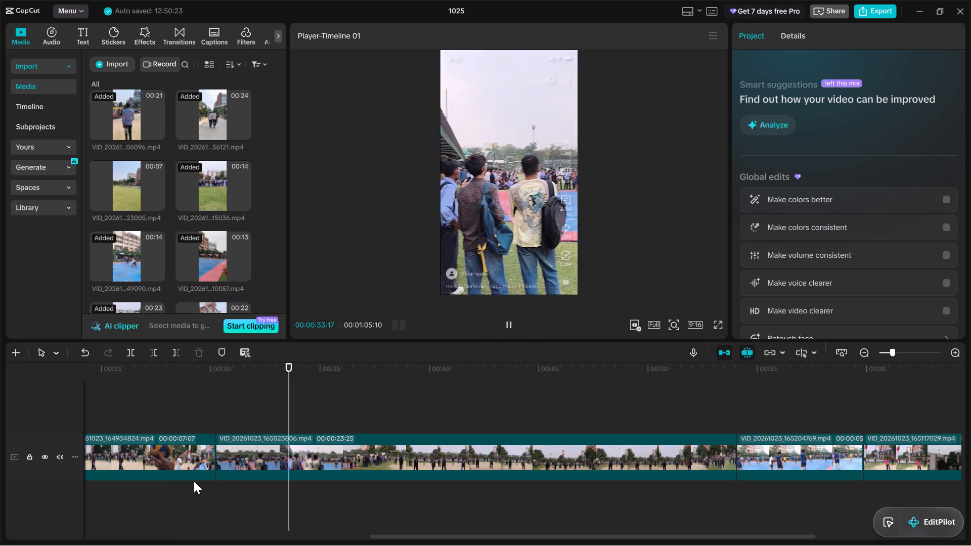
{"action": "key", "text": "space"}
{"action": "key", "text": "space"}
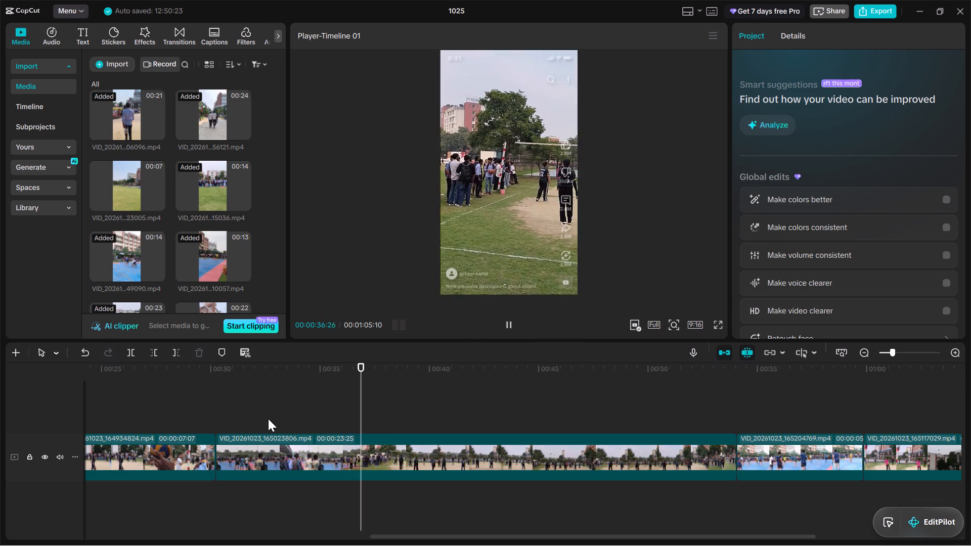
{"action": "key", "text": "space"}
Replay the opening of VID_20261023_165023806.mp4, find the new start frame at 00:00:34:17 and trim away everything before it.
{"action": "left_click_drag", "start_coordinate": [381, 369], "coordinate": [276, 380]}
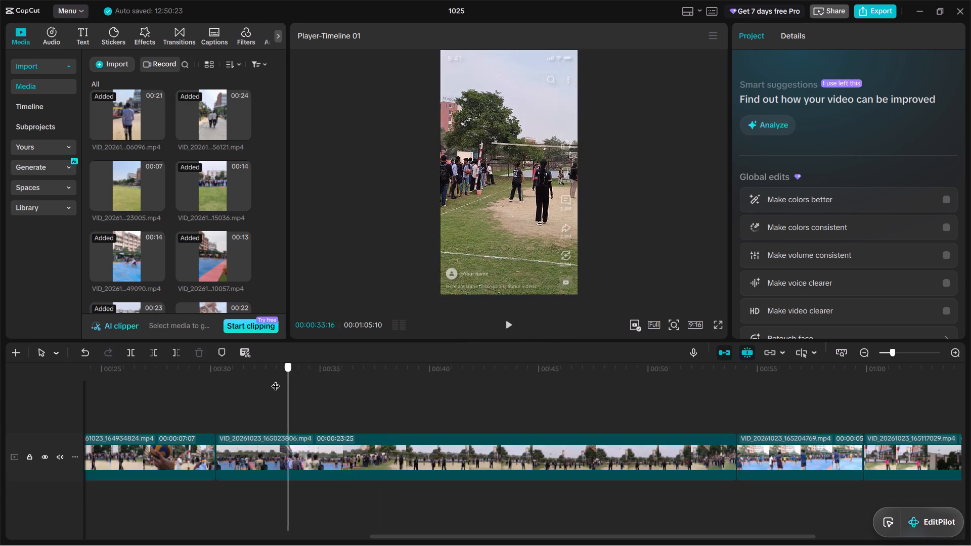
{"action": "left_click_drag", "start_coordinate": [276, 380], "coordinate": [215, 399]}
{"action": "key", "text": "space"}
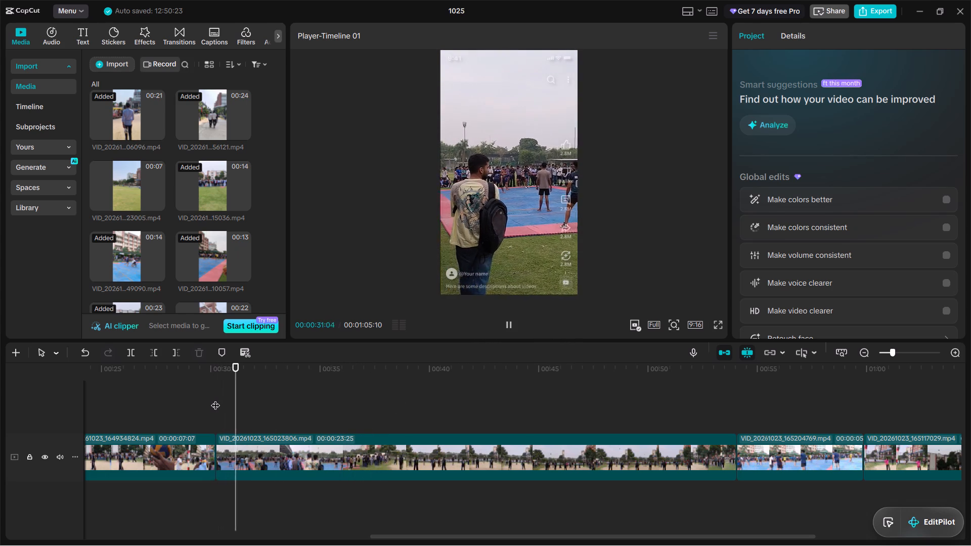
{"action": "key", "text": "space"}
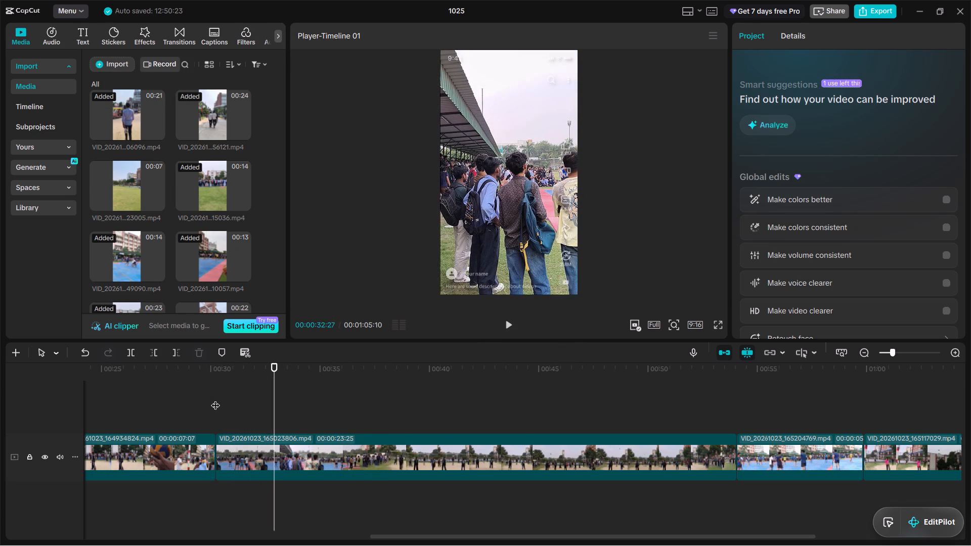
{"action": "key", "text": "space"}
{"action": "key", "text": "space"}
{"action": "key", "text": "space"}
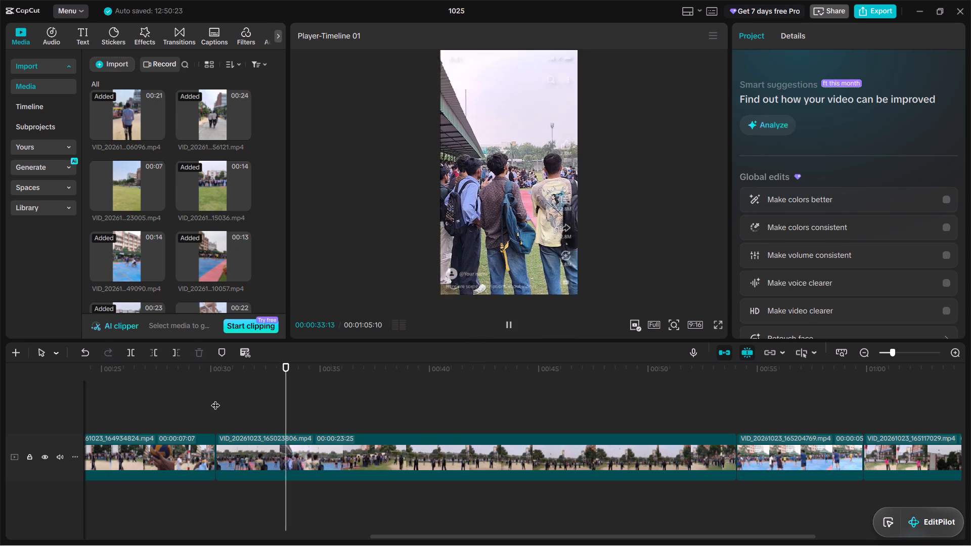
{"action": "key", "text": "space"}
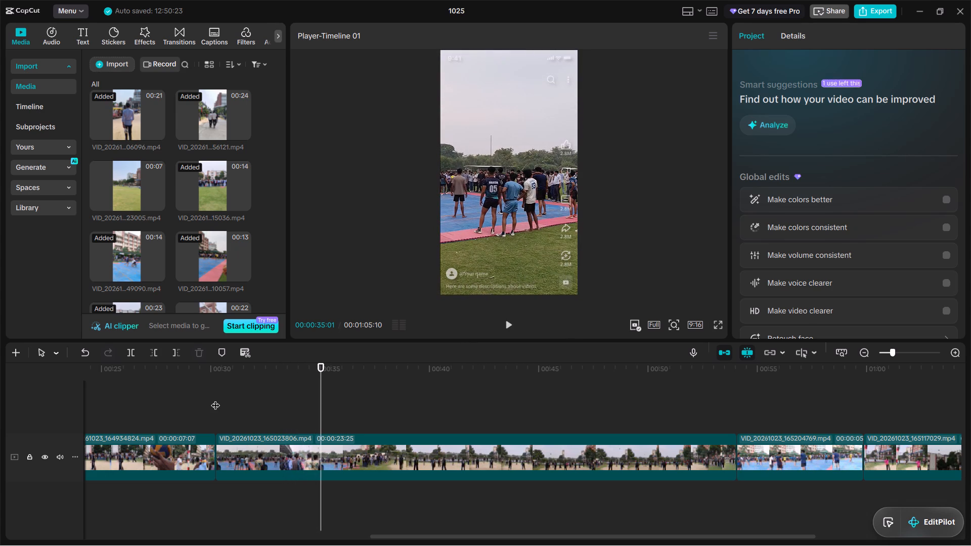
{"action": "key", "text": "Left"}
{"action": "key", "text": "Left"}
{"action": "key", "text": "Left"}
{"action": "key", "text": "Left"}
{"action": "key", "text": "Left"}
{"action": "key", "text": "Left"}
{"action": "key", "text": "Left"}
{"action": "key", "text": "Left"}
{"action": "key", "text": "Left"}
{"action": "key", "text": "Left"}
{"action": "key", "text": "Left"}
{"action": "key", "text": "Left"}
{"action": "key", "text": "Left"}
{"action": "key", "text": "Left"}
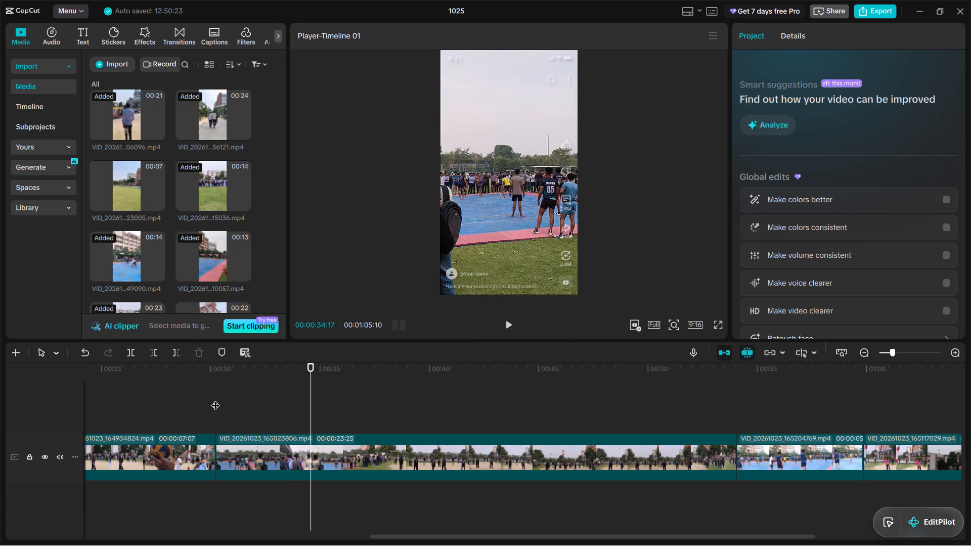
{"action": "key", "text": "Left"}
{"action": "key", "text": "Left"}
{"action": "key", "text": "Left"}
{"action": "key", "text": "Left"}
{"action": "key", "text": "Right"}
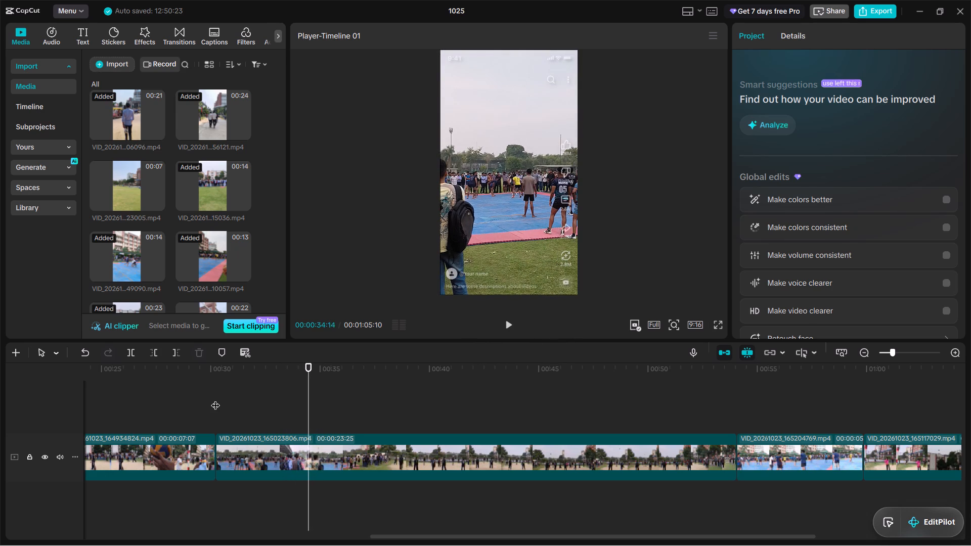
{"action": "key", "text": "Right"}
{"action": "key", "text": "Right"}
{"action": "key", "text": "Right"}
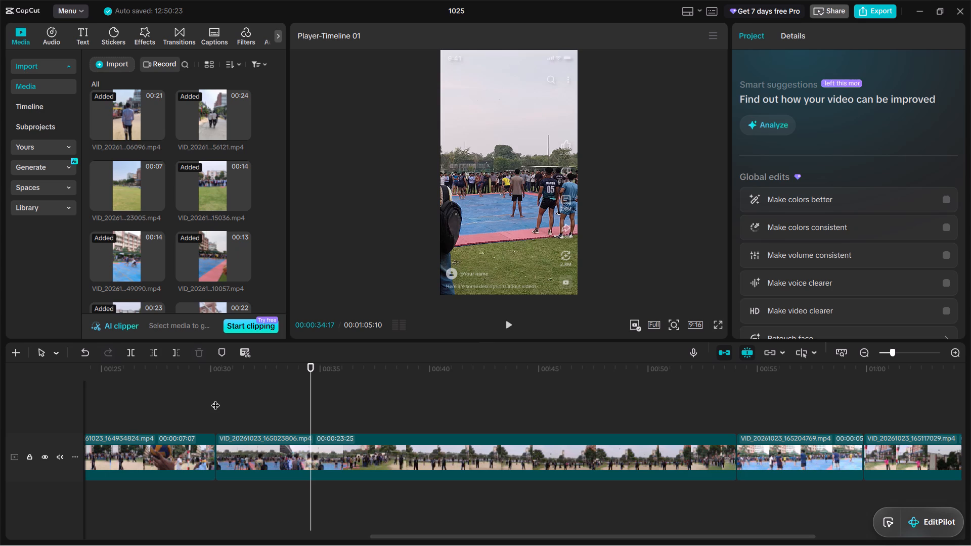
{"action": "left_click", "coordinate": [253, 444]}
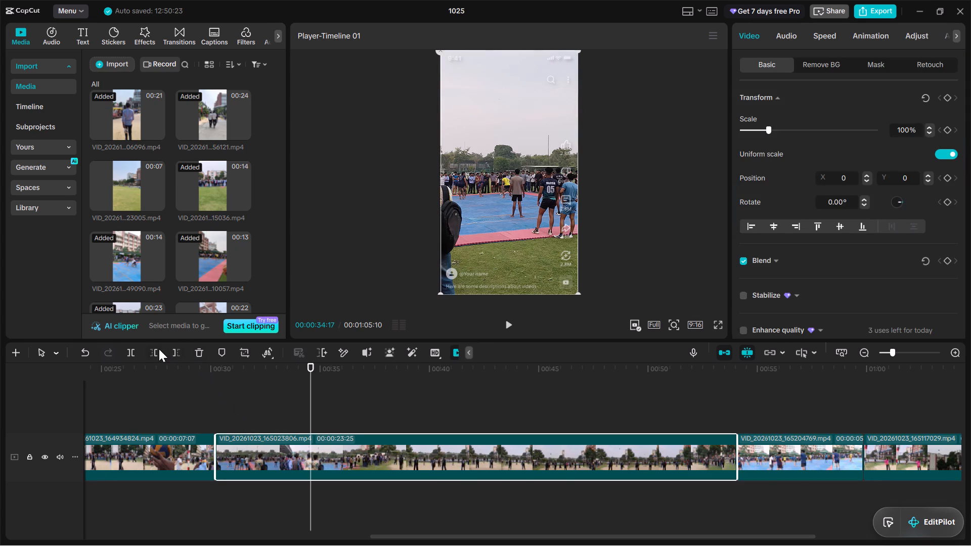
{"action": "left_click", "coordinate": [155, 349]}
Check the new cut, step frame by frame to 00:00:33:05 and trim away the part of VID_20261023_165023806.mp4 before it.
{"action": "left_click_drag", "start_coordinate": [216, 366], "coordinate": [187, 374]}
{"action": "key", "text": "space"}
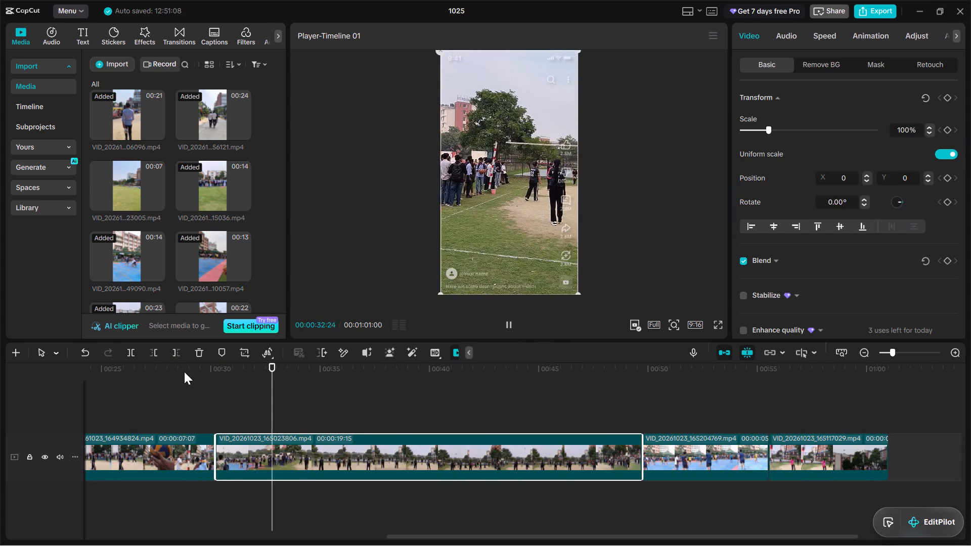
{"action": "key", "text": "space"}
{"action": "key", "text": "Left"}
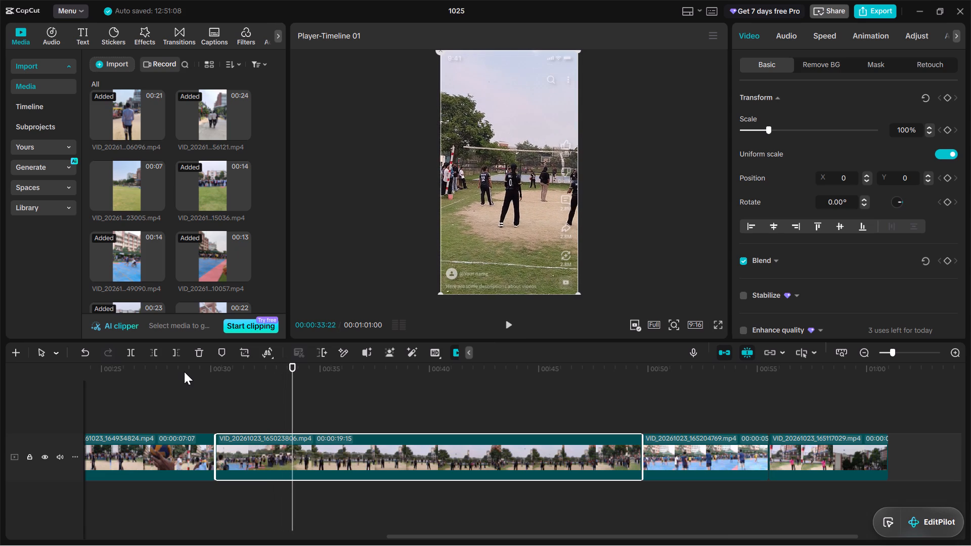
{"action": "key", "text": "Left"}
{"action": "key", "text": "Left"}
{"action": "key", "text": "Left"}
{"action": "key", "text": "Left"}
{"action": "key", "text": "Left"}
{"action": "key", "text": "Left"}
{"action": "key", "text": "Left"}
{"action": "key", "text": "Left"}
{"action": "key", "text": "Left"}
{"action": "key", "text": "Left"}
{"action": "key", "text": "Left"}
{"action": "key", "text": "Left"}
{"action": "key", "text": "Left"}
{"action": "key", "text": "Left"}
{"action": "key", "text": "Left"}
{"action": "key", "text": "Left"}
{"action": "key", "text": "Left"}
{"action": "key", "text": "Left"}
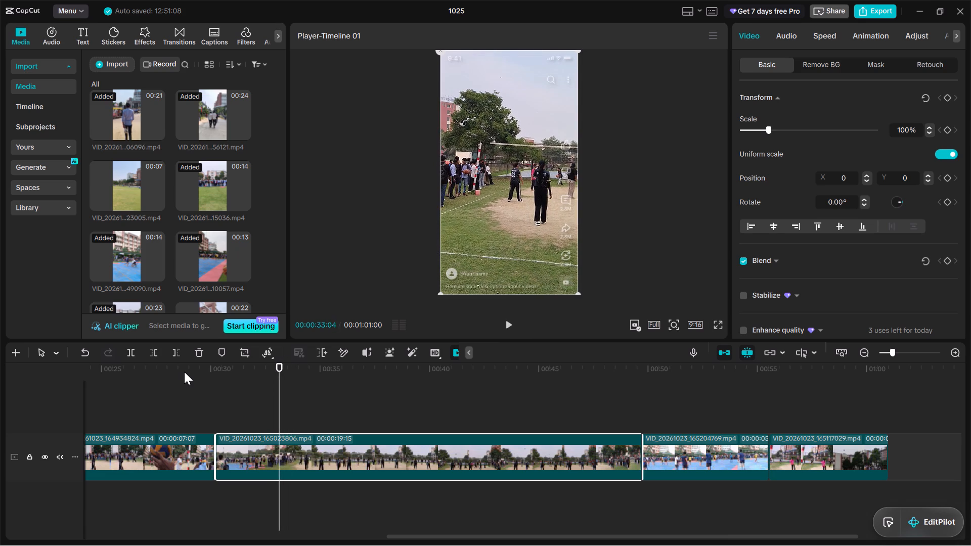
{"action": "key", "text": "Left"}
{"action": "key", "text": "Left"}
{"action": "key", "text": "Left"}
{"action": "key", "text": "Left"}
{"action": "key", "text": "Left"}
{"action": "key", "text": "Left"}
{"action": "key", "text": "Left"}
{"action": "key", "text": "Left"}
{"action": "key", "text": "Left"}
{"action": "key", "text": "Left"}
{"action": "key", "text": "Left"}
{"action": "key", "text": "Left"}
{"action": "key", "text": "Left"}
{"action": "key", "text": "Left"}
{"action": "key", "text": "Left"}
{"action": "key", "text": "Left"}
{"action": "key", "text": "Left"}
{"action": "key", "text": "Left"}
{"action": "key", "text": "Left"}
{"action": "key", "text": "Left"}
{"action": "key", "text": "Left"}
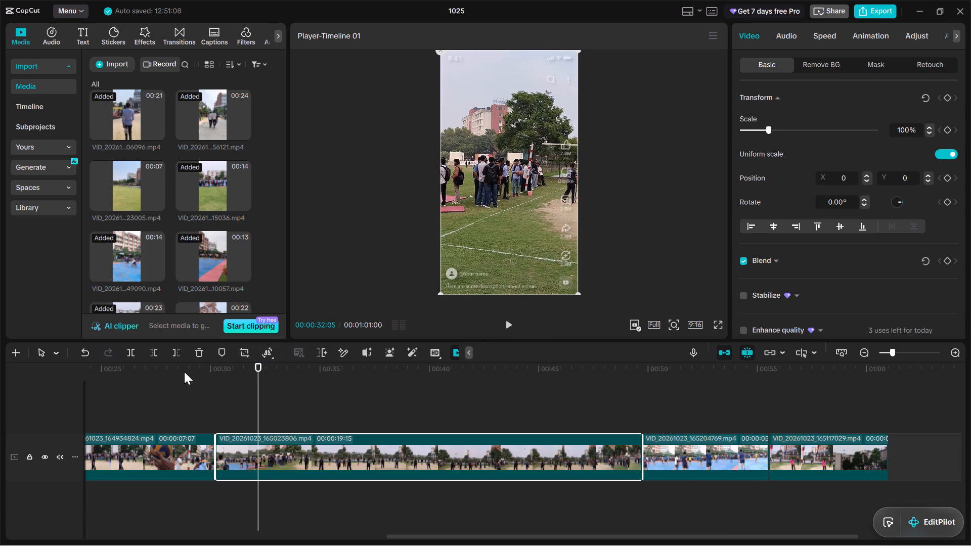
{"action": "key", "text": "Left"}
{"action": "key", "text": "Left"}
{"action": "key", "text": "Left"}
{"action": "key", "text": "Left"}
{"action": "key", "text": "Left"}
{"action": "key", "text": "Left"}
{"action": "key", "text": "Left"}
{"action": "key", "text": "Left"}
{"action": "key", "text": "Left"}
{"action": "key", "text": "Left"}
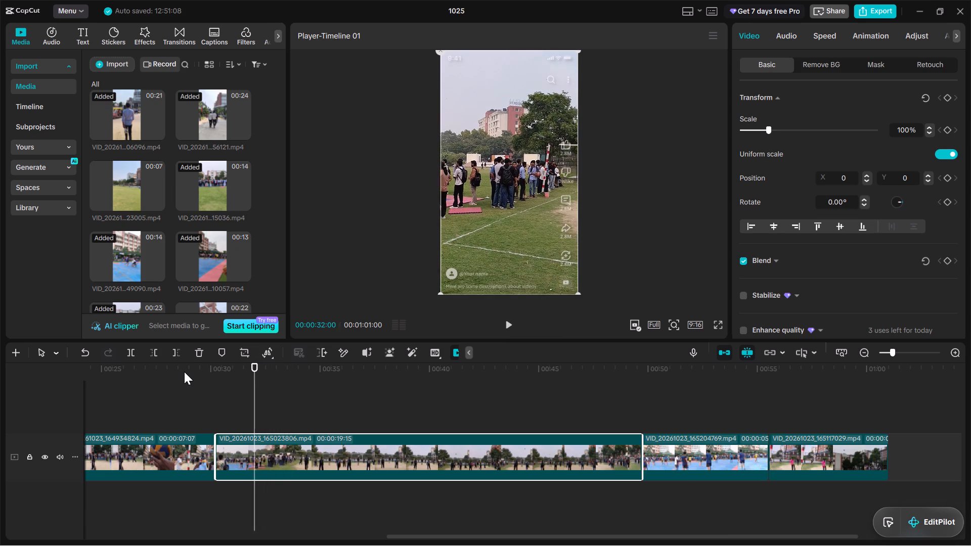
{"action": "key", "text": "Left"}
{"action": "key", "text": "Left"}
{"action": "key", "text": "Left"}
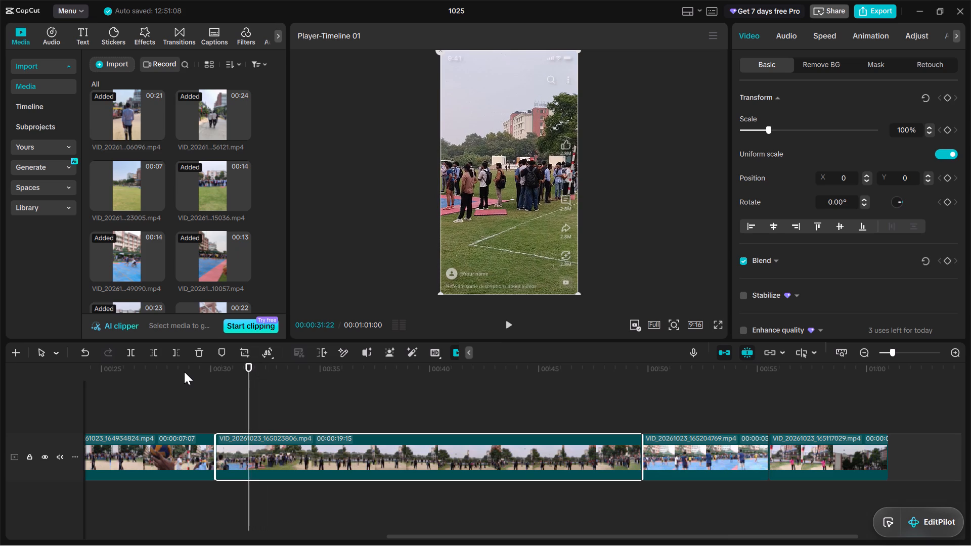
{"action": "key", "text": "Right"}
{"action": "key", "text": "Right"}
{"action": "key", "text": "Right"}
{"action": "key", "text": "Right"}
{"action": "key", "text": "Right"}
{"action": "key", "text": "Right"}
{"action": "key", "text": "Right"}
{"action": "key", "text": "Right"}
{"action": "key", "text": "Right"}
{"action": "key", "text": "Right"}
{"action": "key", "text": "Right"}
{"action": "key", "text": "Right"}
{"action": "key", "text": "Right"}
{"action": "key", "text": "Right"}
{"action": "key", "text": "Right"}
{"action": "key", "text": "Right"}
{"action": "key", "text": "Right"}
{"action": "key", "text": "Right"}
{"action": "key", "text": "Right"}
{"action": "key", "text": "Right"}
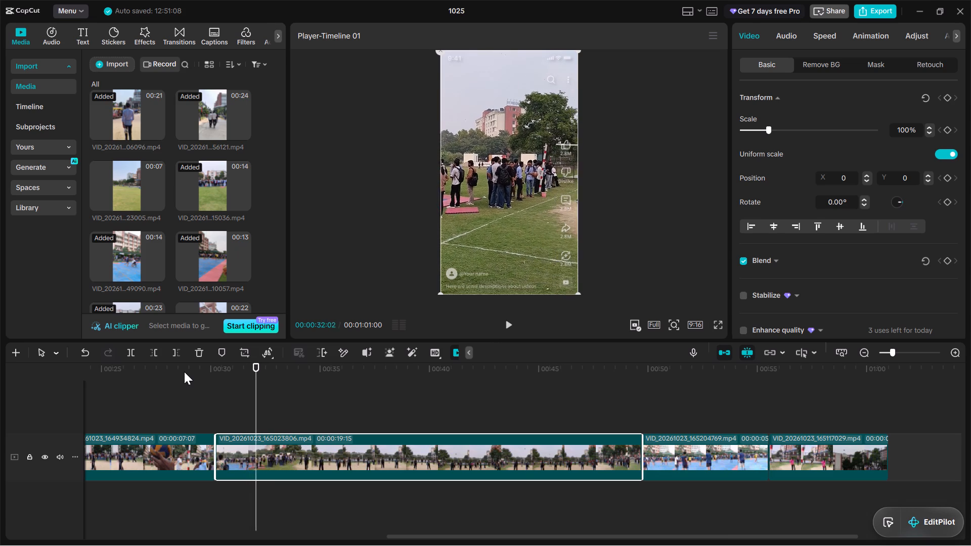
{"action": "key", "text": "Right"}
{"action": "key", "text": "Right"}
{"action": "key", "text": "Right"}
{"action": "key", "text": "Right"}
{"action": "key", "text": "Right"}
{"action": "key", "text": "Right"}
{"action": "key", "text": "Right"}
{"action": "key", "text": "Right"}
{"action": "key", "text": "Right"}
{"action": "key", "text": "Right"}
{"action": "key", "text": "Right"}
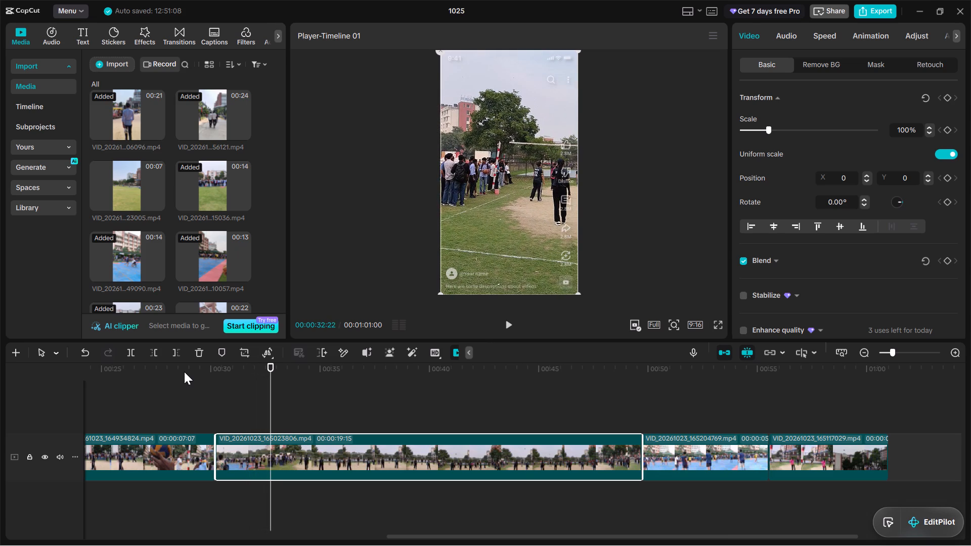
{"action": "key", "text": "Right"}
{"action": "key", "text": "Right"}
{"action": "key", "text": "Right"}
{"action": "key", "text": "Right"}
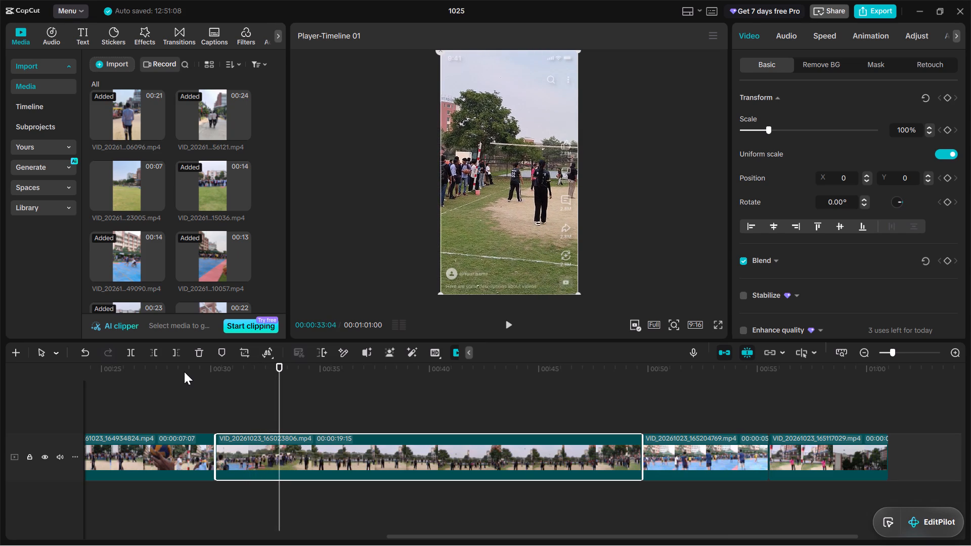
{"action": "key", "text": "Right"}
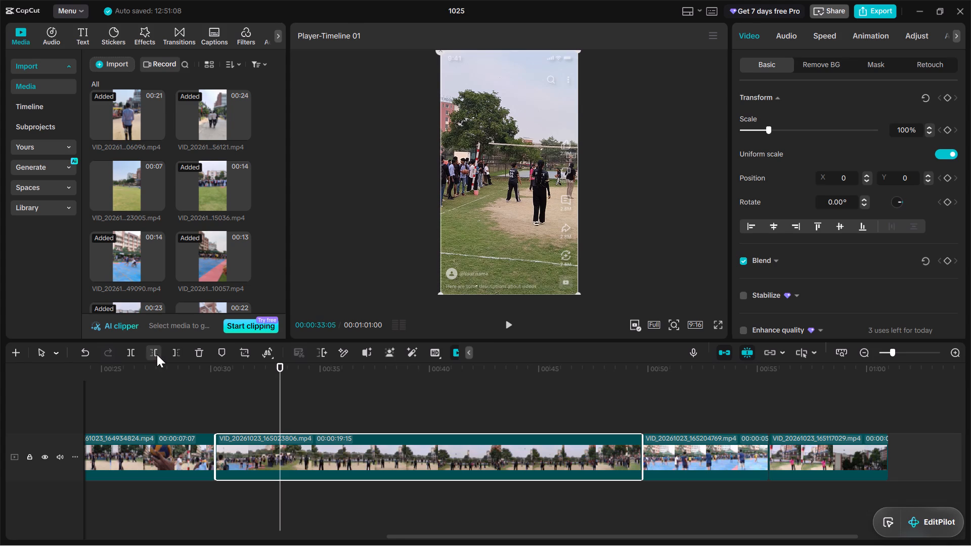
{"action": "left_click", "coordinate": [157, 354]}
Play the edit from before VID_20261023_165023806.mp4 to 00:00:52:18, then delete the whole VID_20261023_165204769.mp4 clip.
{"action": "left_click_drag", "start_coordinate": [214, 363], "coordinate": [164, 374]}
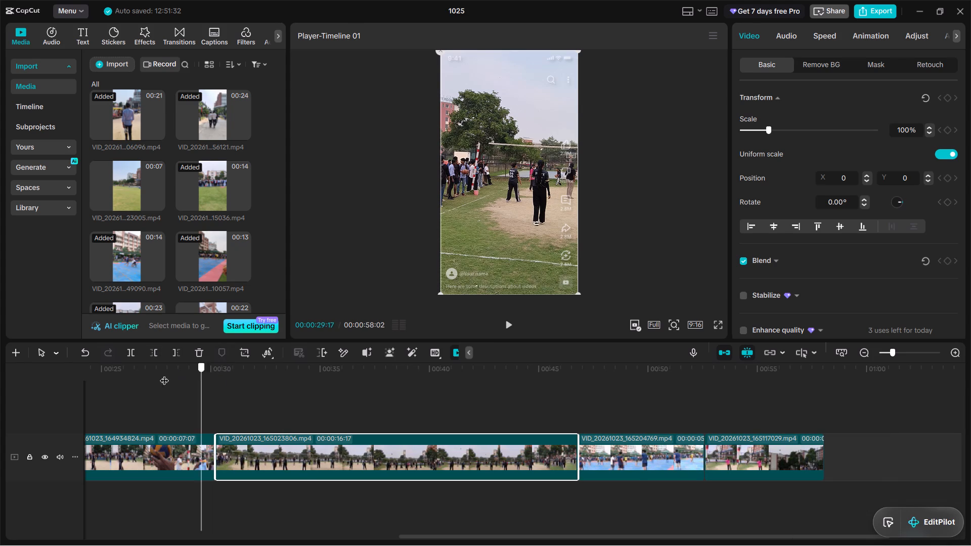
{"action": "left_click_drag", "start_coordinate": [164, 374], "coordinate": [148, 378]}
{"action": "key", "text": "space"}
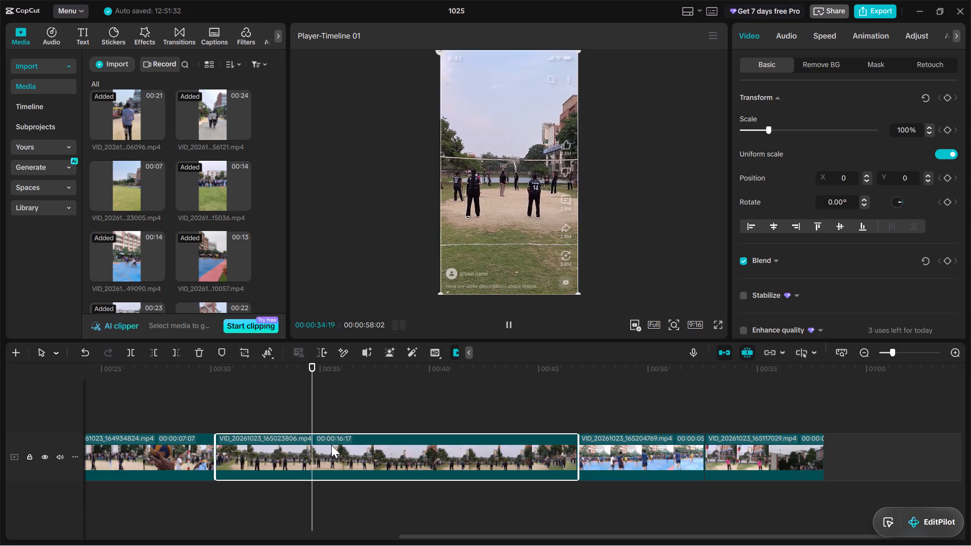
{"action": "scroll", "coordinate": [331, 445], "scroll_direction": "left", "scroll_amount": 1}
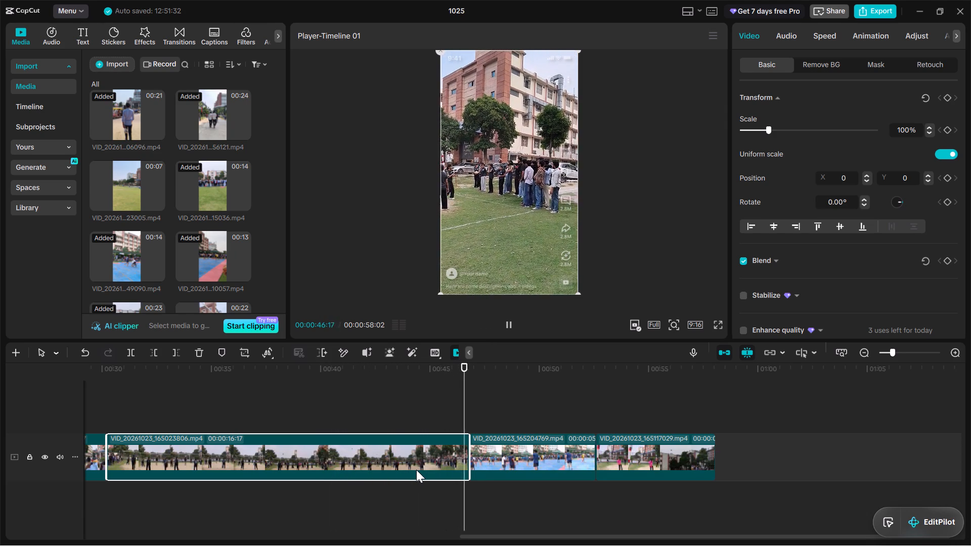
{"action": "scroll", "coordinate": [970, 545], "scroll_direction": "down", "scroll_amount": 1}
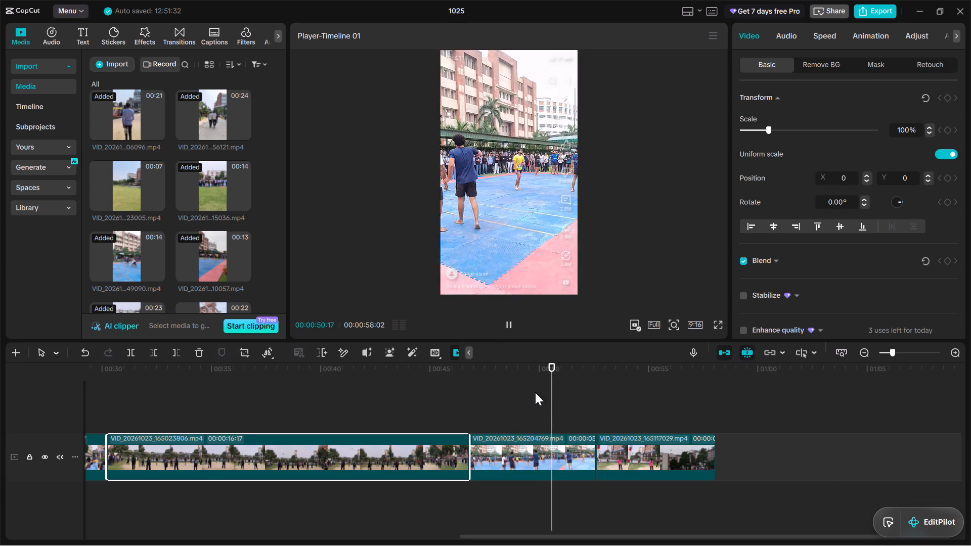
{"action": "left_click", "coordinate": [514, 324]}
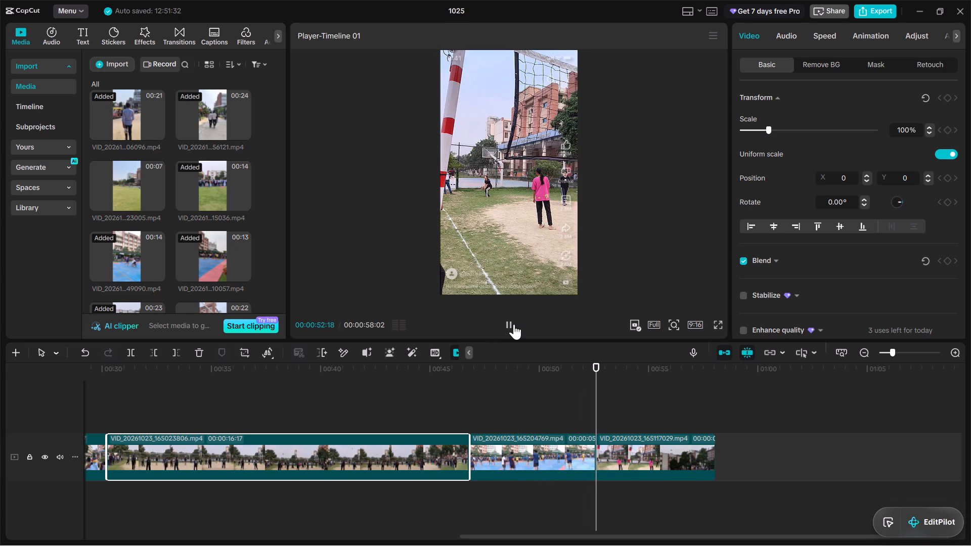
{"action": "left_click", "coordinate": [552, 457]}
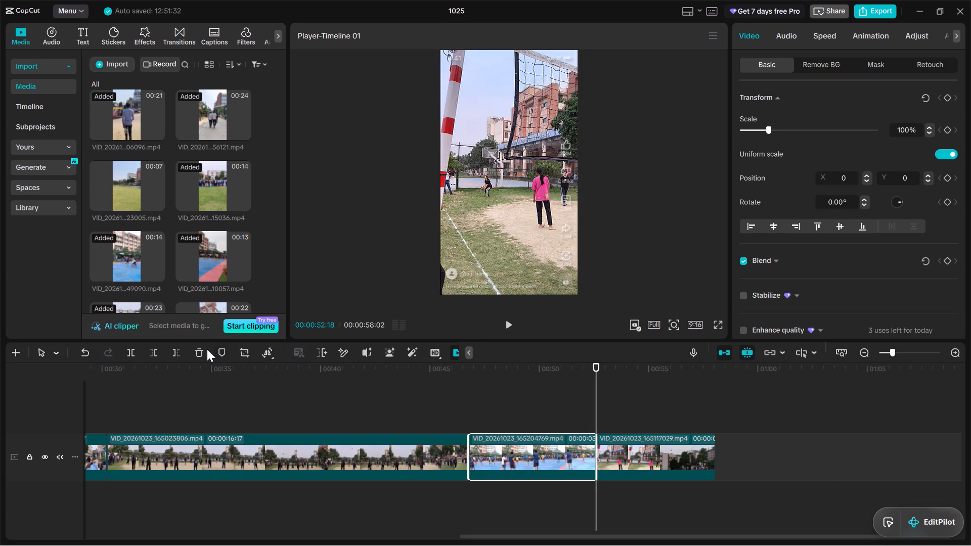
{"action": "left_click", "coordinate": [203, 353]}
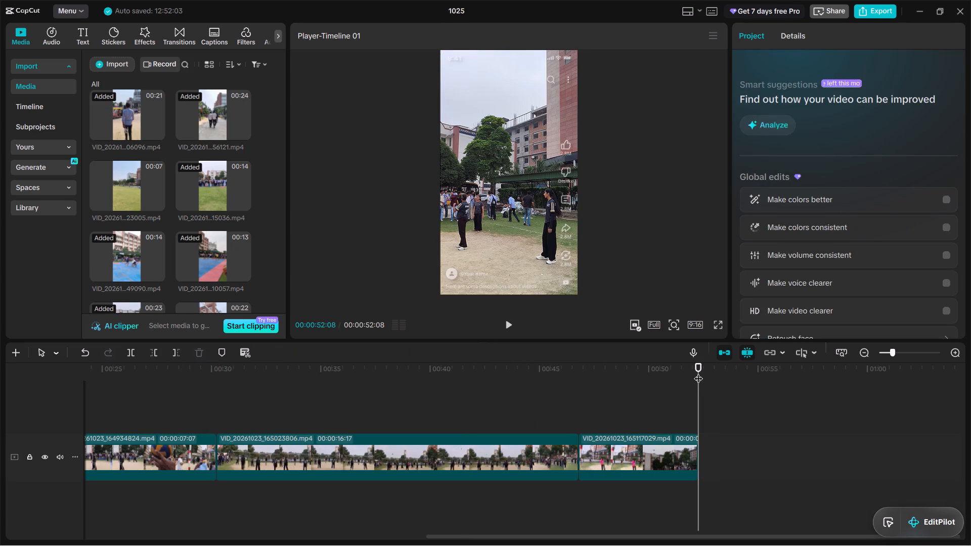
Play the edit from within VID_20261023_164934824.mp4 to the end of the timeline to review the last clips.
{"action": "left_click_drag", "start_coordinate": [698, 372], "coordinate": [142, 461]}
{"action": "key", "text": "space"}
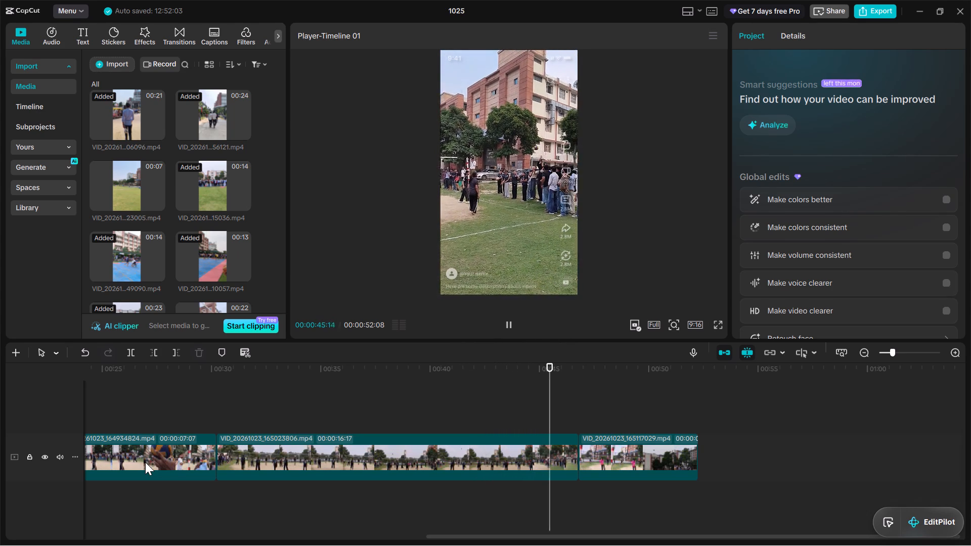
{"action": "scroll", "coordinate": [295, 518], "scroll_direction": "left", "scroll_amount": 1}
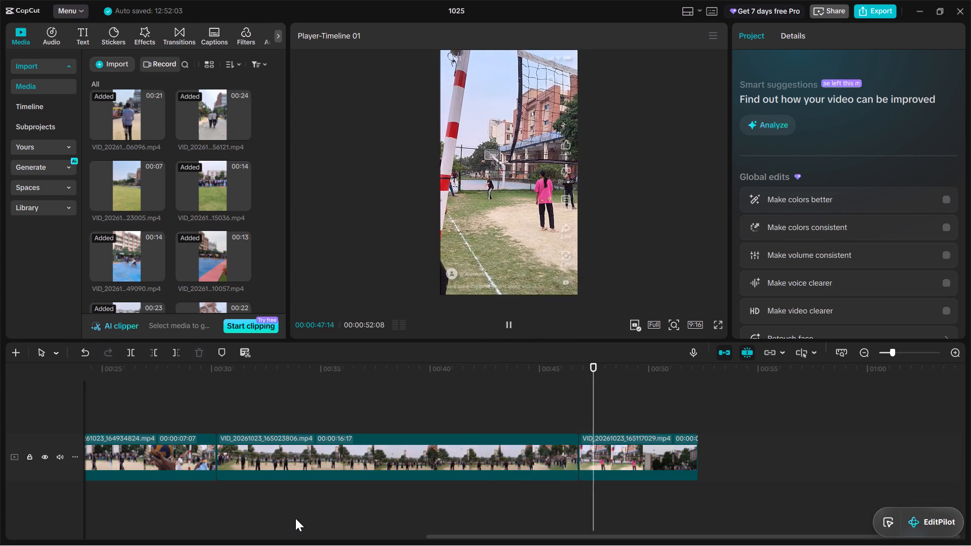
{"action": "scroll", "coordinate": [295, 518], "scroll_direction": "left", "scroll_amount": 2}
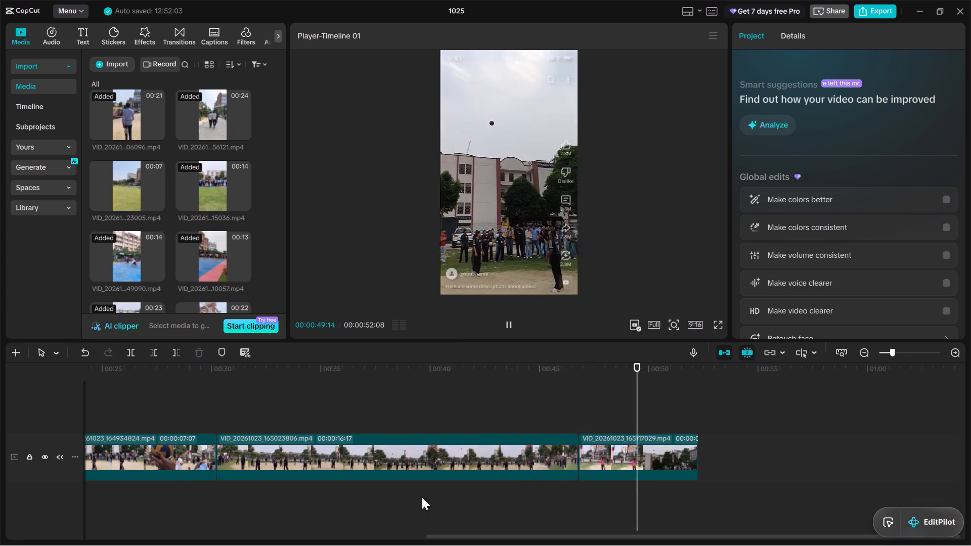
{"action": "scroll", "coordinate": [586, 473], "scroll_direction": "left", "scroll_amount": 1}
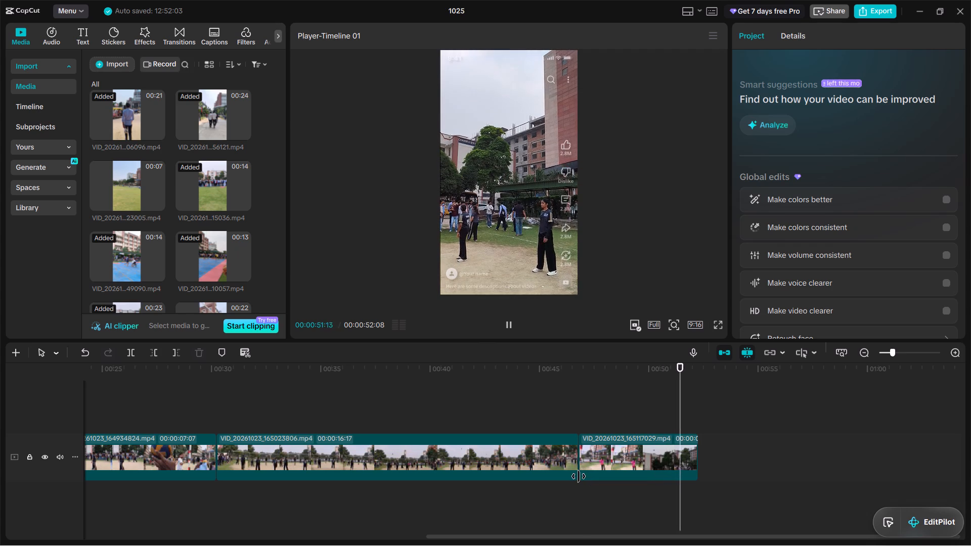
{"action": "scroll", "coordinate": [579, 476], "scroll_direction": "left", "scroll_amount": 1}
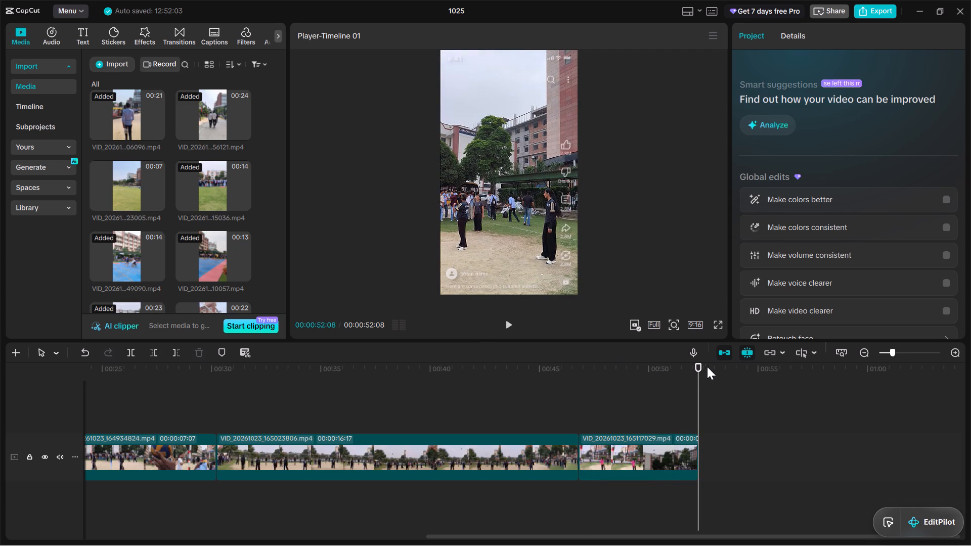
Play the whole edit from 00:00:00:00 to the end to review all the trimmed clips in sequence.
{"action": "left_click_drag", "start_coordinate": [701, 366], "coordinate": [0, 433]}
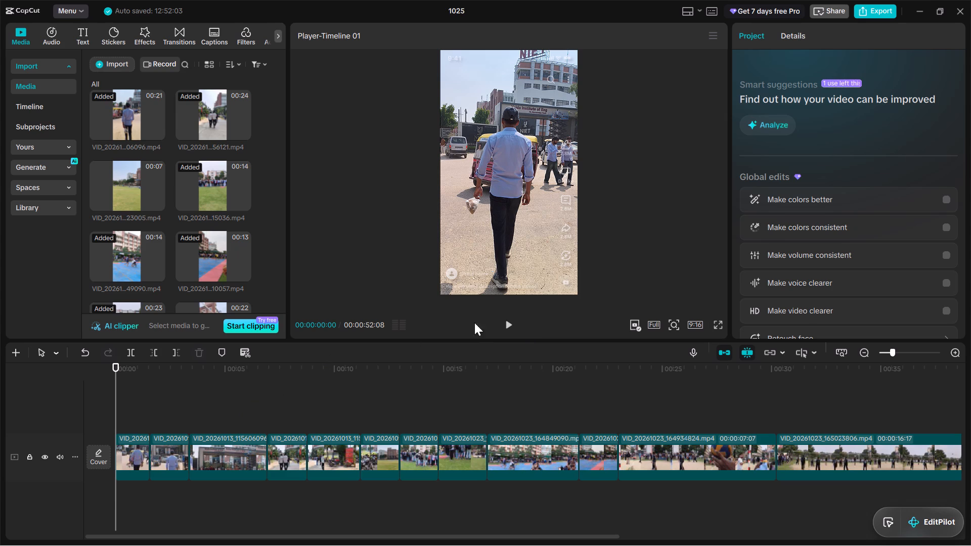
{"action": "left_click", "coordinate": [509, 325]}
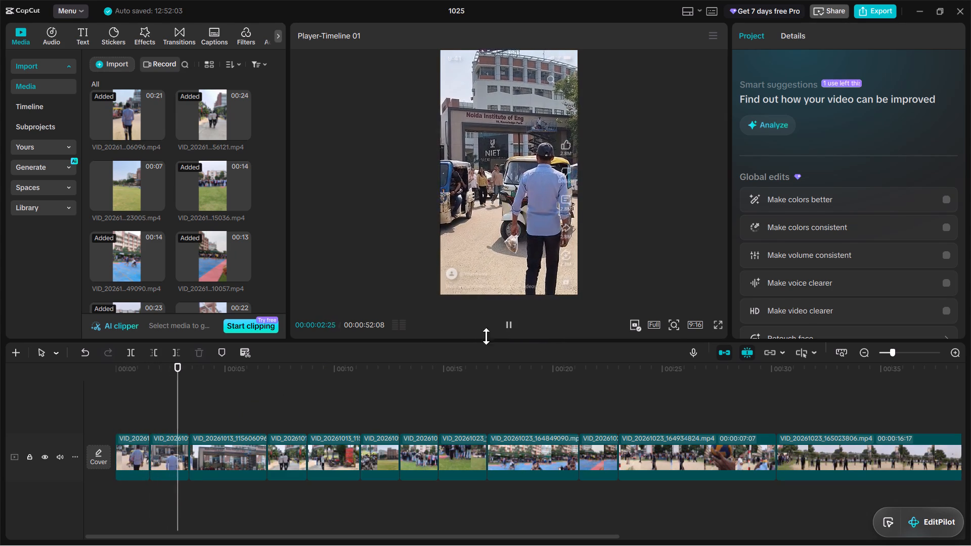
{"action": "left_click_drag", "start_coordinate": [201, 371], "coordinate": [72, 396]}
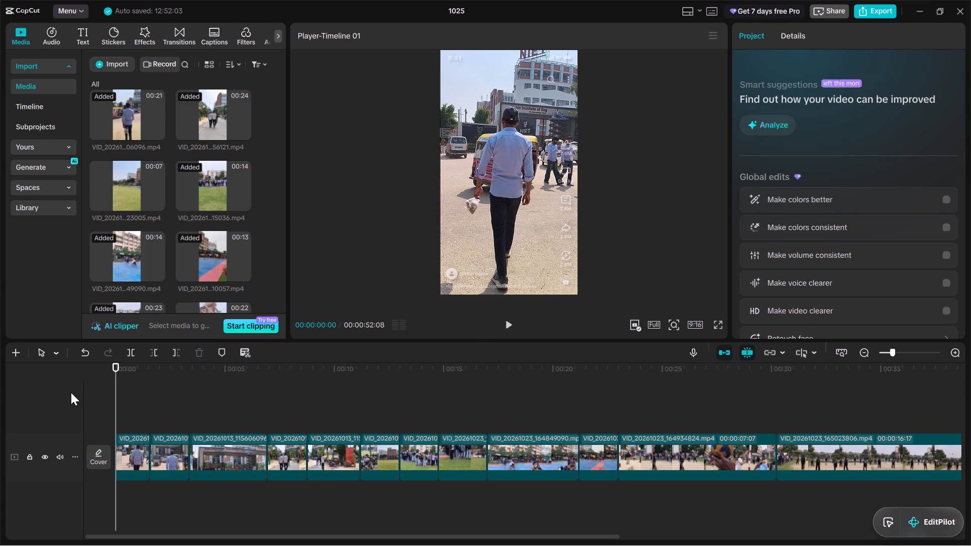
{"action": "left_click", "coordinate": [506, 325]}
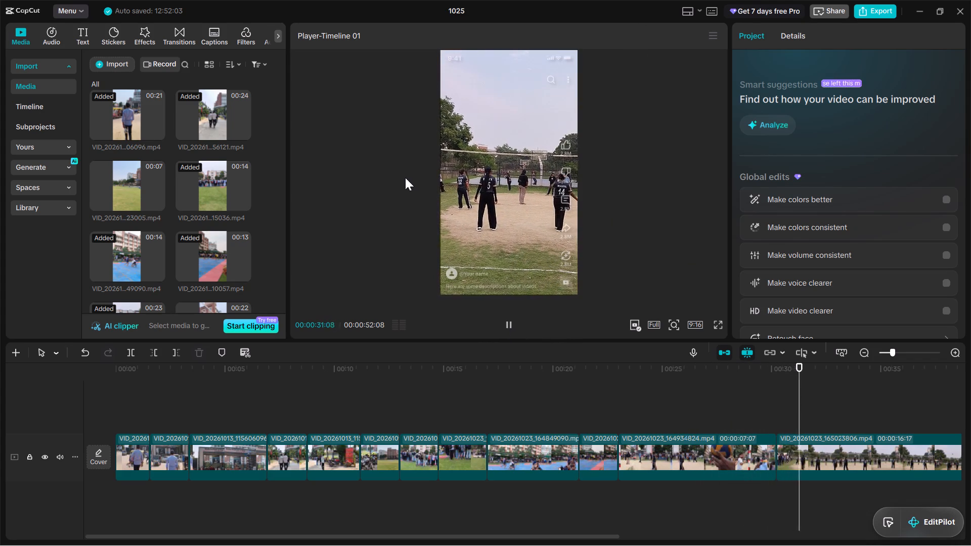
{"action": "scroll", "coordinate": [417, 191], "scroll_direction": "left", "scroll_amount": 3}
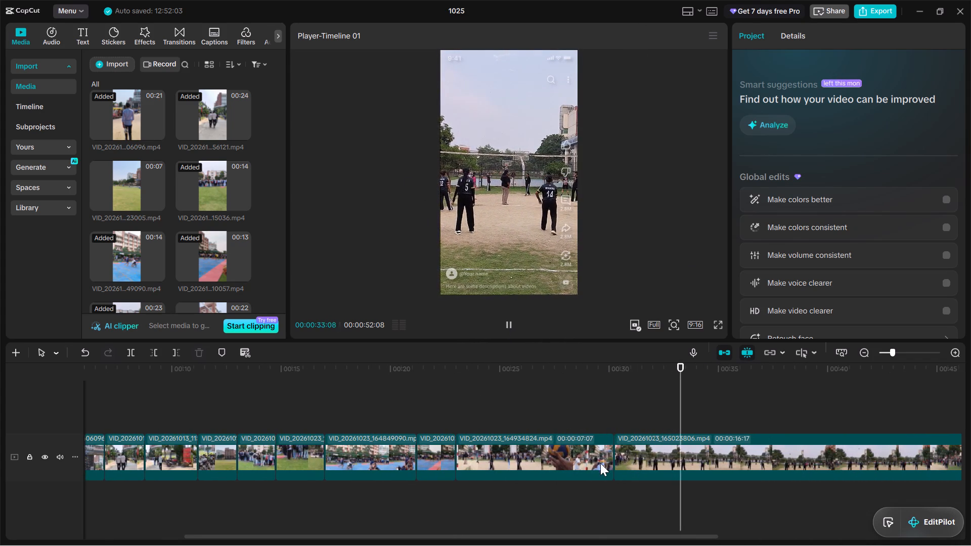
{"action": "scroll", "coordinate": [602, 452], "scroll_direction": "left", "scroll_amount": 2}
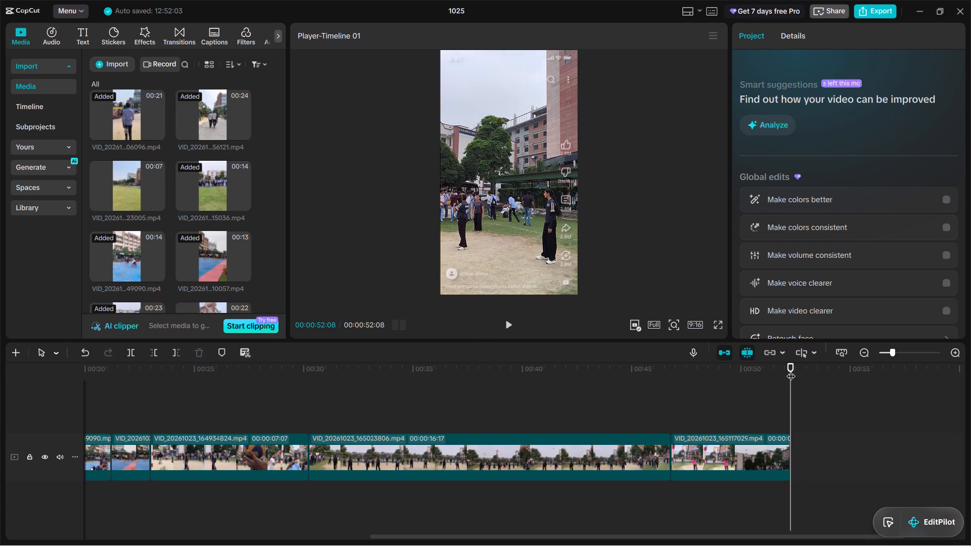
Replay the middle section from 00:00:10:24 to past 00:00:16:08, then return the playhead to the start of the timeline.
{"action": "left_click_drag", "start_coordinate": [793, 368], "coordinate": [188, 454]}
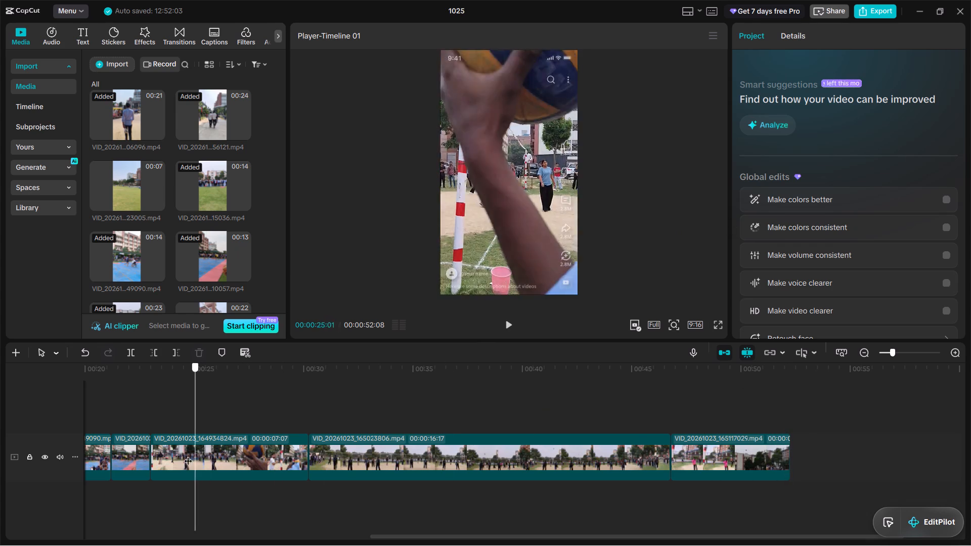
{"action": "left_click_drag", "start_coordinate": [188, 454], "coordinate": [304, 488]}
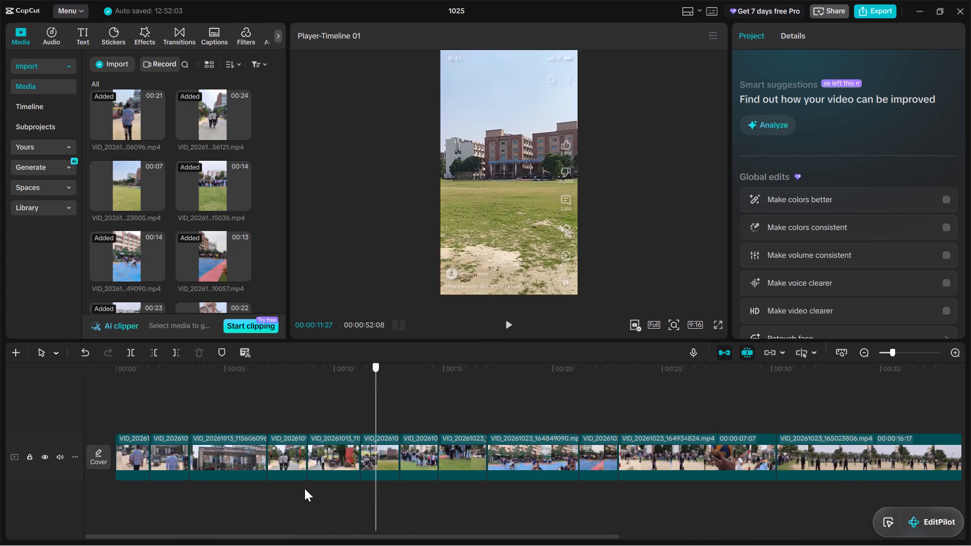
{"action": "left_click_drag", "start_coordinate": [304, 488], "coordinate": [383, 490]}
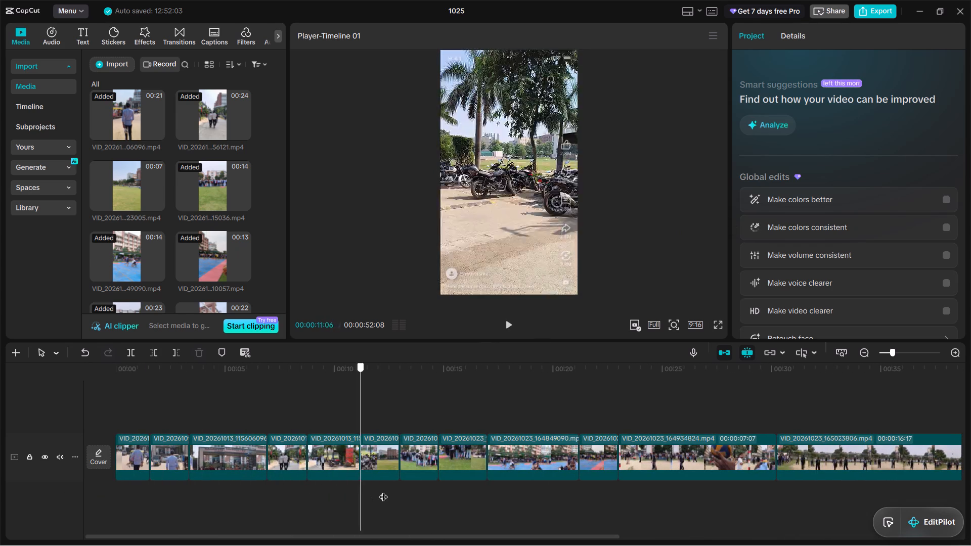
{"action": "left_click_drag", "start_coordinate": [383, 490], "coordinate": [351, 493]}
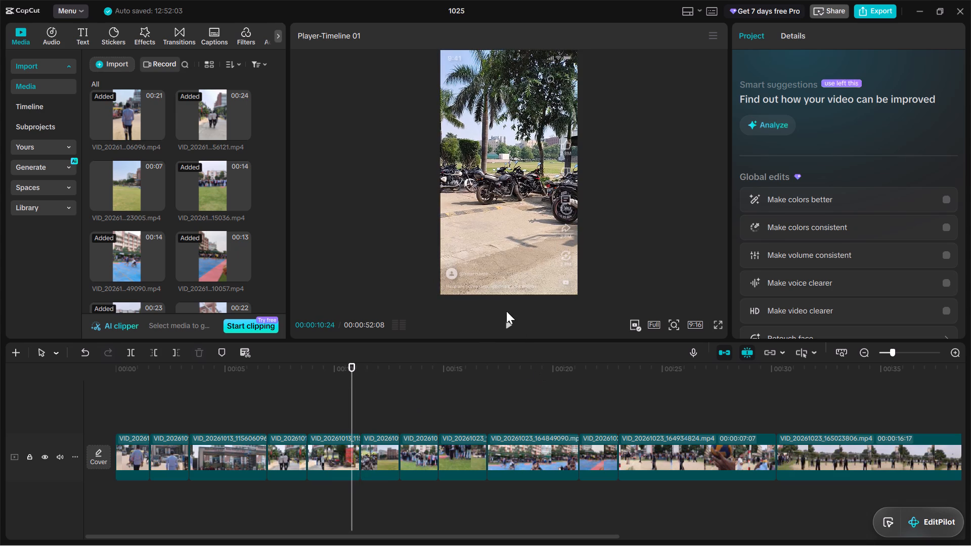
{"action": "left_click", "coordinate": [510, 325]}
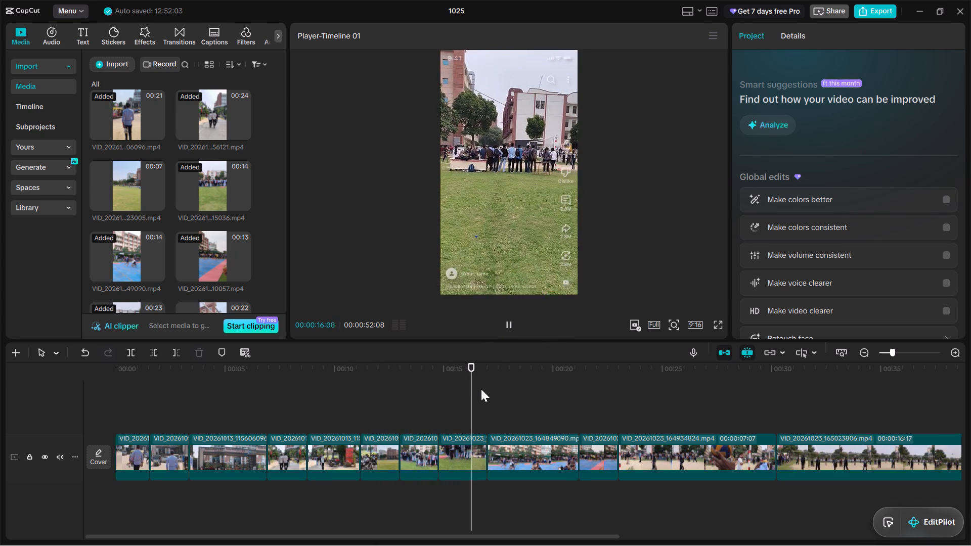
{"action": "left_click_drag", "start_coordinate": [498, 370], "coordinate": [0, 382]}
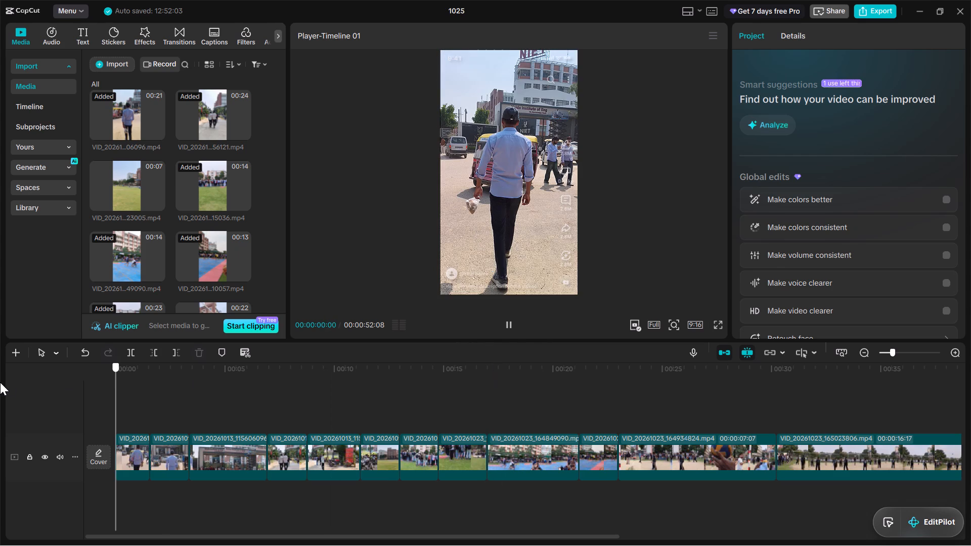
{"action": "left_click_drag", "start_coordinate": [0, 382], "coordinate": [0, 385]}
Preview the video effects Portrait Open, Scene Cut, Flash Blur, Mystery Show and Inksplash Heart to find an opening effect.
{"action": "left_click", "coordinate": [893, 352]}
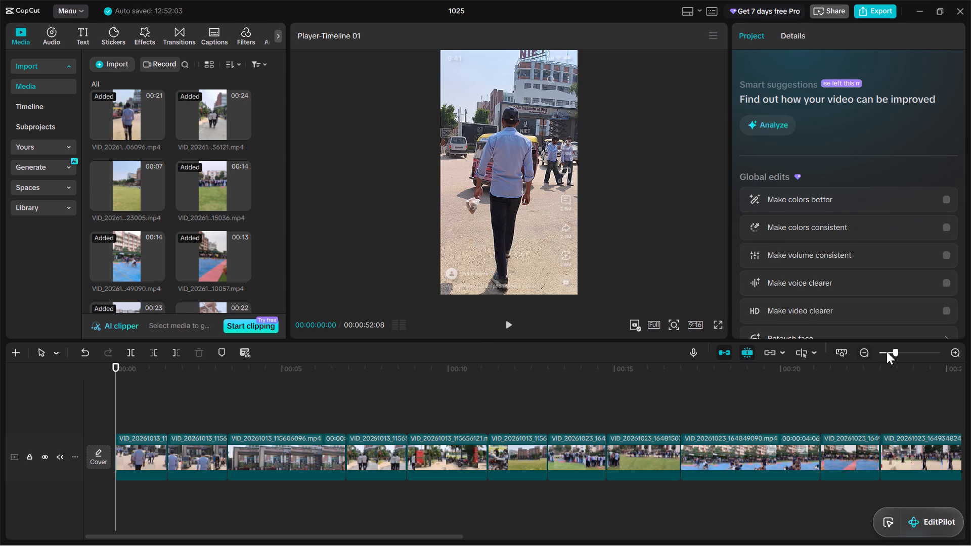
{"action": "left_click", "coordinate": [894, 350]}
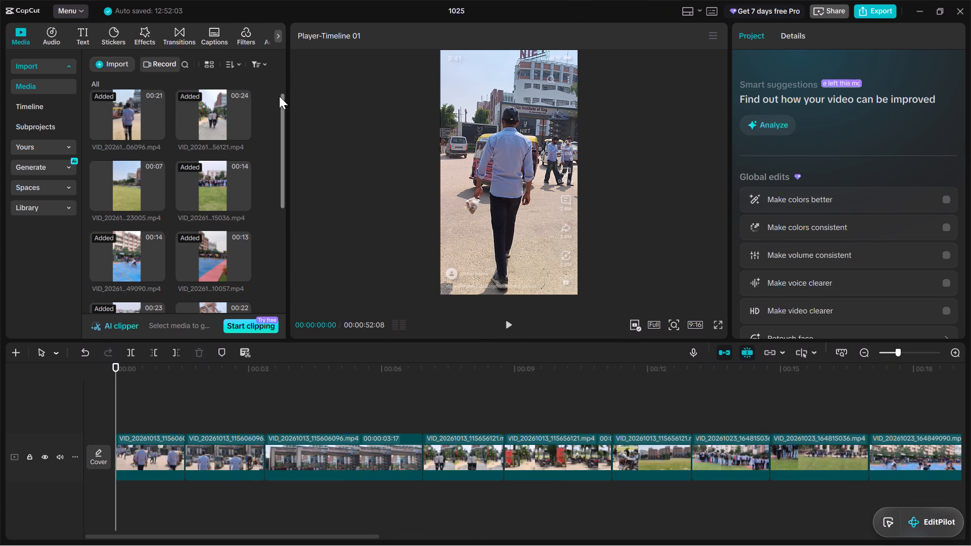
{"action": "left_click", "coordinate": [151, 31]}
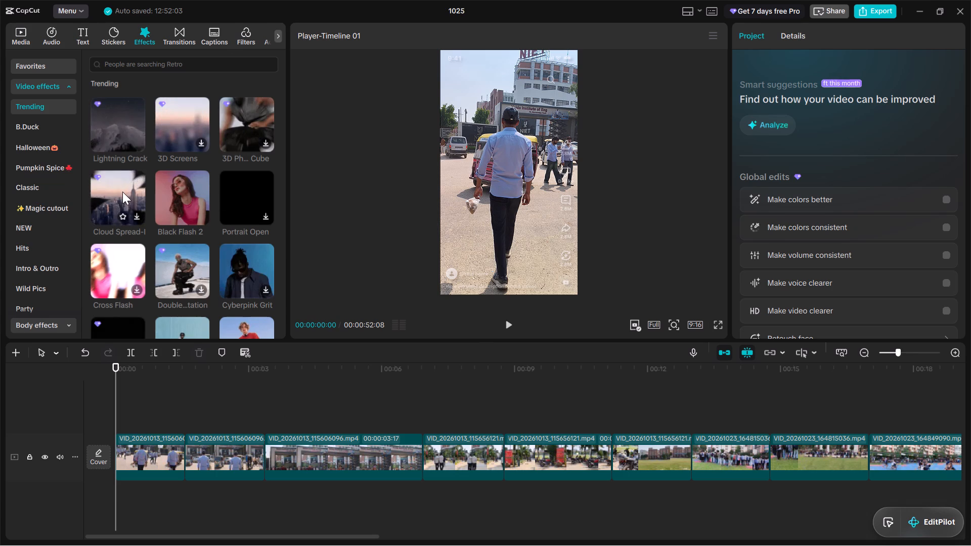
{"action": "left_click", "coordinate": [244, 203]}
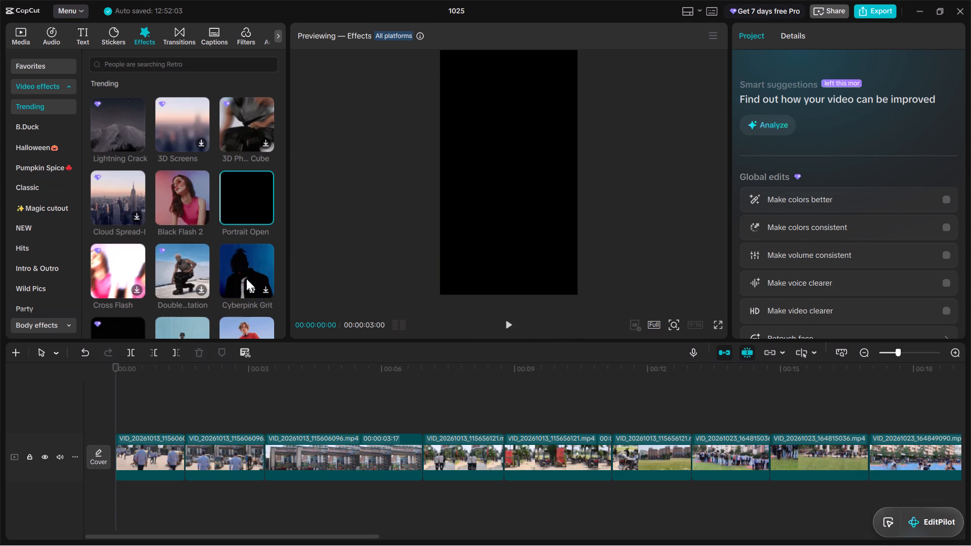
{"action": "left_click", "coordinate": [38, 67]}
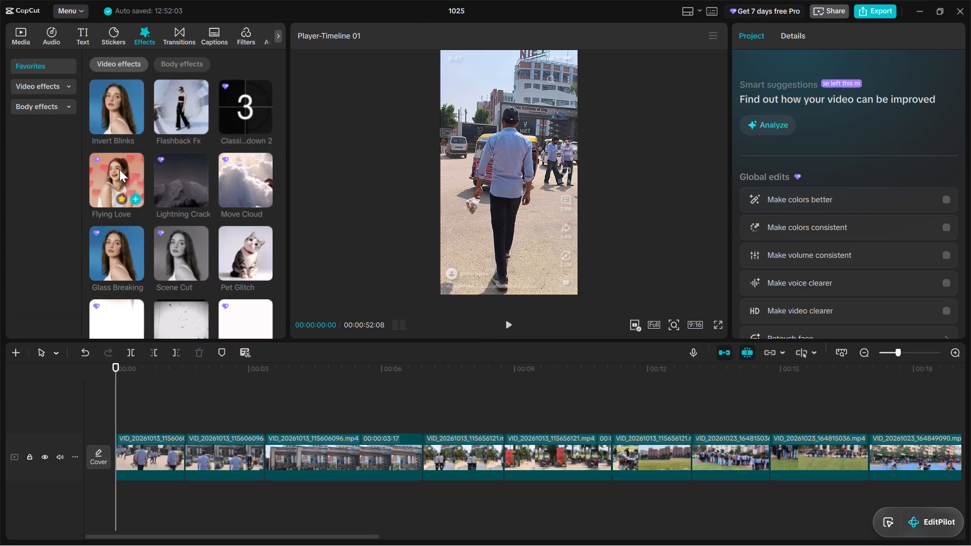
{"action": "scroll", "coordinate": [227, 198], "scroll_direction": "down", "scroll_amount": 1}
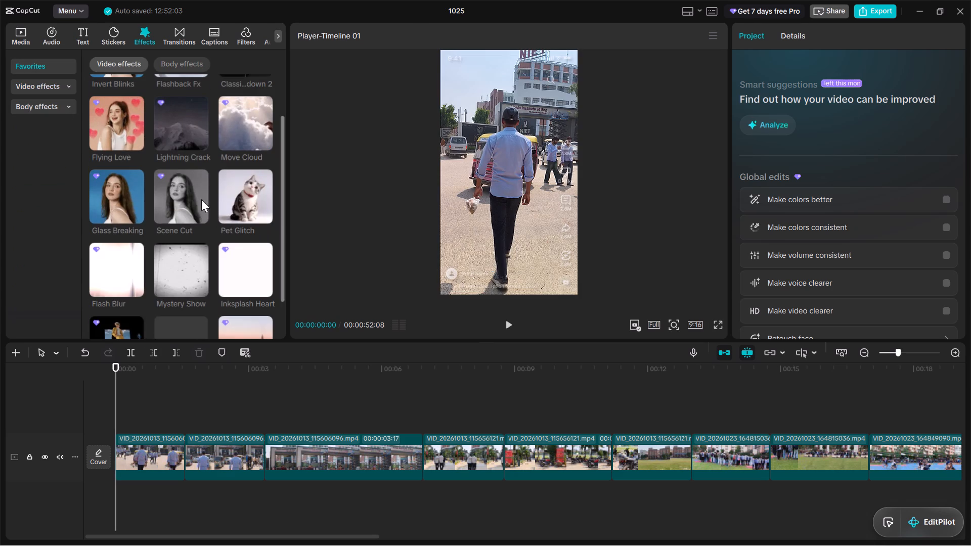
{"action": "left_click", "coordinate": [177, 194]}
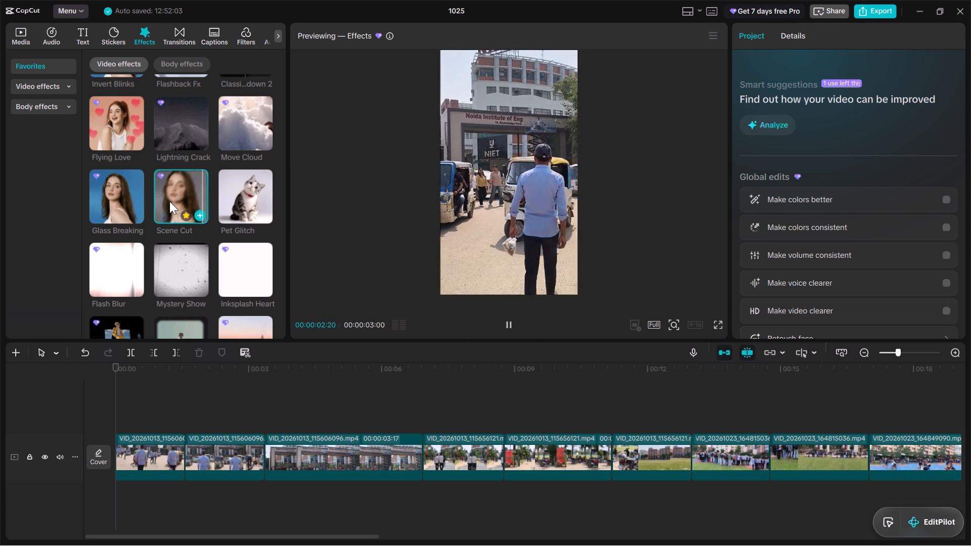
{"action": "scroll", "coordinate": [148, 236], "scroll_direction": "down", "scroll_amount": 1}
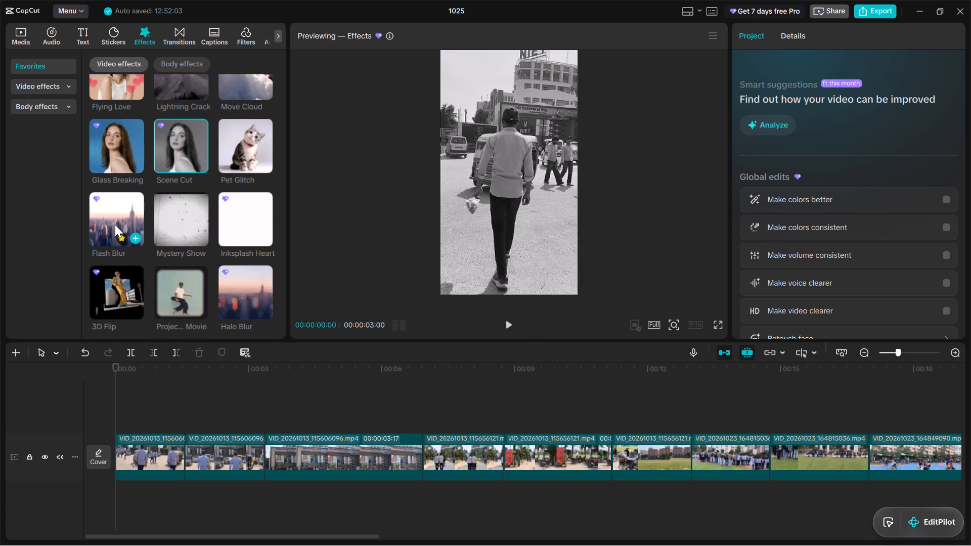
{"action": "left_click", "coordinate": [115, 224]}
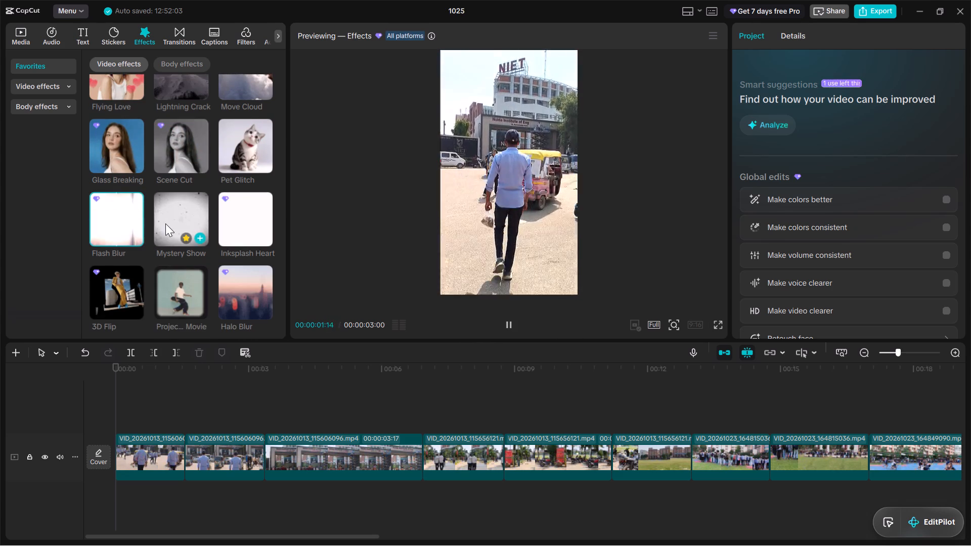
{"action": "left_click", "coordinate": [169, 222]}
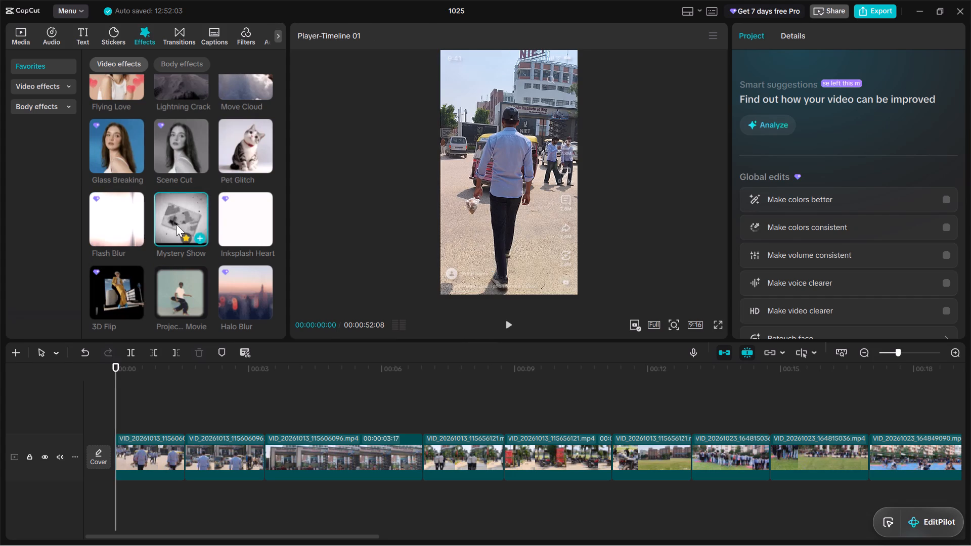
{"action": "left_click", "coordinate": [176, 224]}
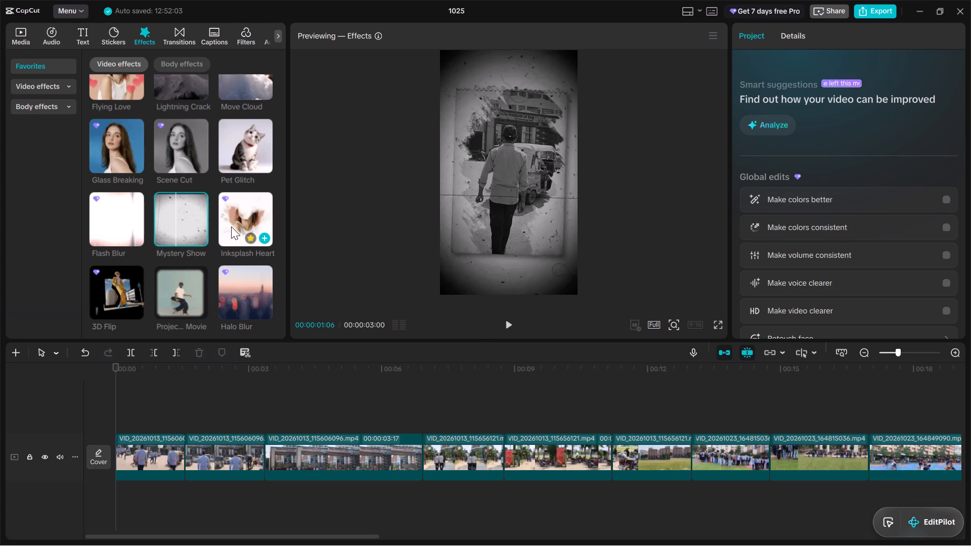
{"action": "left_click", "coordinate": [231, 226]}
{"action": "scroll", "coordinate": [196, 253], "scroll_direction": "down", "scroll_amount": 3}
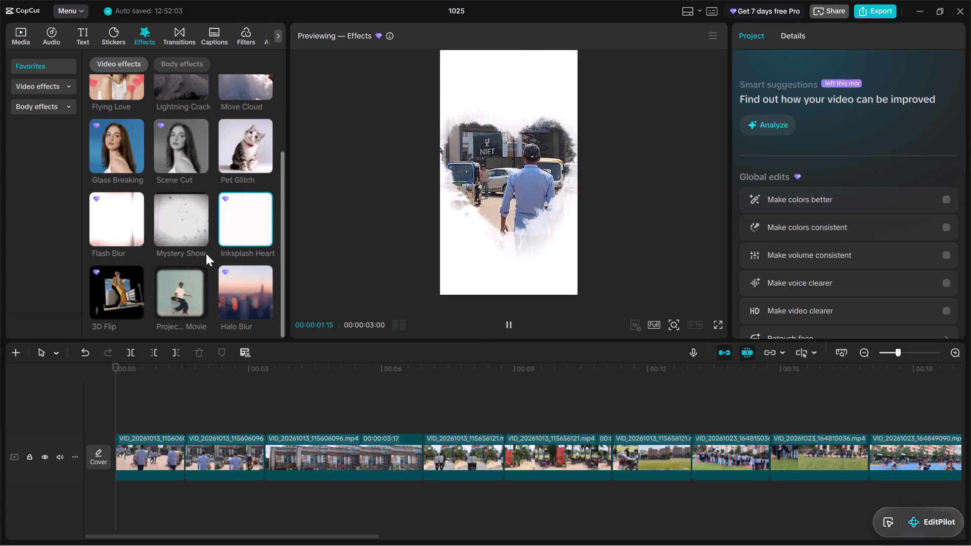
Add the favorite Halo Blur effect at 00:00:00:00, shorten it to the end of the first clip and play it back.
{"action": "left_click", "coordinate": [254, 282]}
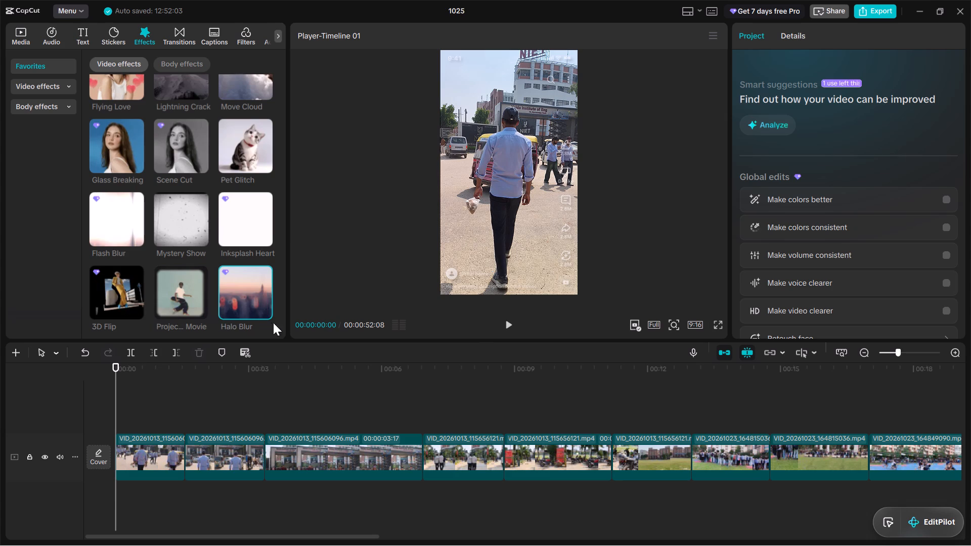
{"action": "left_click", "coordinate": [266, 309]}
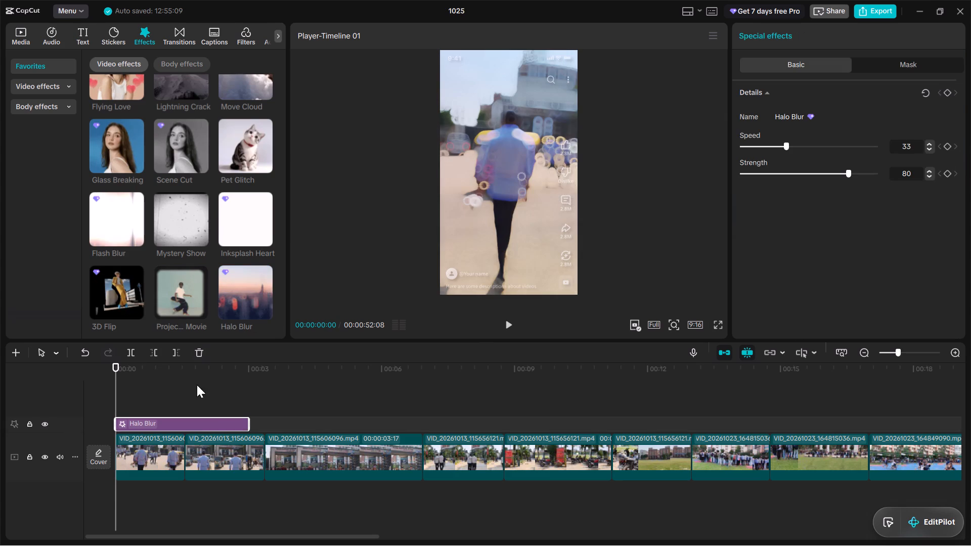
{"action": "left_click_drag", "start_coordinate": [247, 420], "coordinate": [183, 425]}
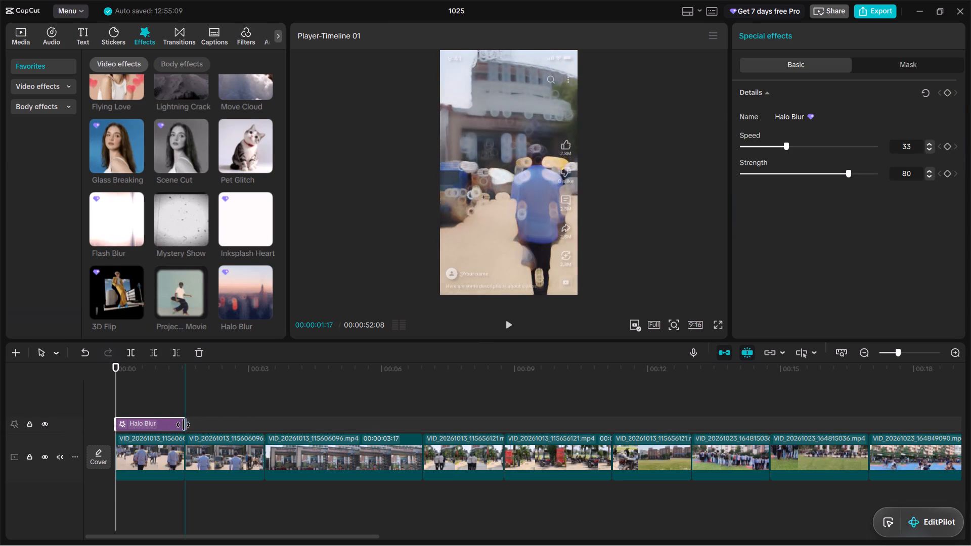
{"action": "left_click_drag", "start_coordinate": [183, 425], "coordinate": [184, 426]}
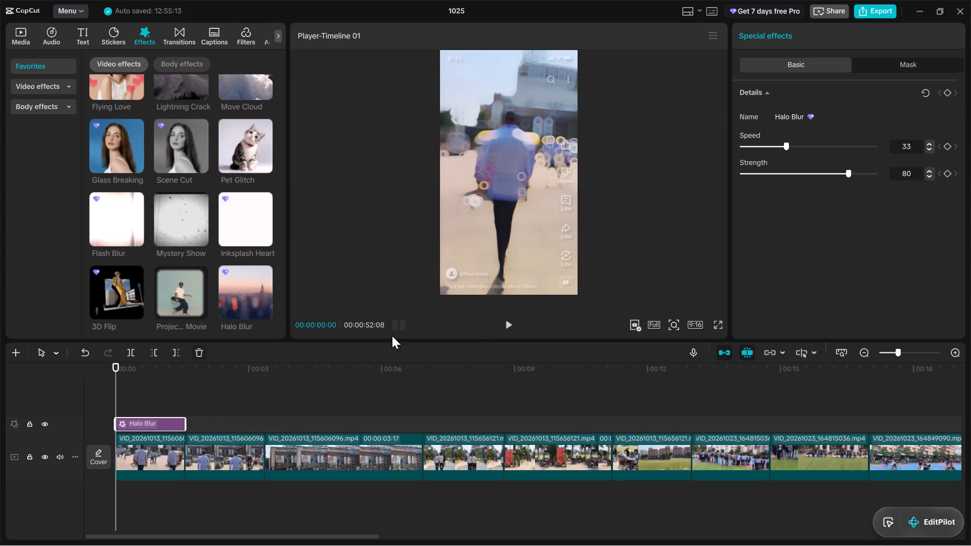
{"action": "left_click", "coordinate": [511, 330]}
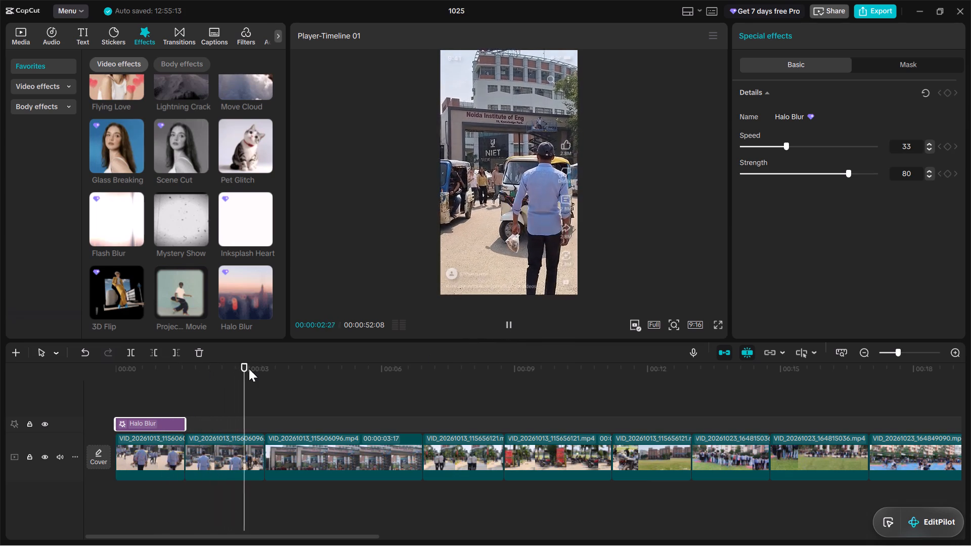
Extend the Halo Blur effect over the second clip to end at about 2.2 seconds, playing the opening back to check it.
{"action": "left_click_drag", "start_coordinate": [246, 369], "coordinate": [112, 374]}
{"action": "left_click_drag", "start_coordinate": [186, 424], "coordinate": [230, 424]}
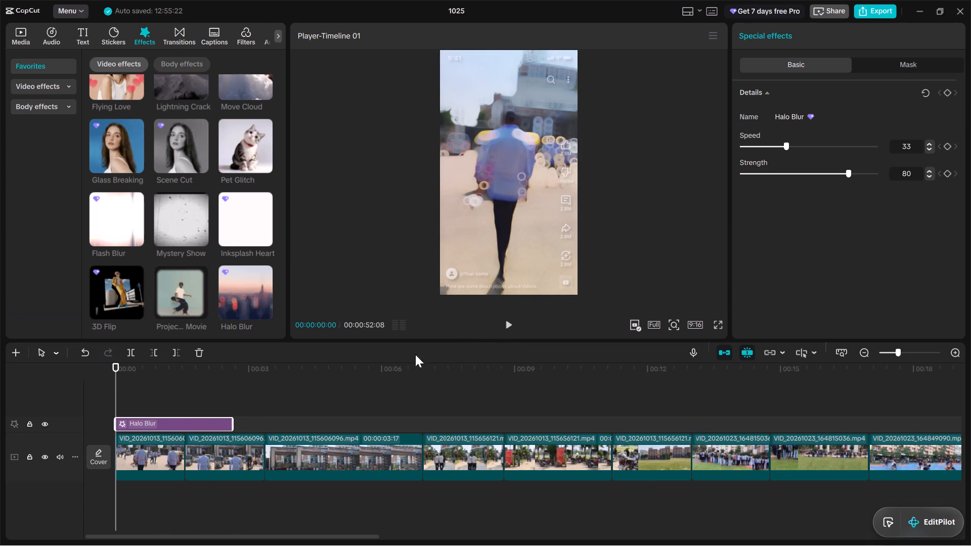
{"action": "left_click", "coordinate": [511, 326]}
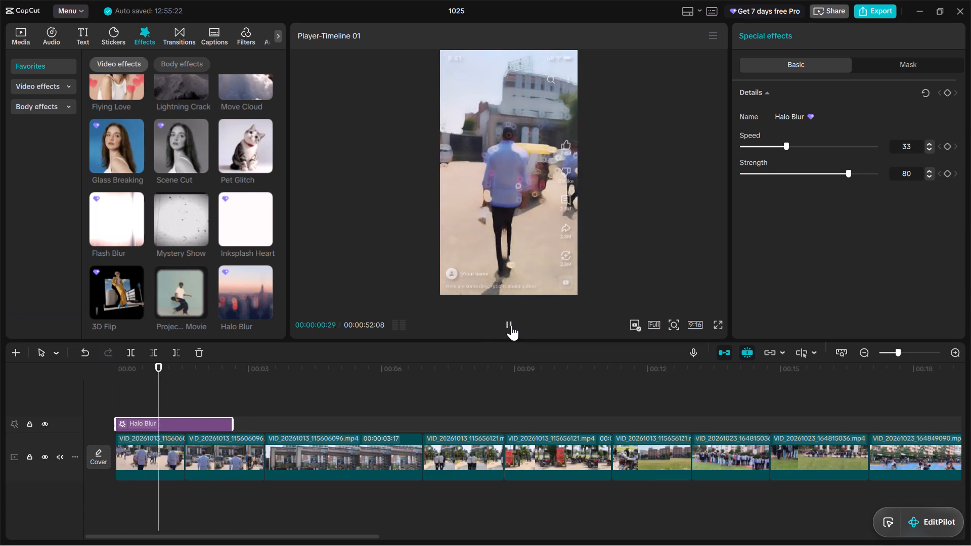
{"action": "left_click", "coordinate": [511, 325]}
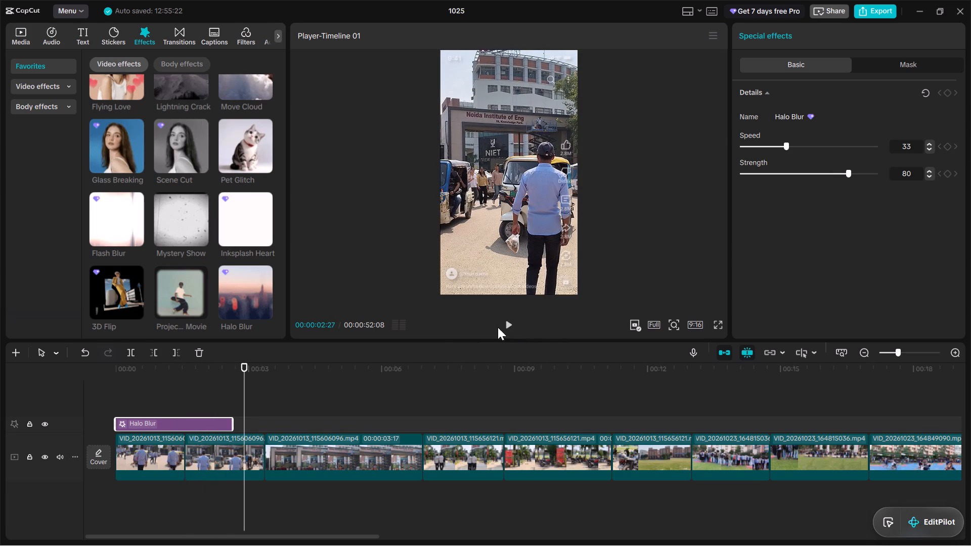
{"action": "left_click_drag", "start_coordinate": [233, 419], "coordinate": [218, 420]}
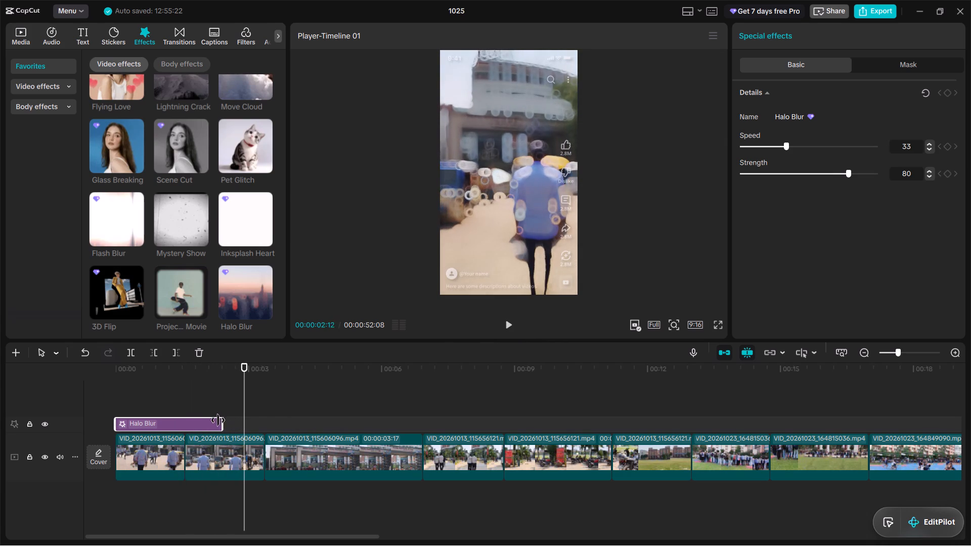
{"action": "left_click_drag", "start_coordinate": [218, 420], "coordinate": [211, 426]}
{"action": "left_click_drag", "start_coordinate": [247, 372], "coordinate": [70, 388]}
{"action": "left_click", "coordinate": [511, 326]}
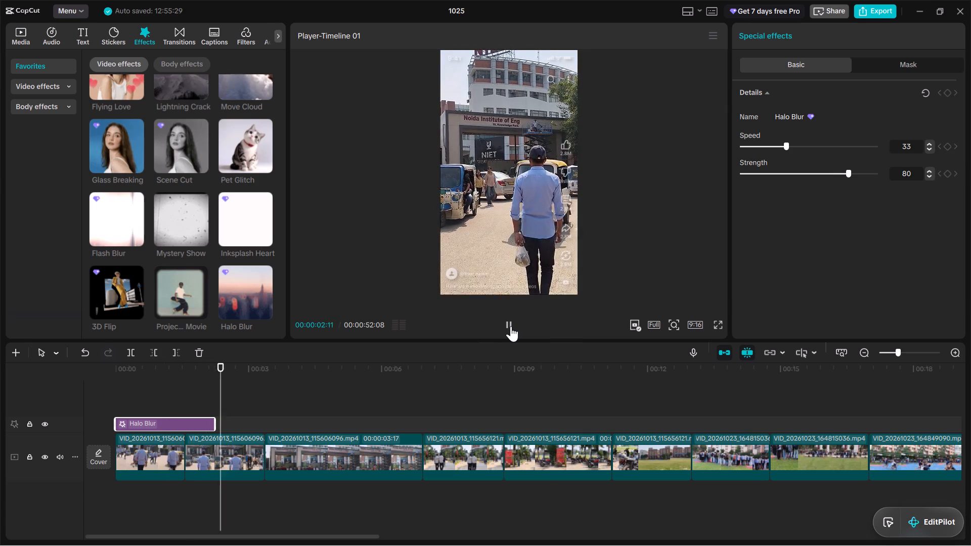
{"action": "left_click", "coordinate": [511, 326]}
{"action": "left_click_drag", "start_coordinate": [237, 372], "coordinate": [50, 384]}
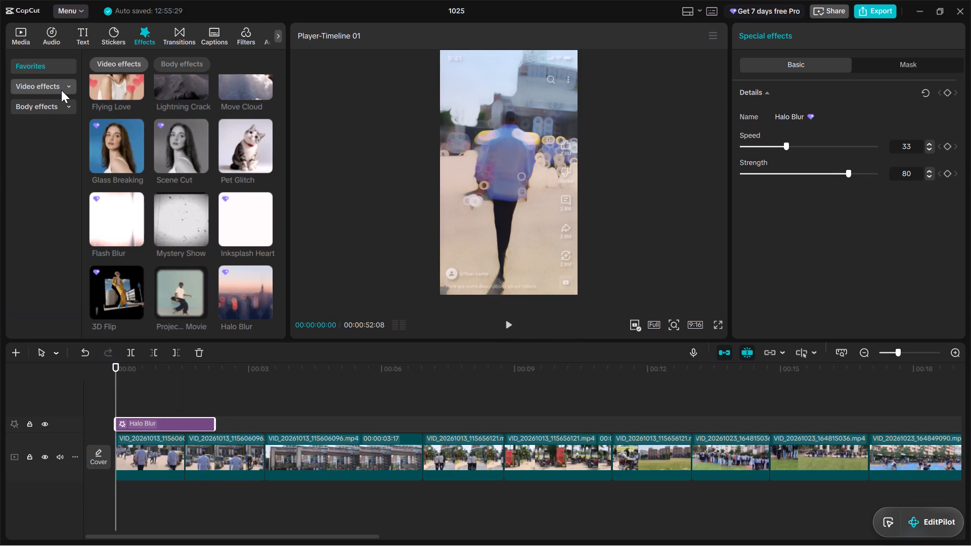
Browse the Trending video effects and preview the Fallen Leaves effect.
{"action": "left_click", "coordinate": [147, 40]}
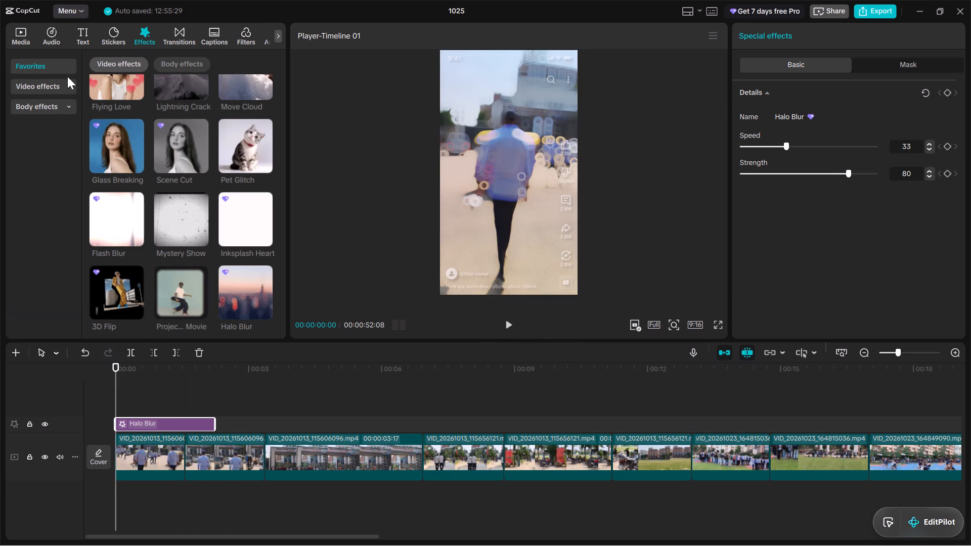
{"action": "left_click", "coordinate": [62, 85]}
{"action": "scroll", "coordinate": [132, 161], "scroll_direction": "down", "scroll_amount": 6}
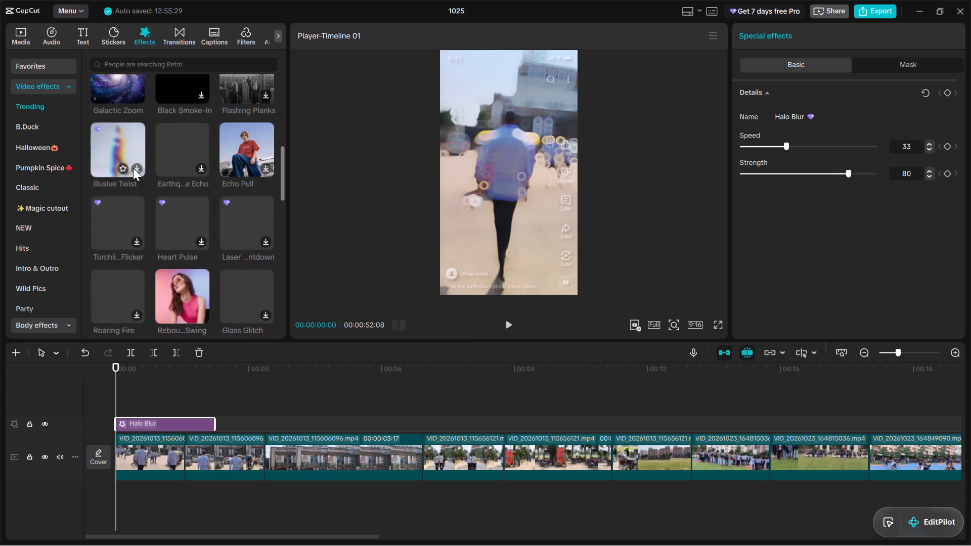
{"action": "scroll", "coordinate": [152, 182], "scroll_direction": "down", "scroll_amount": 3}
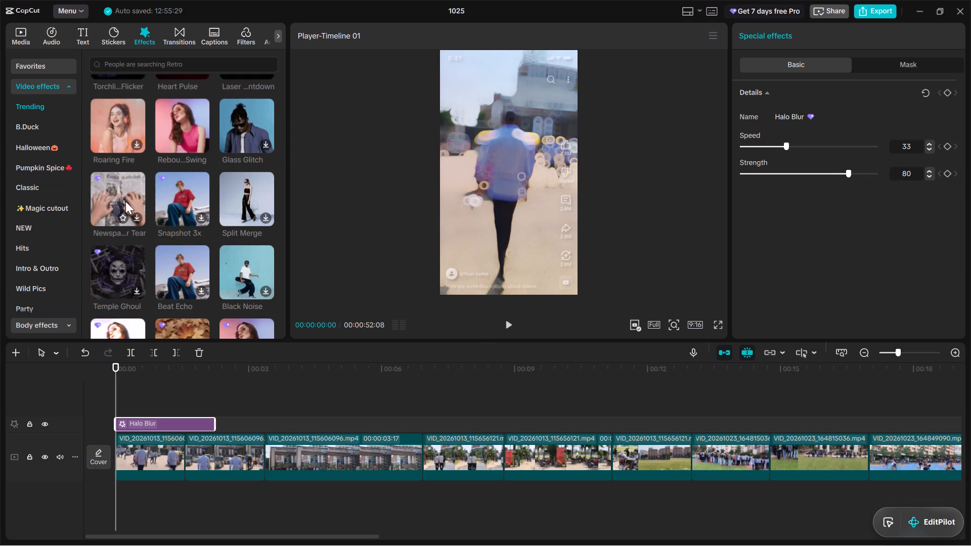
{"action": "scroll", "coordinate": [131, 207], "scroll_direction": "down", "scroll_amount": 2}
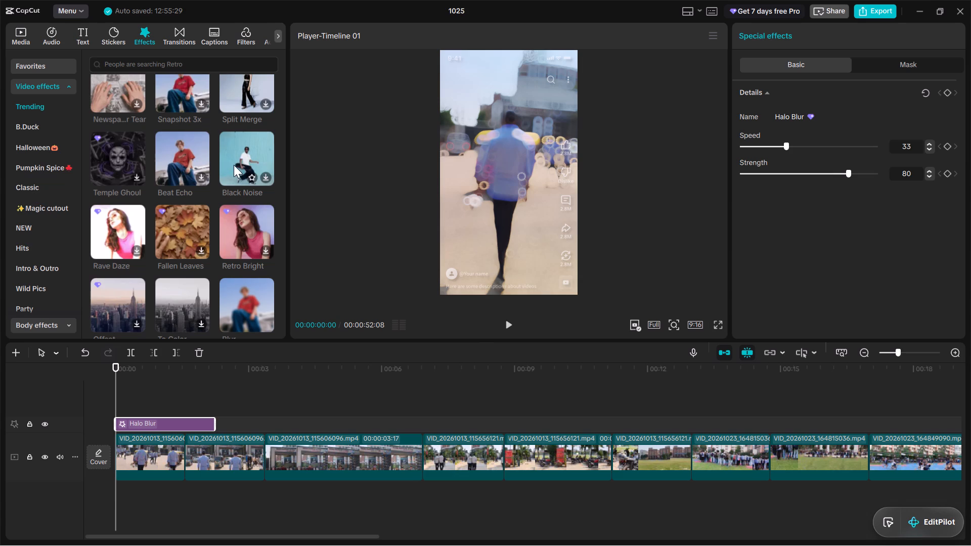
{"action": "scroll", "coordinate": [213, 185], "scroll_direction": "down", "scroll_amount": 2}
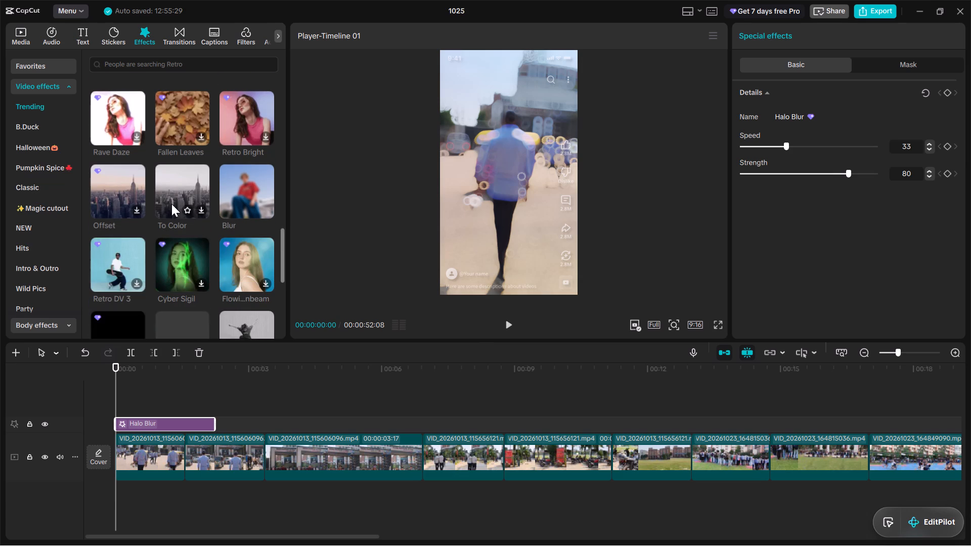
{"action": "left_click", "coordinate": [185, 118]}
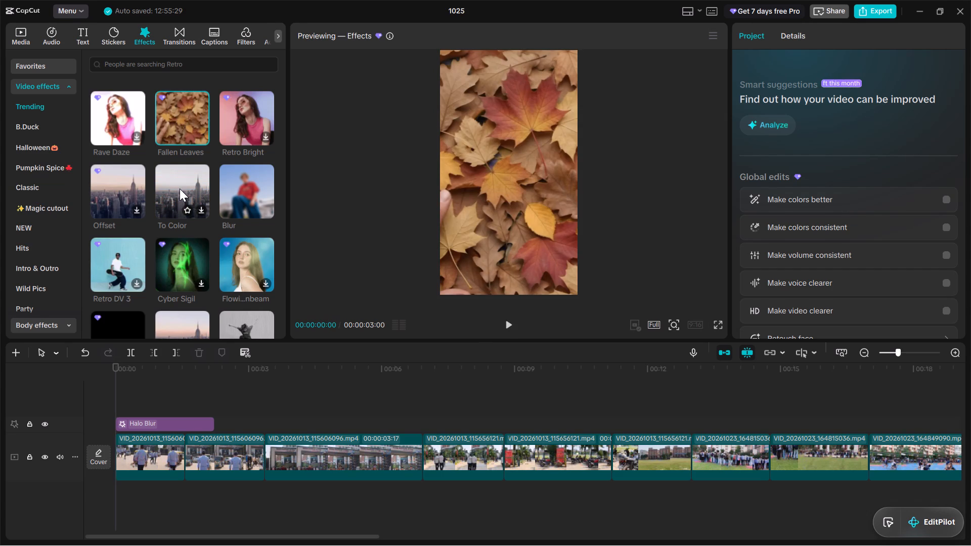
{"action": "left_click", "coordinate": [506, 326]}
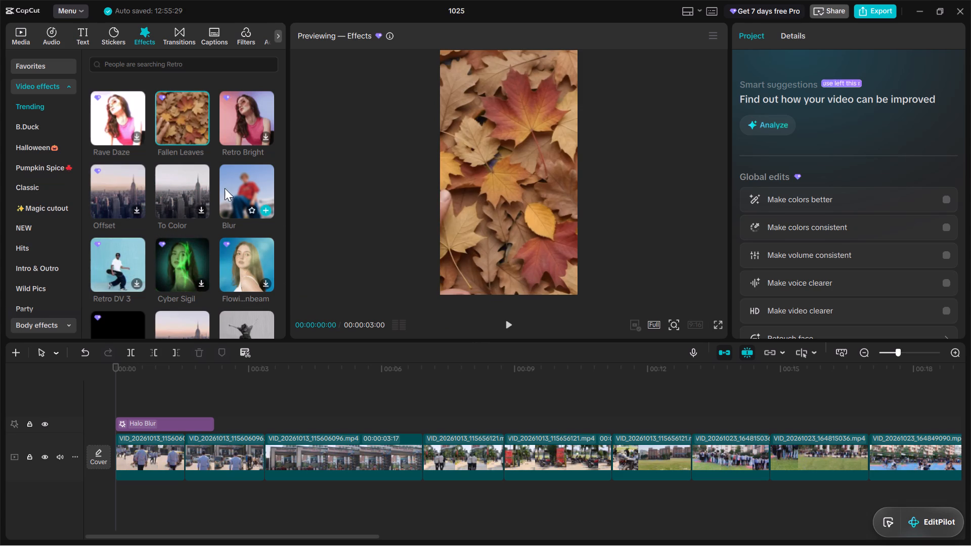
Look further through the Trending video effects, from Blur down to BW Copies, for another effect to use.
{"action": "scroll", "coordinate": [199, 232], "scroll_direction": "down", "scroll_amount": 1}
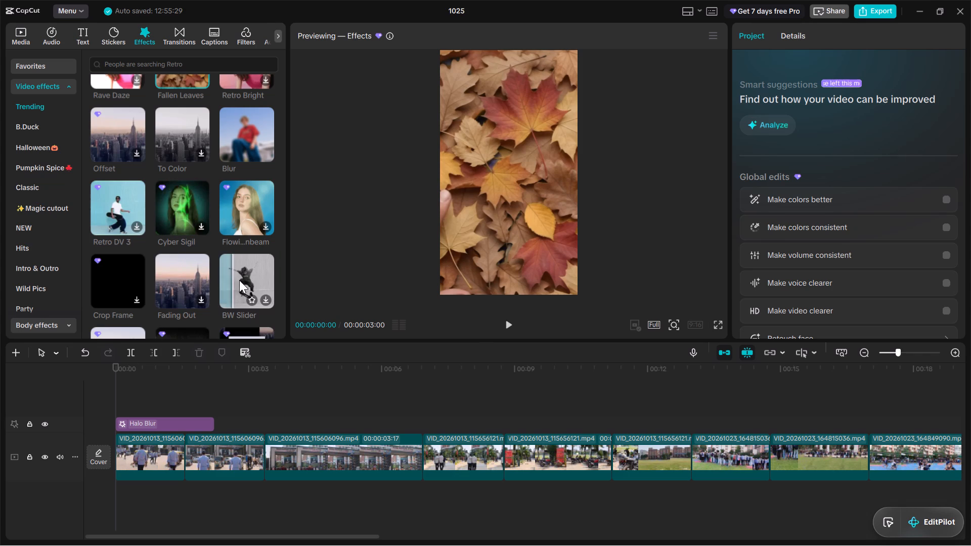
{"action": "scroll", "coordinate": [182, 281], "scroll_direction": "down", "scroll_amount": 2}
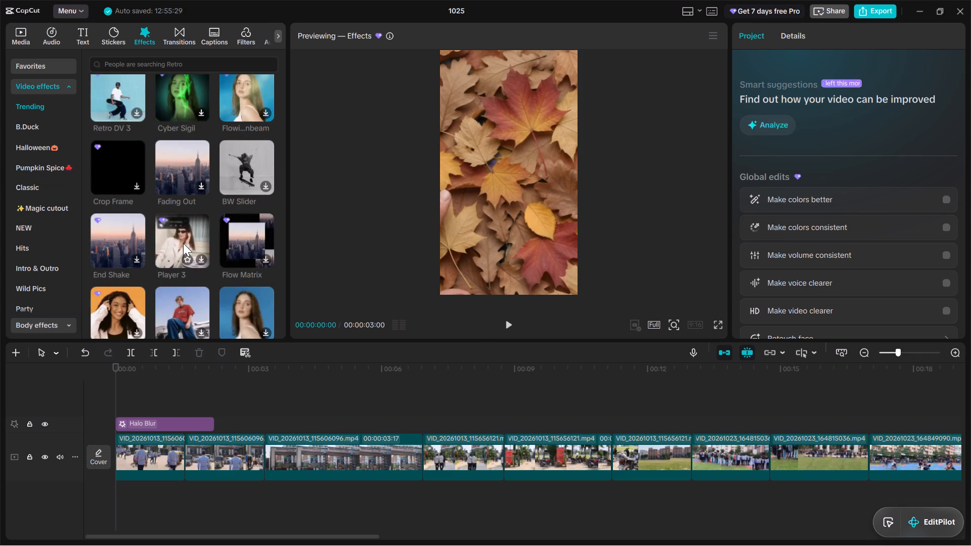
{"action": "scroll", "coordinate": [124, 267], "scroll_direction": "down", "scroll_amount": 1}
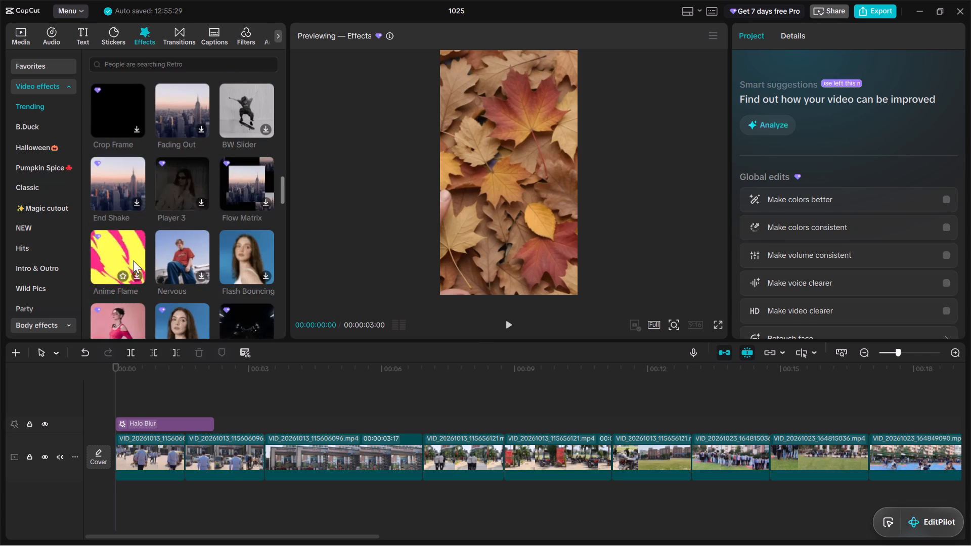
{"action": "scroll", "coordinate": [247, 259], "scroll_direction": "down", "scroll_amount": 1}
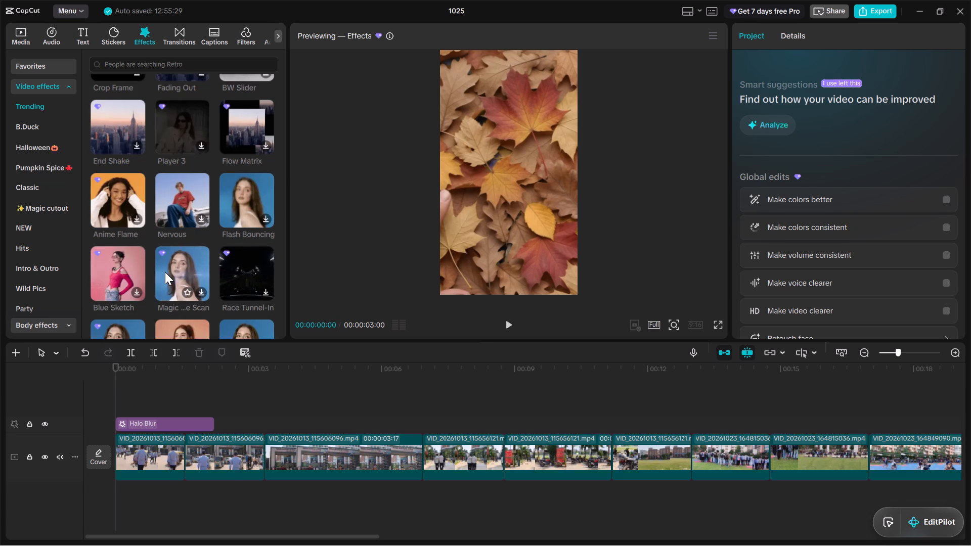
{"action": "scroll", "coordinate": [167, 272], "scroll_direction": "down", "scroll_amount": 2}
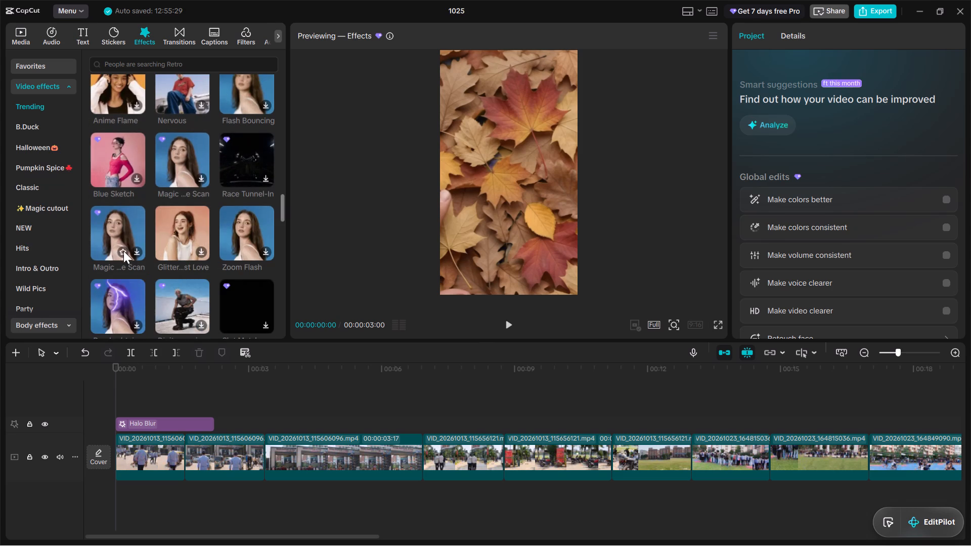
{"action": "scroll", "coordinate": [135, 278], "scroll_direction": "down", "scroll_amount": 1}
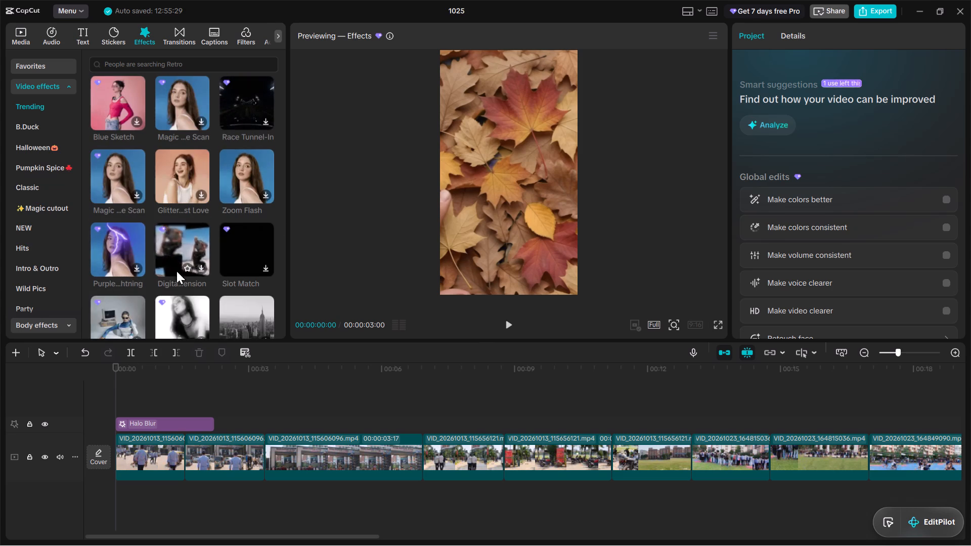
{"action": "scroll", "coordinate": [178, 272], "scroll_direction": "down", "scroll_amount": 2}
{"action": "scroll", "coordinate": [225, 274], "scroll_direction": "down", "scroll_amount": 1}
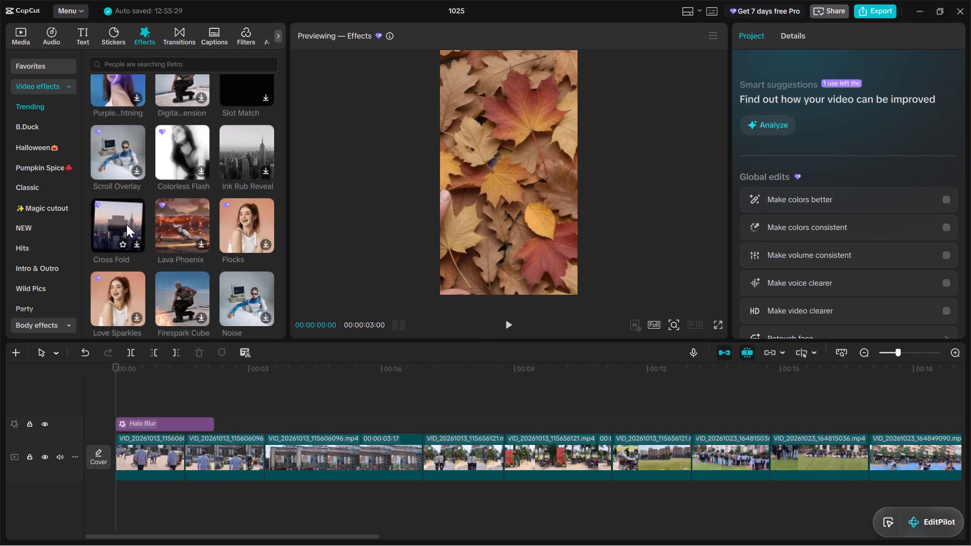
{"action": "scroll", "coordinate": [127, 252], "scroll_direction": "down", "scroll_amount": 1}
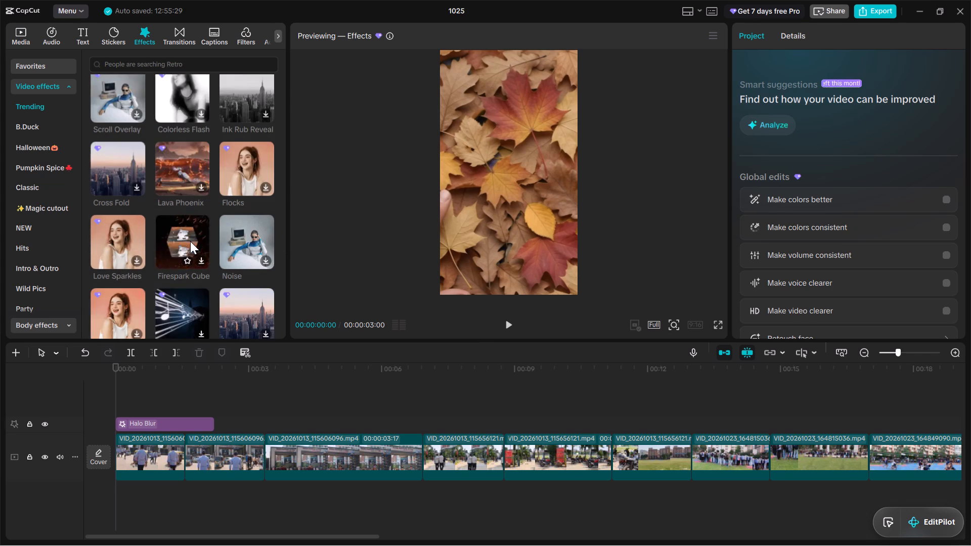
{"action": "scroll", "coordinate": [191, 243], "scroll_direction": "down", "scroll_amount": 1}
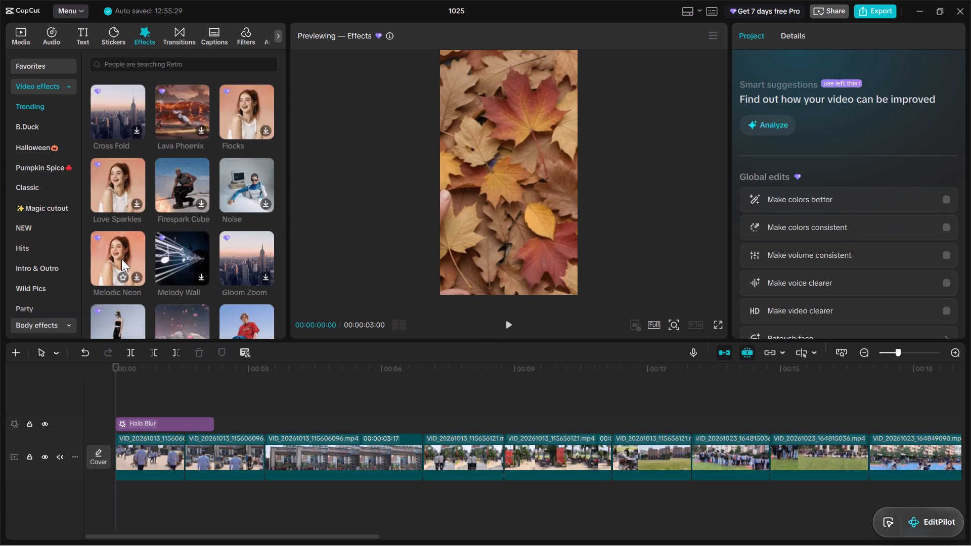
{"action": "scroll", "coordinate": [121, 258], "scroll_direction": "down", "scroll_amount": 1}
{"action": "scroll", "coordinate": [178, 266], "scroll_direction": "down", "scroll_amount": 1}
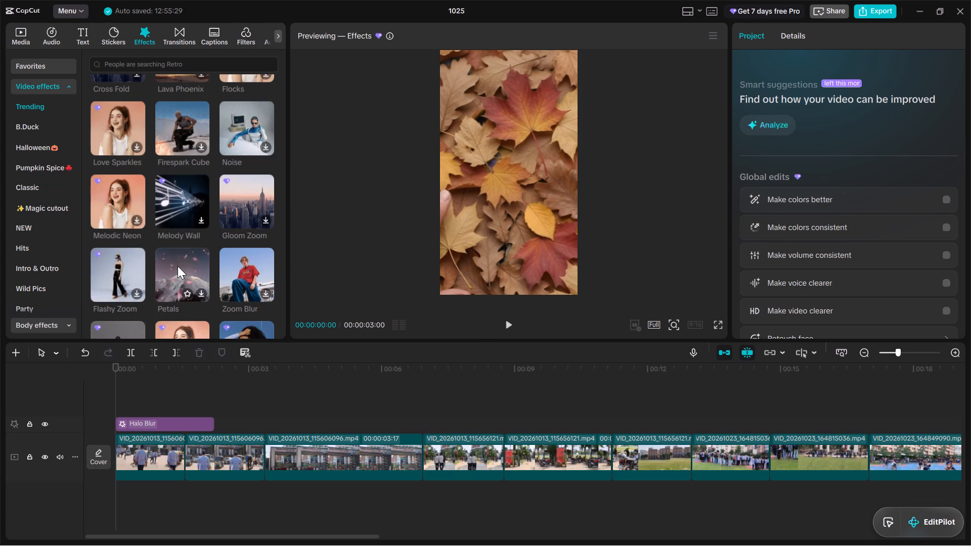
{"action": "scroll", "coordinate": [233, 257], "scroll_direction": "down", "scroll_amount": 1}
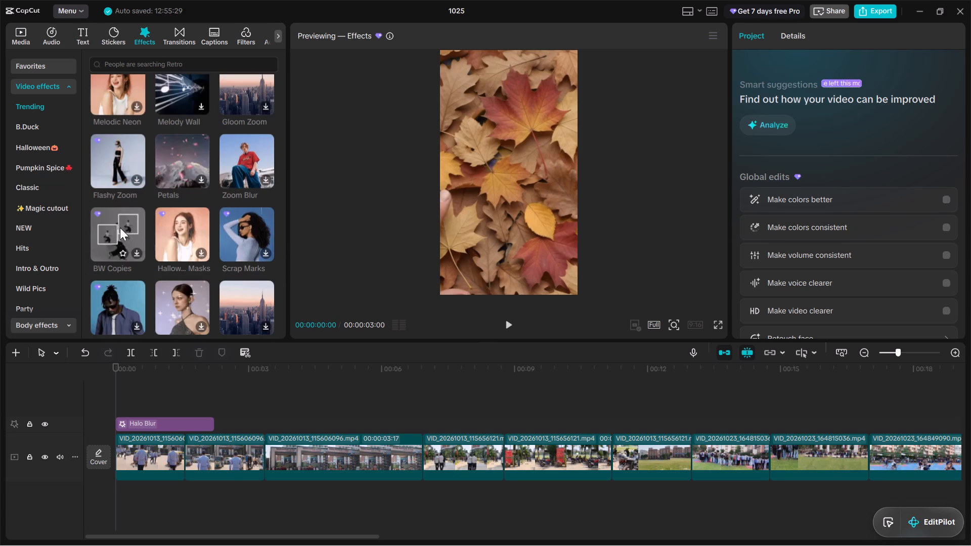
Search the effects library for shocked.
{"action": "left_click", "coordinate": [143, 67]}
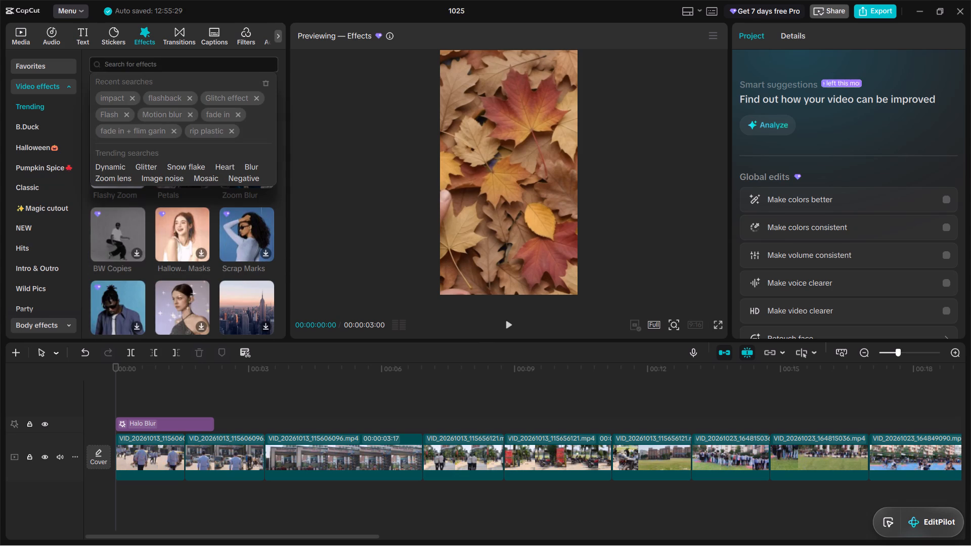
{"action": "key", "text": "s"}
{"action": "type", "text": "hi"}
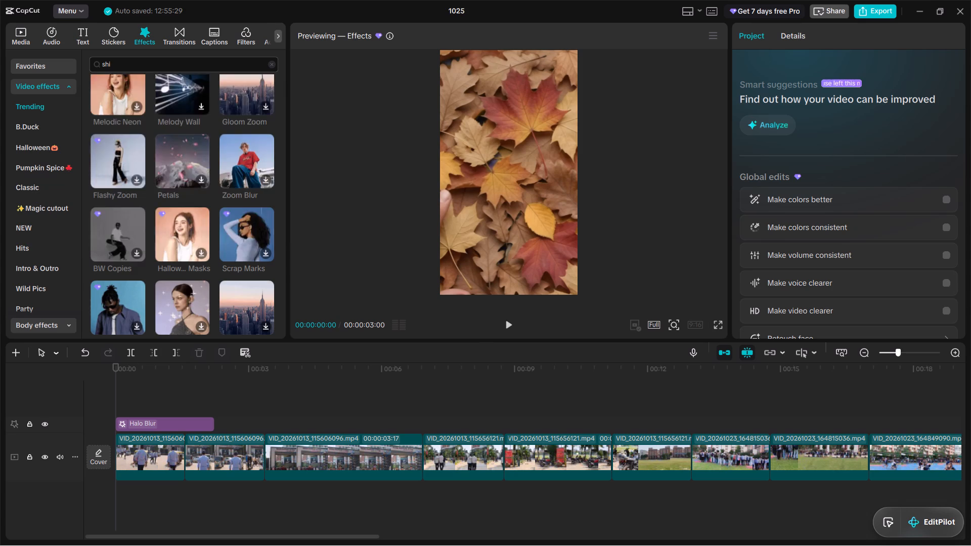
{"action": "key", "text": "BackSpace"}
{"action": "type", "text": "ocked"}
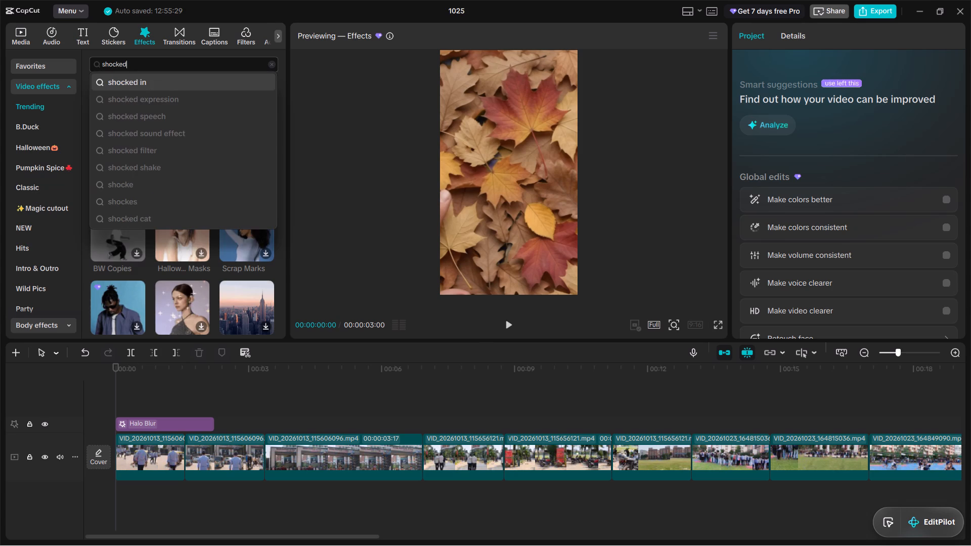
{"action": "key", "text": "Return"}
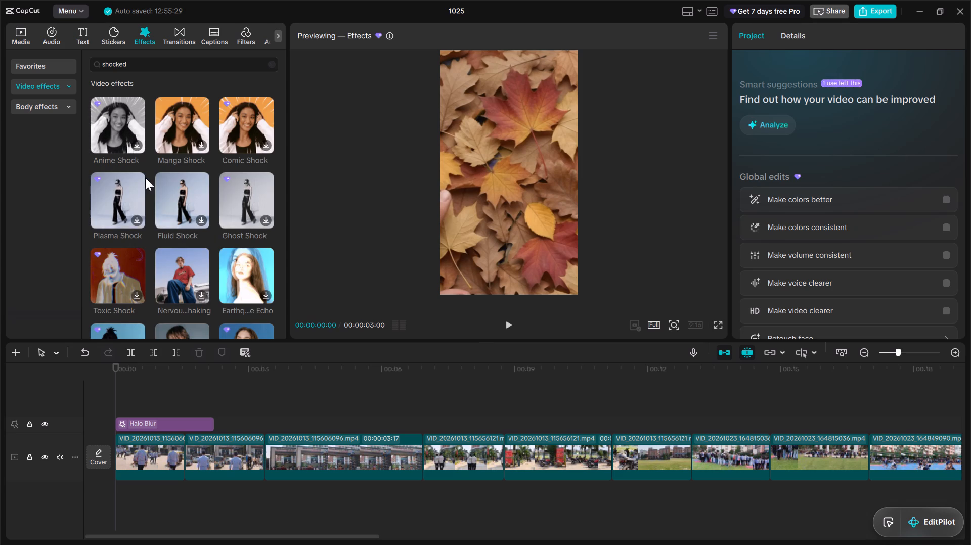
Preview the Fluid Shock, Ghost Shock and Error Quake effects from the search results.
{"action": "left_click", "coordinate": [179, 205]}
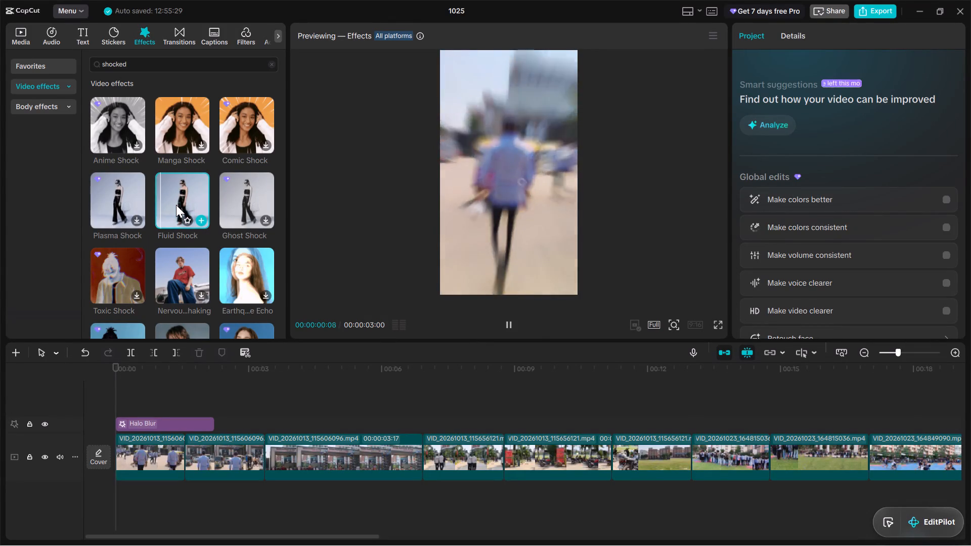
{"action": "left_click", "coordinate": [244, 193]}
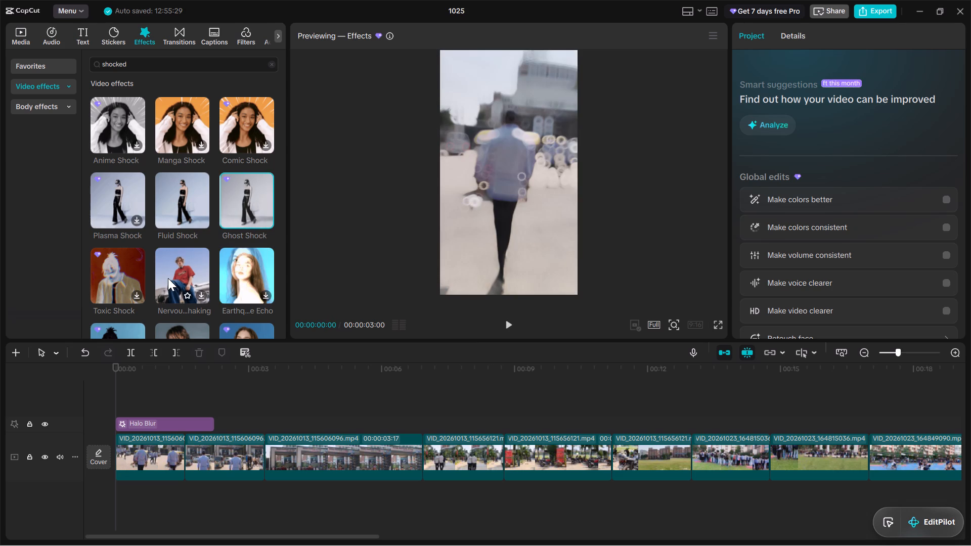
{"action": "scroll", "coordinate": [159, 276], "scroll_direction": "down", "scroll_amount": 1}
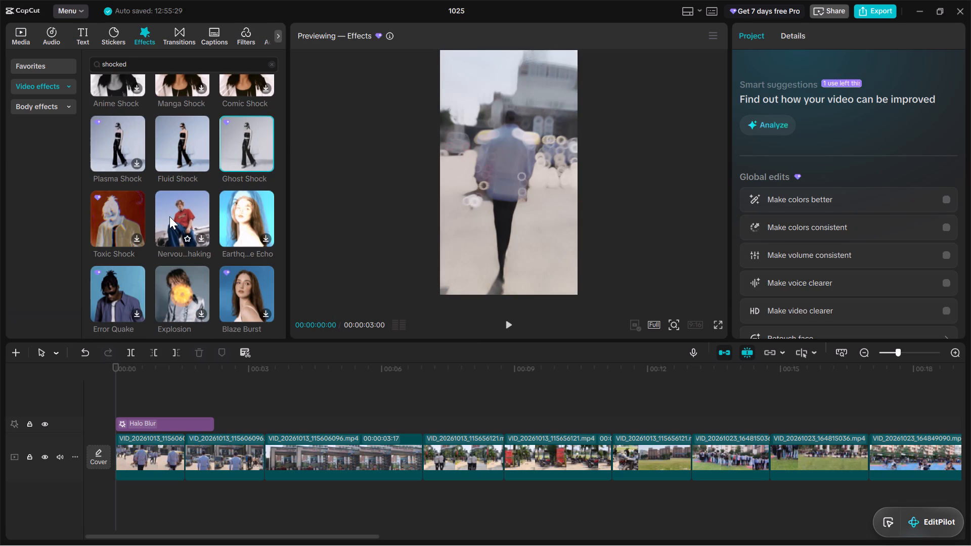
{"action": "scroll", "coordinate": [155, 241], "scroll_direction": "down", "scroll_amount": 1}
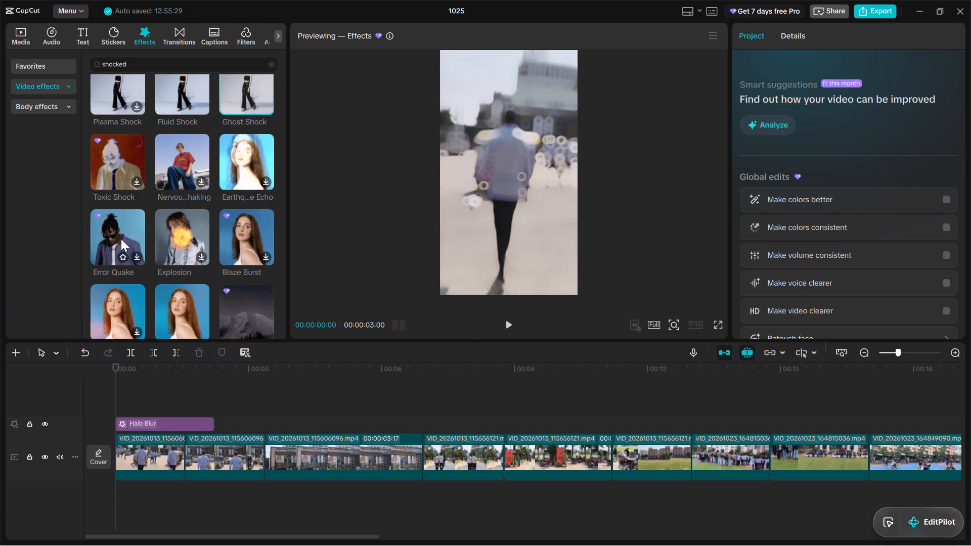
{"action": "left_click", "coordinate": [121, 238]}
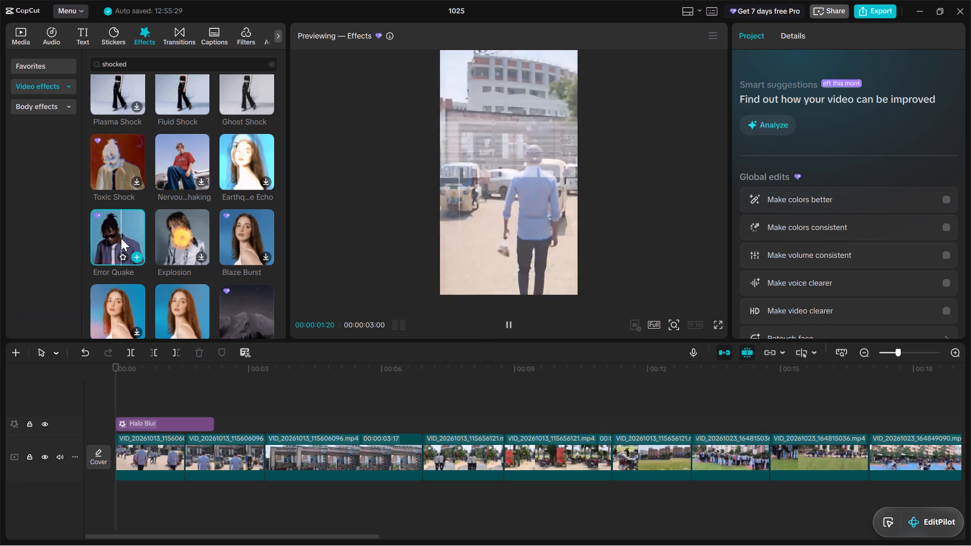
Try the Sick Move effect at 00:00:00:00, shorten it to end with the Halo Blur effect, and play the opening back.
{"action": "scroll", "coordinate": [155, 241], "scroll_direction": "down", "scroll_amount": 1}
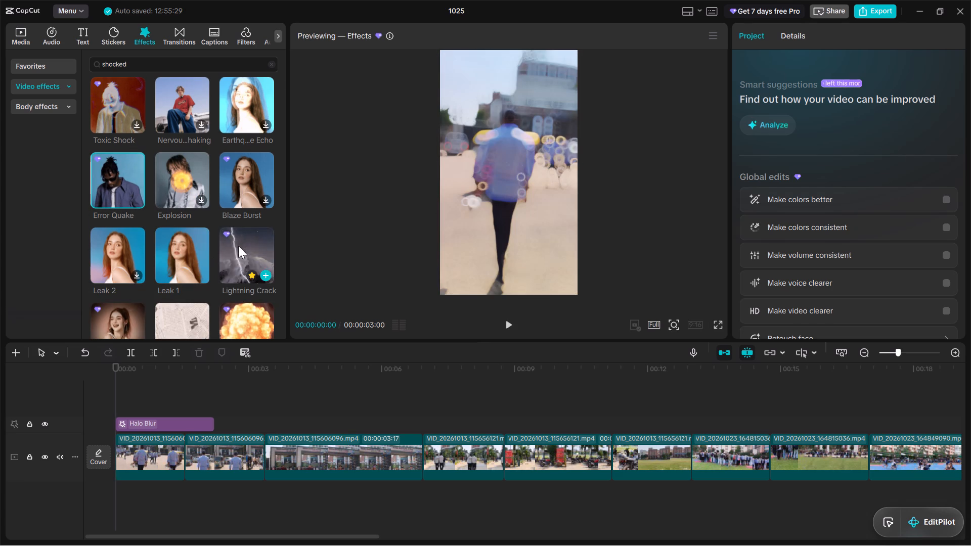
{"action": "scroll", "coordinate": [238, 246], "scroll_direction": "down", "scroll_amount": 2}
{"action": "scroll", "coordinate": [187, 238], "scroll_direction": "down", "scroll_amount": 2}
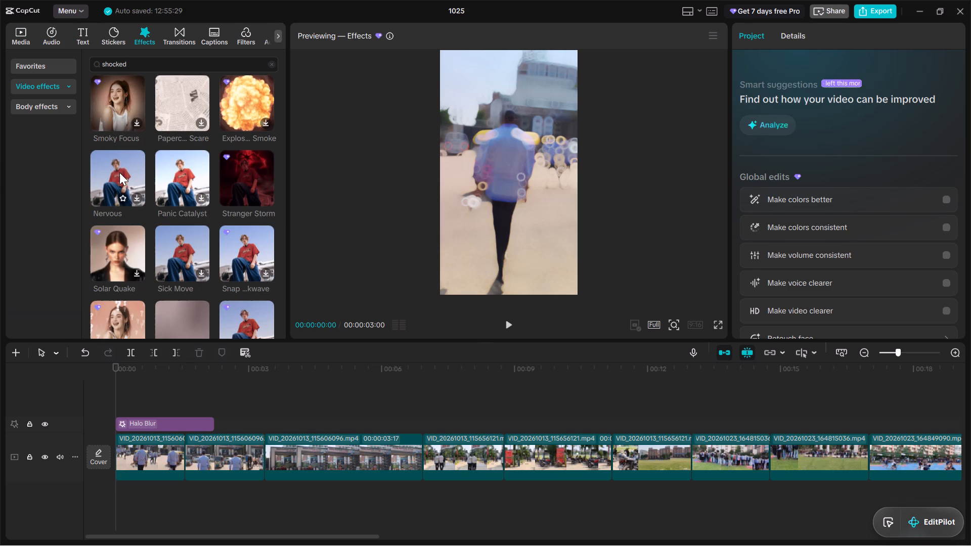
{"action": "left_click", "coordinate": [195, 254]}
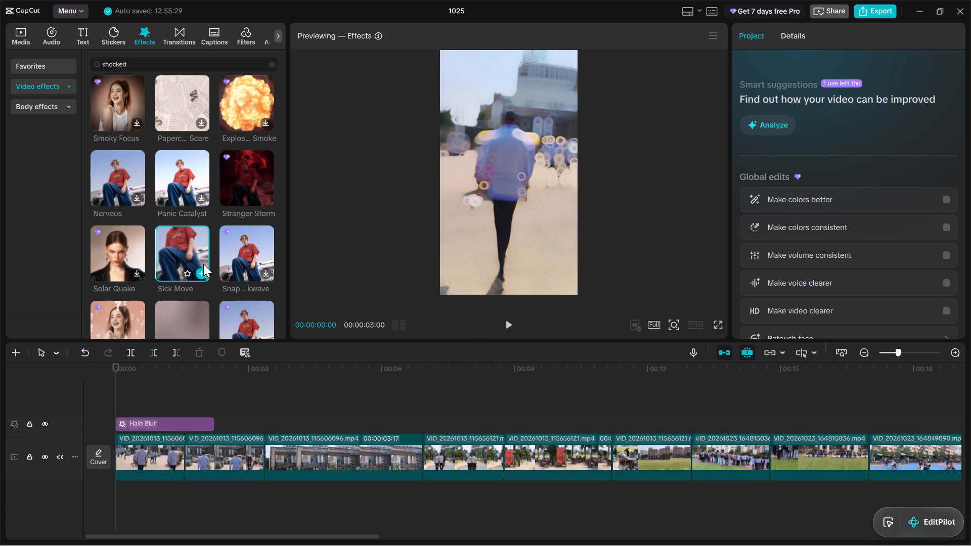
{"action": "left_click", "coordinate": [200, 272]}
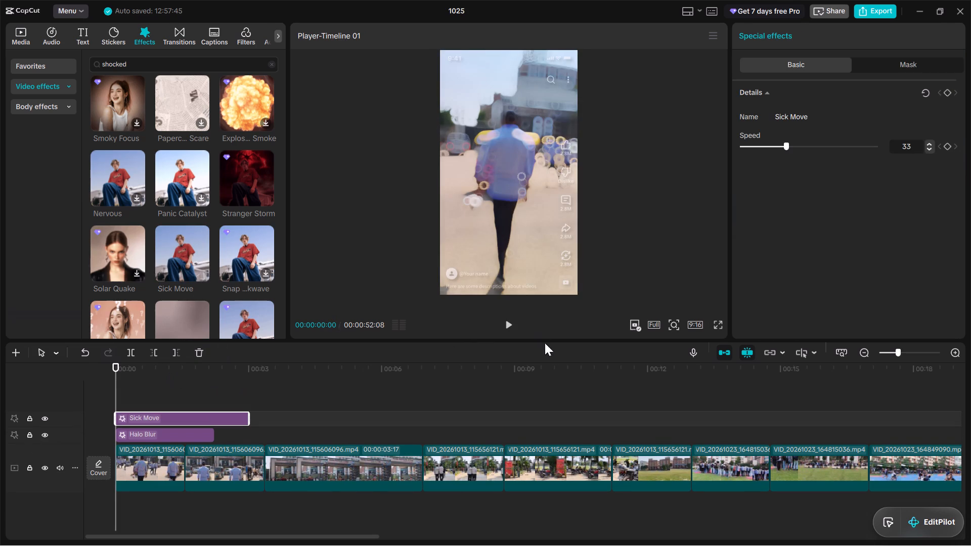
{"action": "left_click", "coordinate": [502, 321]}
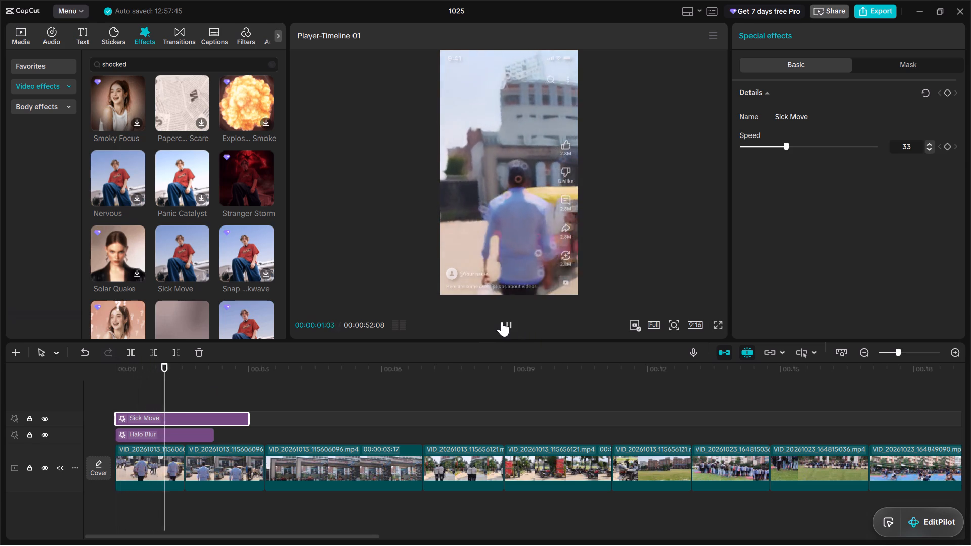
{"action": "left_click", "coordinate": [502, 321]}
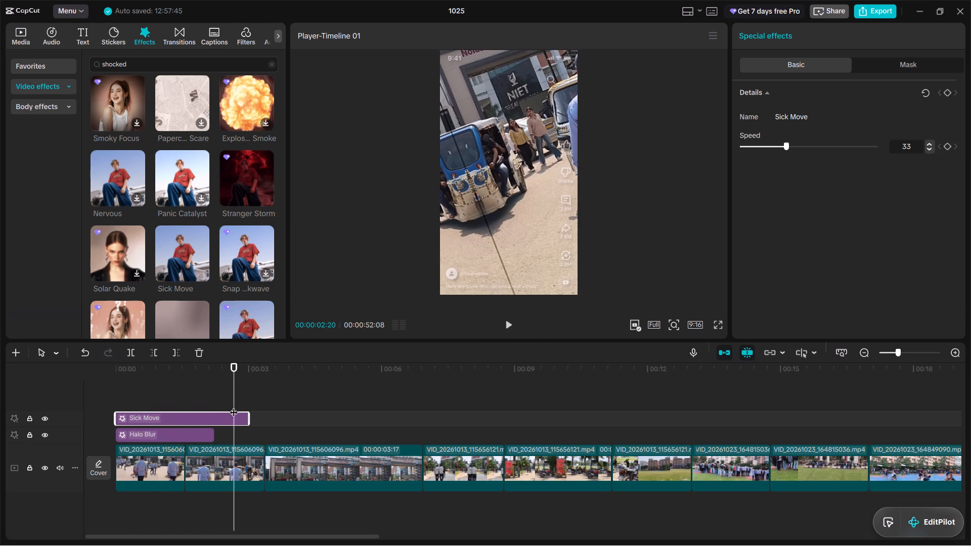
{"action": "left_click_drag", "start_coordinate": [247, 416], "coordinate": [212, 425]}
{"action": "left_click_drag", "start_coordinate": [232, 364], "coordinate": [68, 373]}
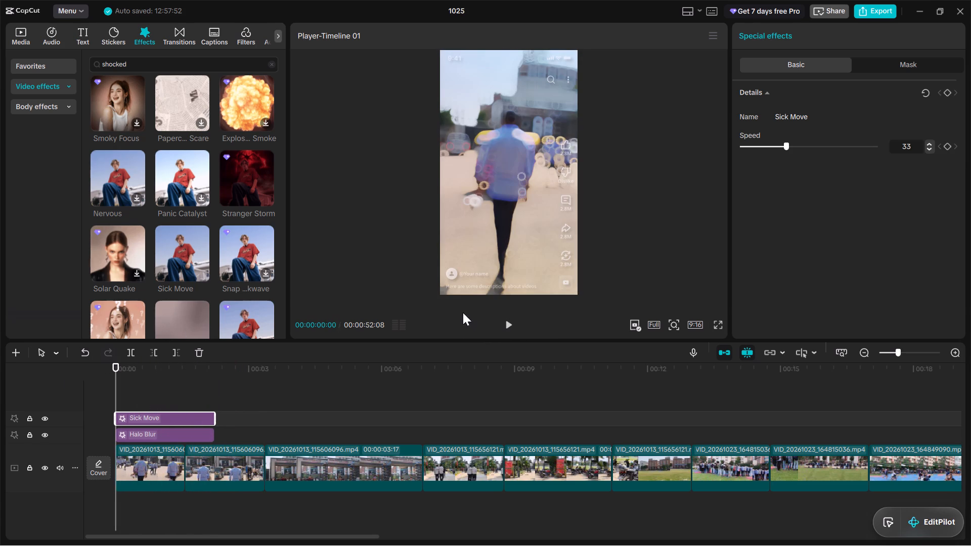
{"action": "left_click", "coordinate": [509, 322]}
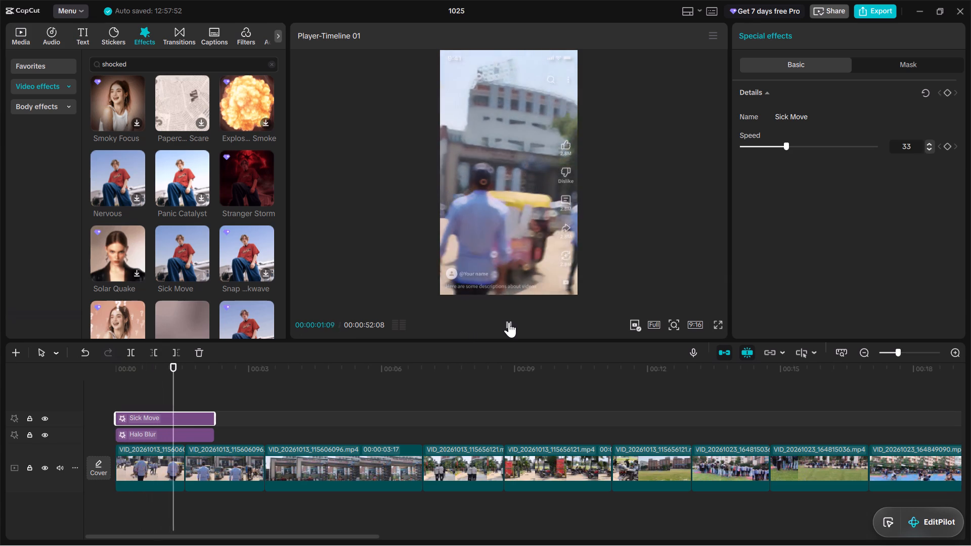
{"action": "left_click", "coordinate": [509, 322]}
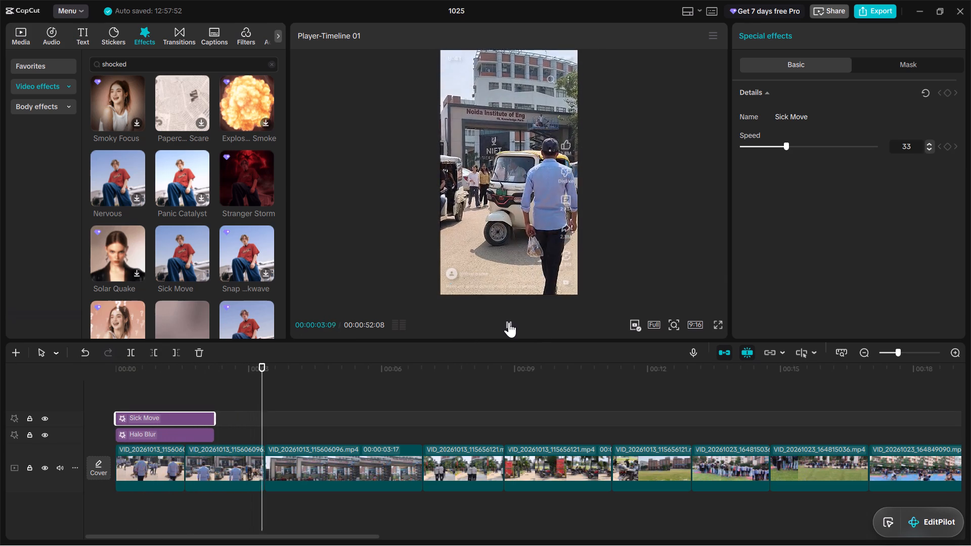
Delete the Sick Move and Halo Blur effects from the timeline.
{"action": "left_click", "coordinate": [202, 353]}
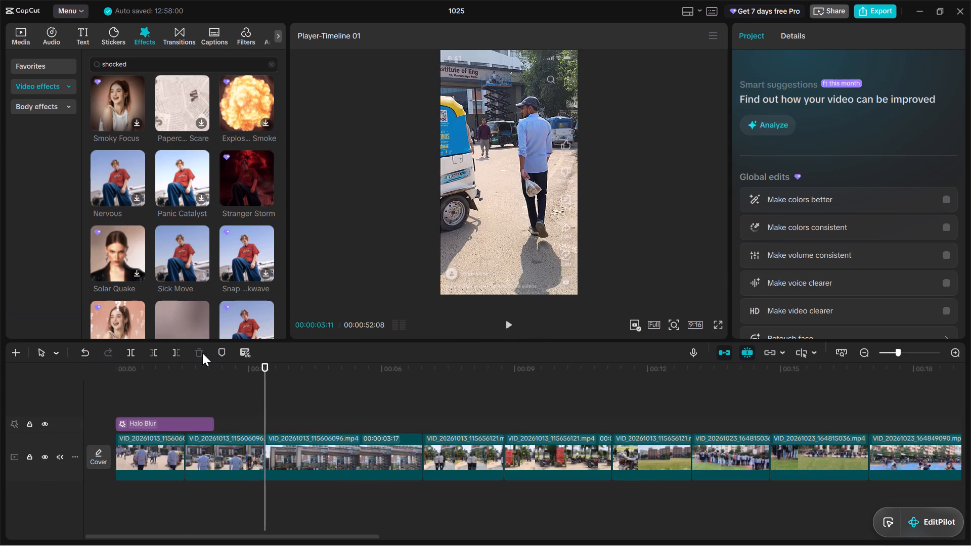
{"action": "left_click", "coordinate": [184, 416]}
{"action": "left_click", "coordinate": [153, 424]}
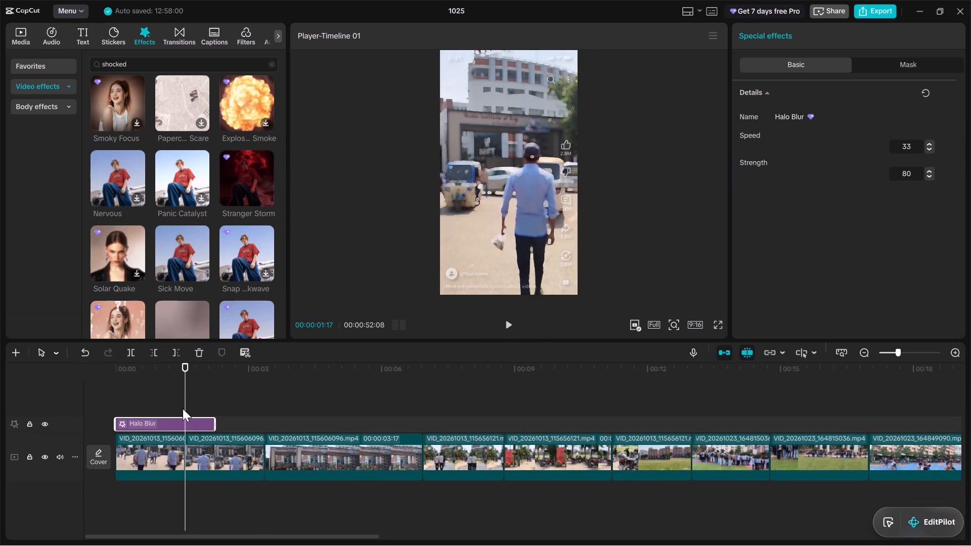
{"action": "left_click", "coordinate": [200, 350]}
Look further through the shocked effect results, down to Shock Glitch, for another effect to use.
{"action": "scroll", "coordinate": [192, 286], "scroll_direction": "down", "scroll_amount": 1}
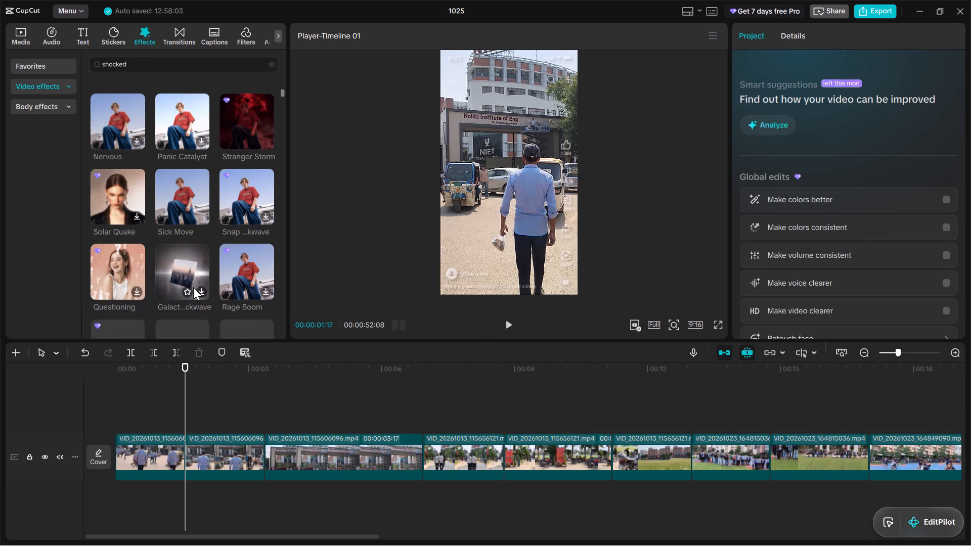
{"action": "scroll", "coordinate": [193, 287], "scroll_direction": "down", "scroll_amount": 2}
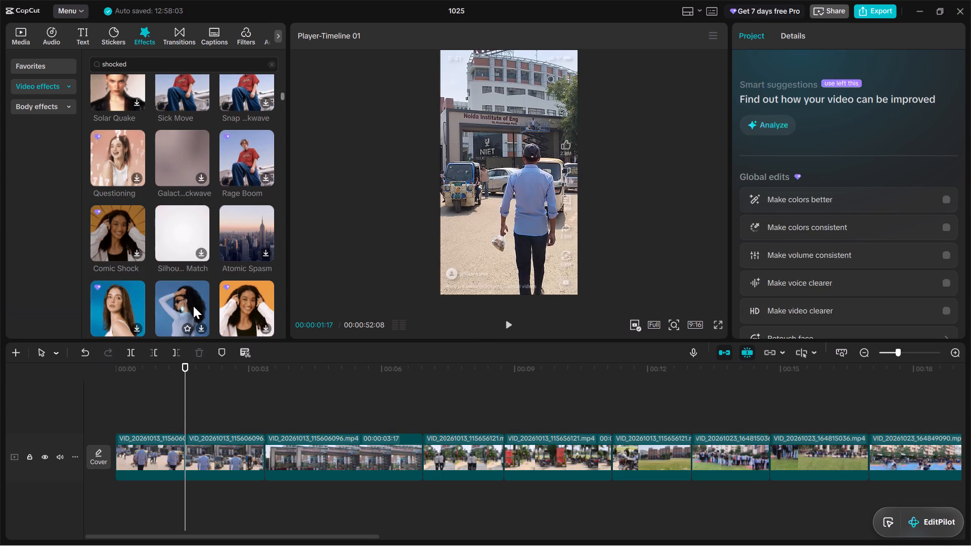
{"action": "scroll", "coordinate": [231, 303], "scroll_direction": "down", "scroll_amount": 2}
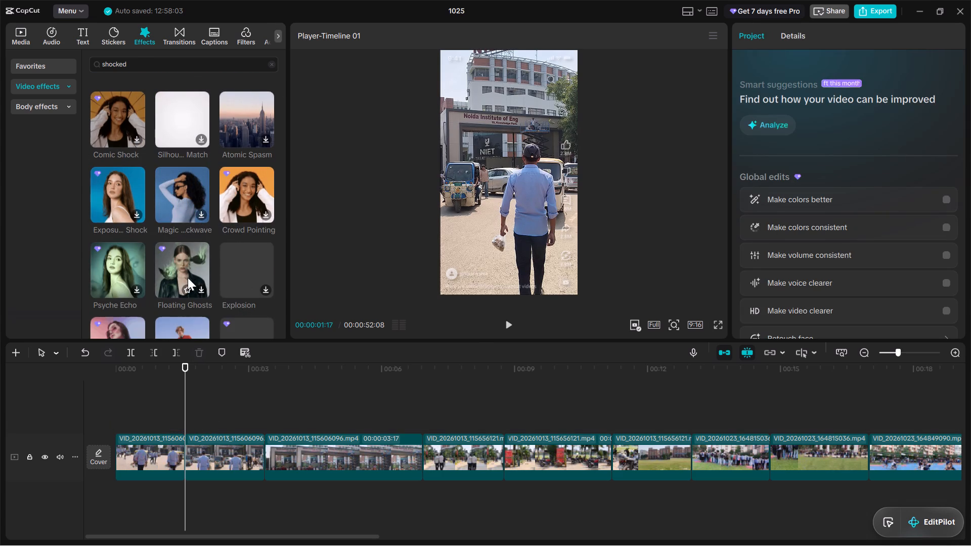
{"action": "scroll", "coordinate": [188, 281], "scroll_direction": "down", "scroll_amount": 1}
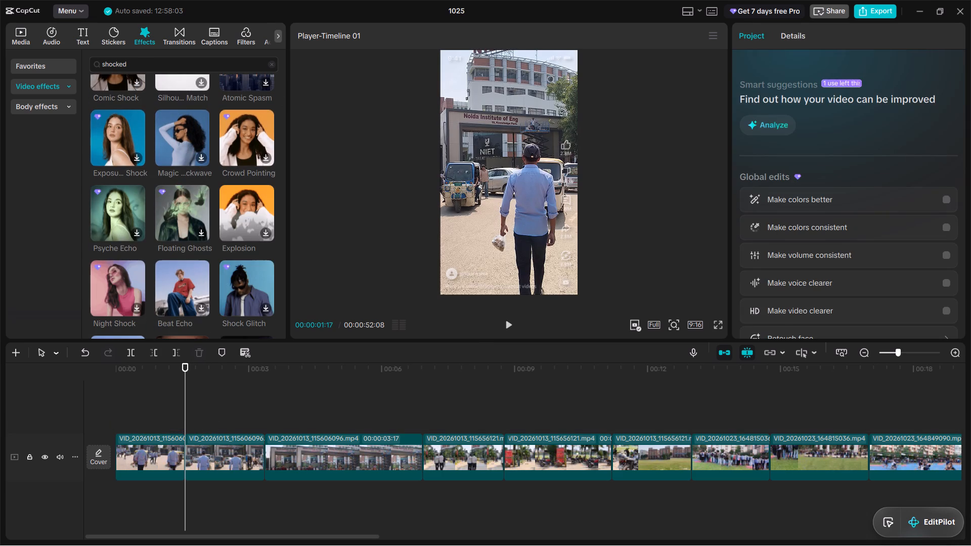
Replace the effects search with classic and run it.
{"action": "left_click_drag", "start_coordinate": [162, 65], "coordinate": [80, 59]}
{"action": "key", "text": "BackSpace"}
{"action": "type", "text": "classi"}
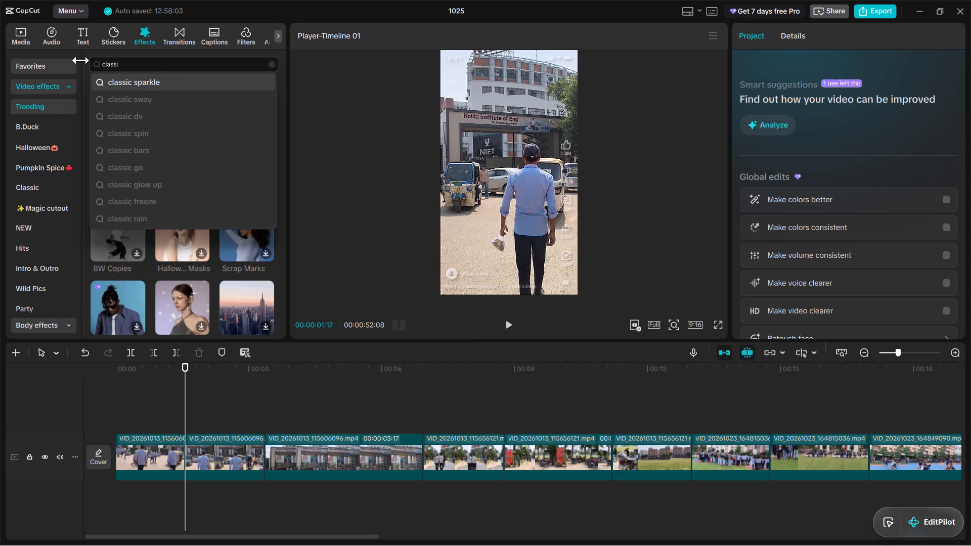
{"action": "key", "text": "c"}
{"action": "key", "text": "Return"}
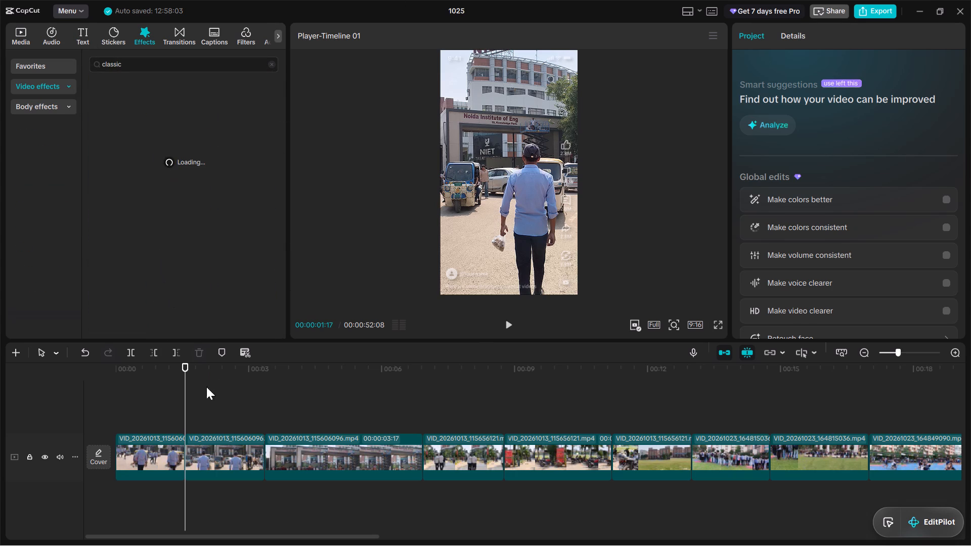
Move the playhead to 00:00:00:00 and look through the classic search results for an opening effect.
{"action": "left_click_drag", "start_coordinate": [187, 371], "coordinate": [101, 372]}
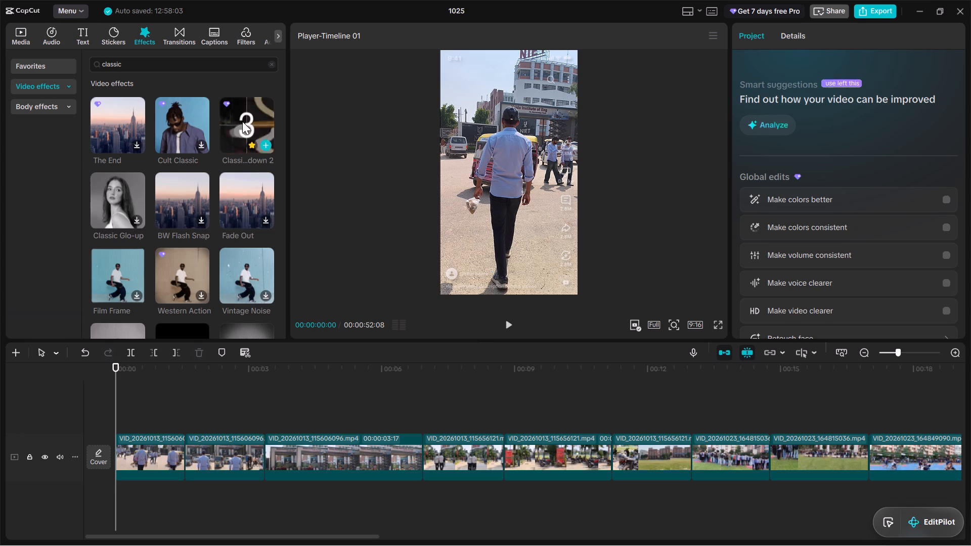
{"action": "scroll", "coordinate": [129, 279], "scroll_direction": "down", "scroll_amount": 1}
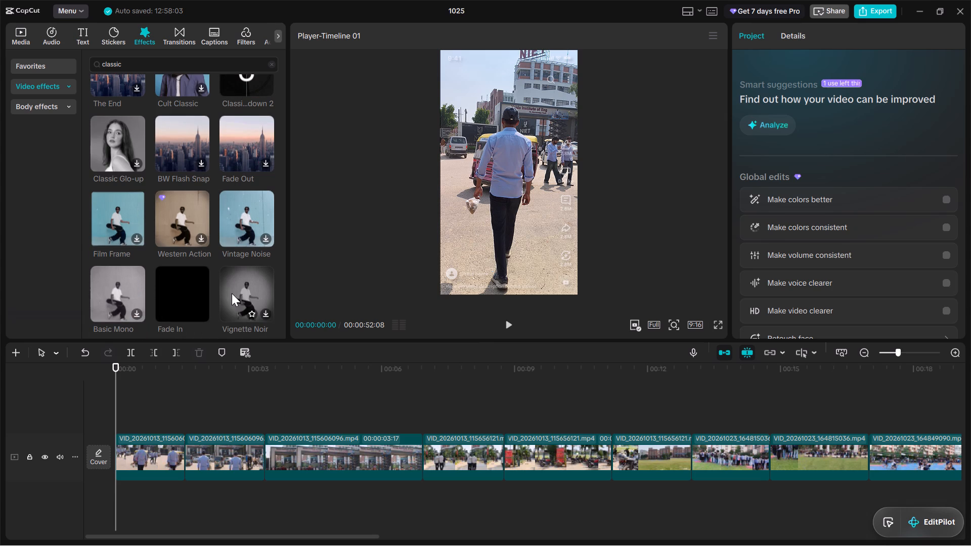
{"action": "scroll", "coordinate": [231, 296], "scroll_direction": "down", "scroll_amount": 2}
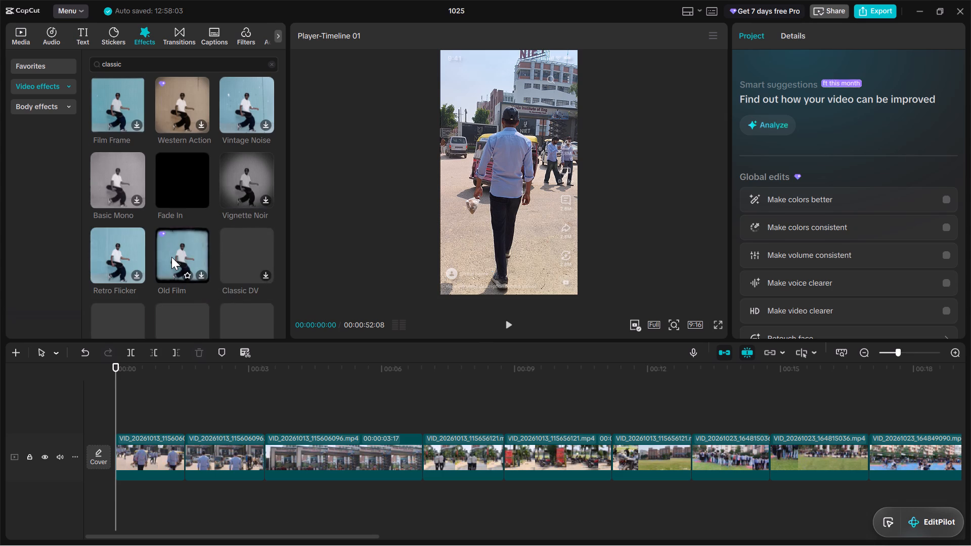
{"action": "scroll", "coordinate": [175, 294], "scroll_direction": "down", "scroll_amount": 1}
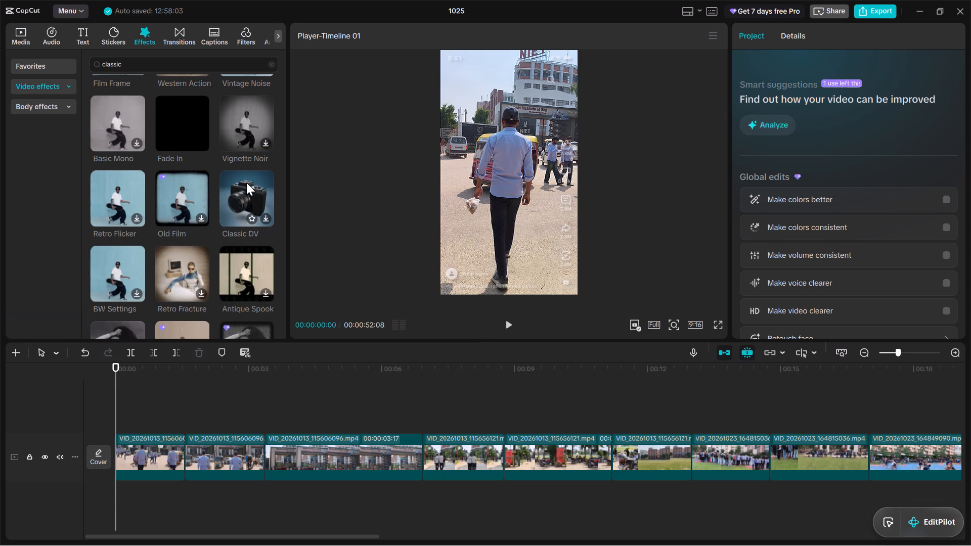
{"action": "scroll", "coordinate": [231, 289], "scroll_direction": "down", "scroll_amount": 1}
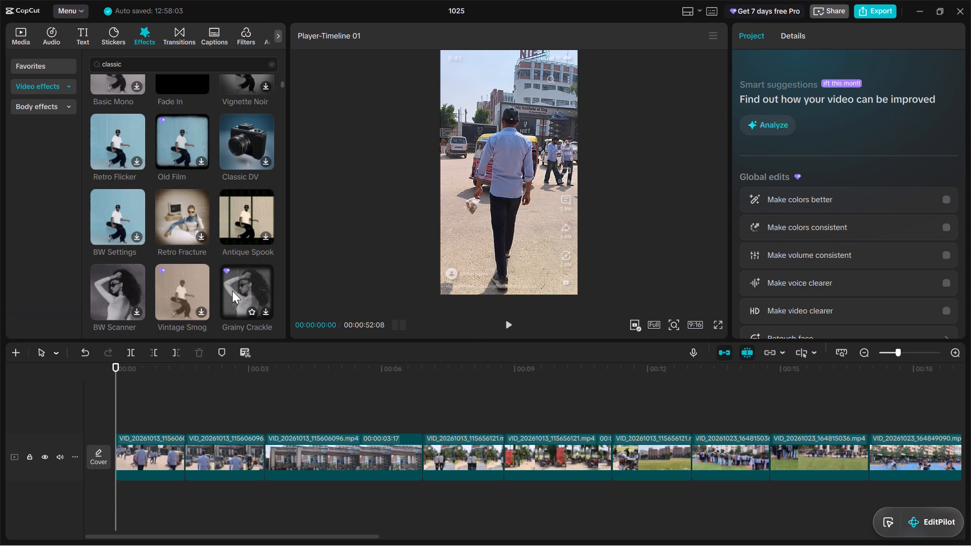
{"action": "scroll", "coordinate": [232, 291], "scroll_direction": "down", "scroll_amount": 1}
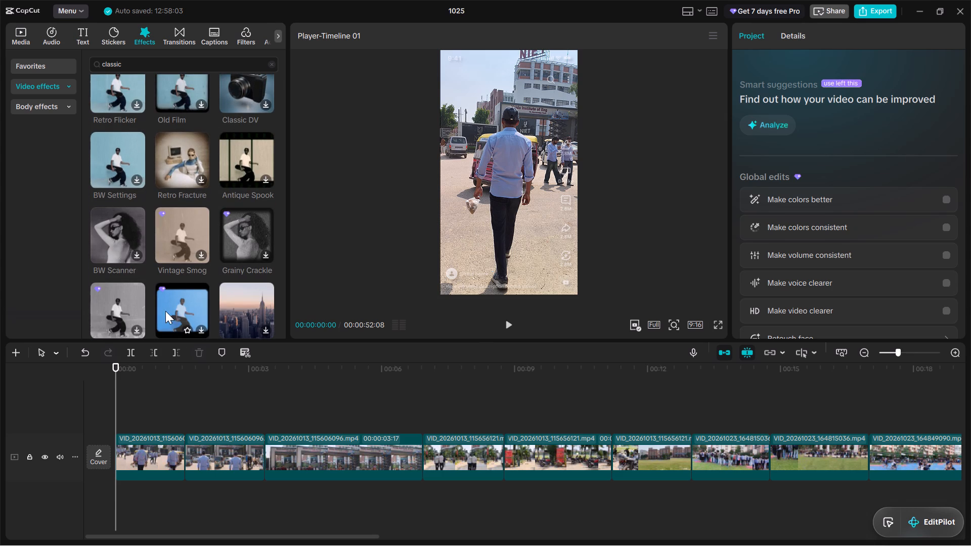
{"action": "scroll", "coordinate": [258, 311], "scroll_direction": "down", "scroll_amount": 2}
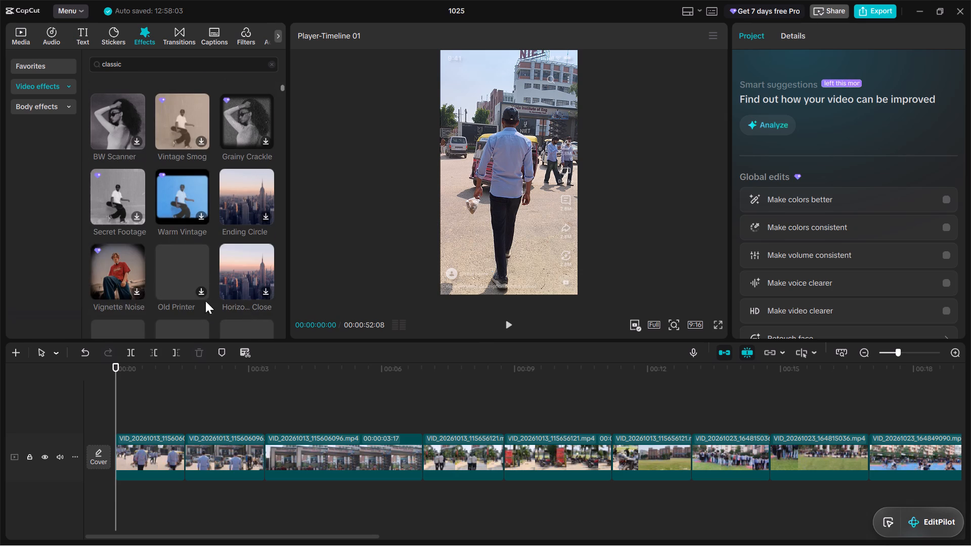
{"action": "scroll", "coordinate": [124, 291], "scroll_direction": "down", "scroll_amount": 2}
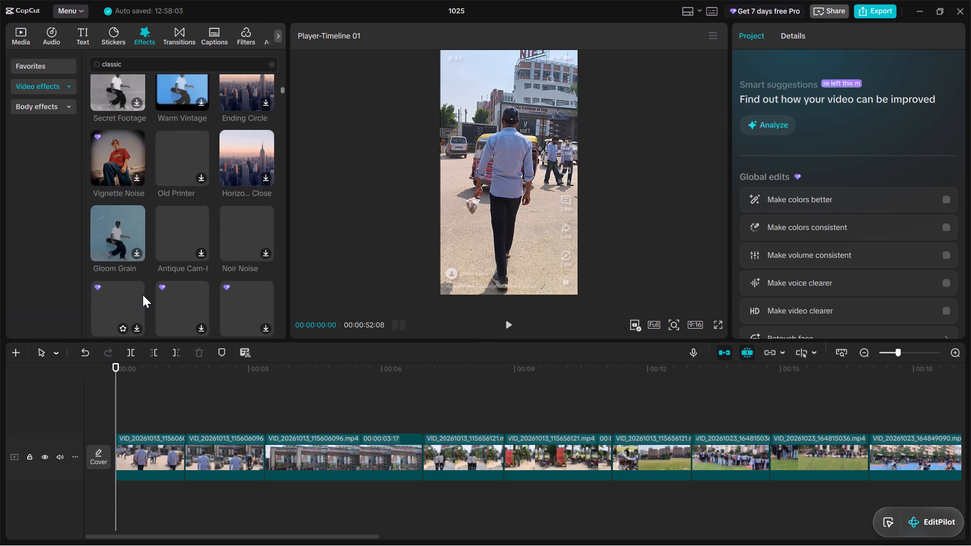
{"action": "scroll", "coordinate": [123, 298], "scroll_direction": "down", "scroll_amount": 1}
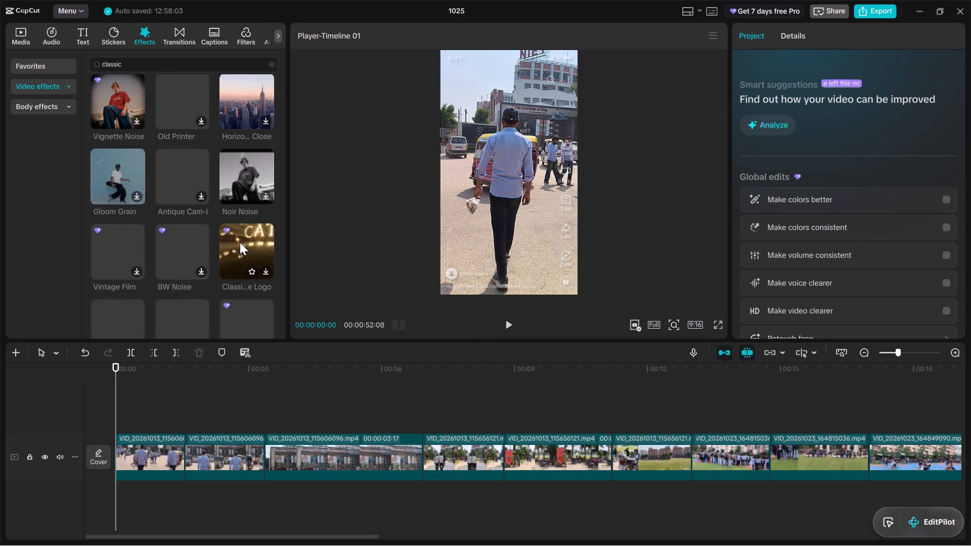
{"action": "scroll", "coordinate": [140, 298], "scroll_direction": "down", "scroll_amount": 2}
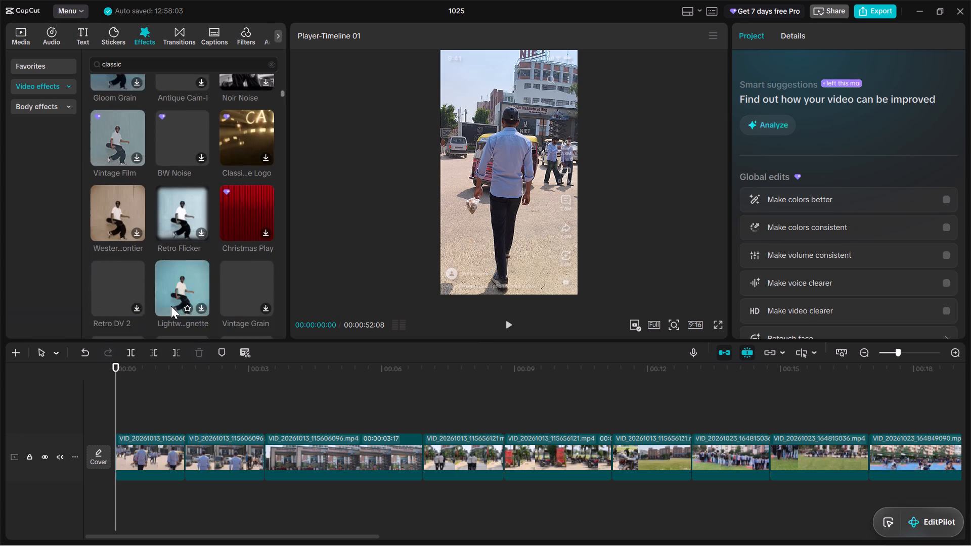
{"action": "scroll", "coordinate": [171, 306], "scroll_direction": "down", "scroll_amount": 1}
Leave the search results and look over the Trending and Classic video effect categories.
{"action": "left_click", "coordinate": [37, 86]}
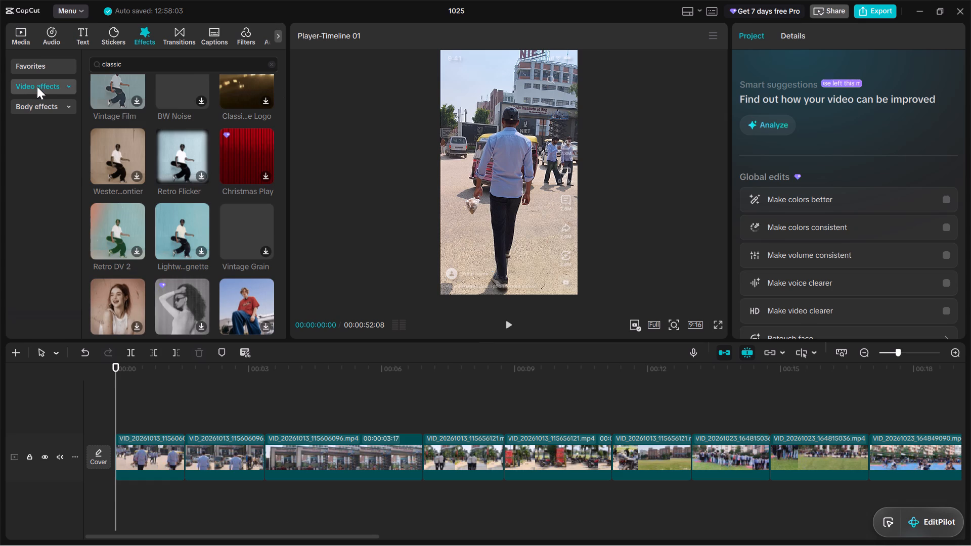
{"action": "scroll", "coordinate": [42, 149], "scroll_direction": "down", "scroll_amount": 2}
{"action": "scroll", "coordinate": [35, 160], "scroll_direction": "up", "scroll_amount": 3}
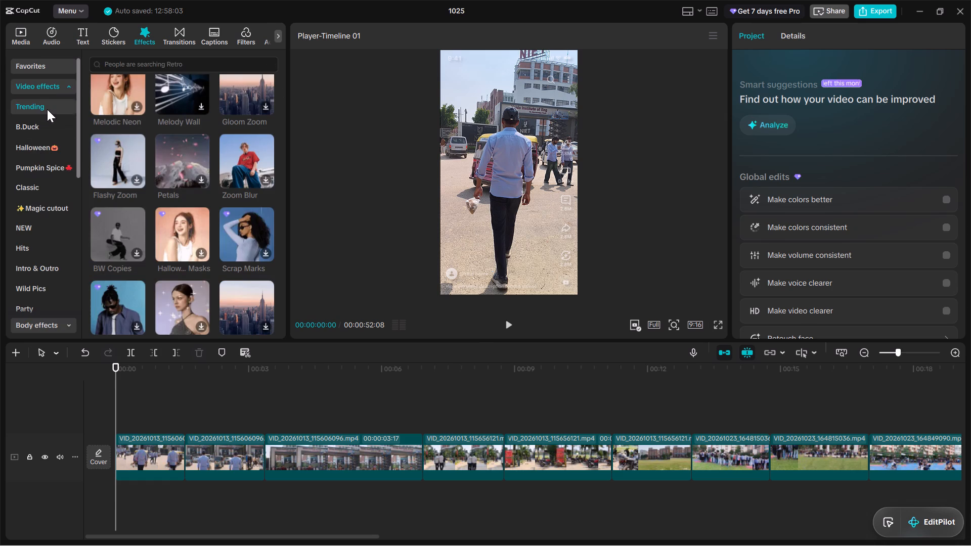
{"action": "left_click", "coordinate": [47, 109]}
{"action": "triple_click", "coordinate": [48, 106]}
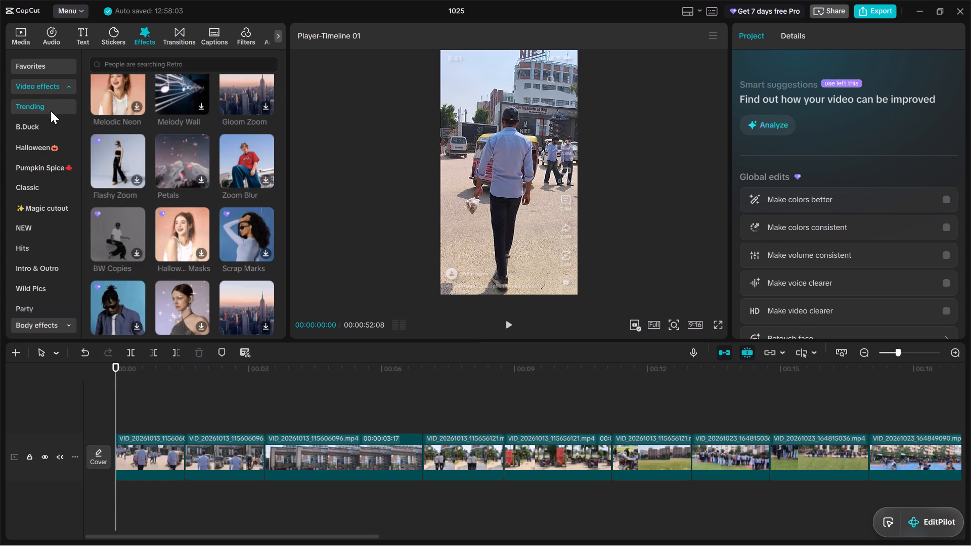
{"action": "scroll", "coordinate": [108, 184], "scroll_direction": "down", "scroll_amount": 20}
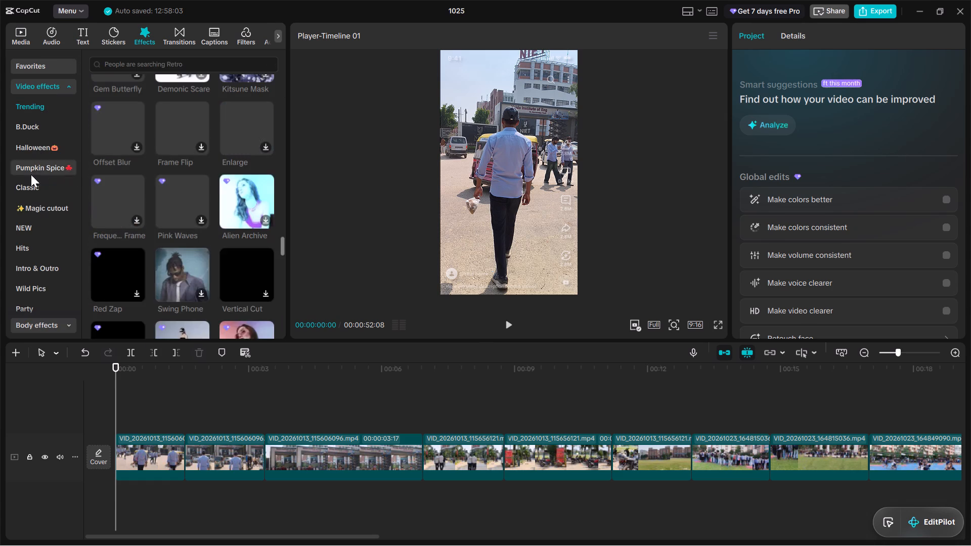
{"action": "left_click", "coordinate": [28, 181]}
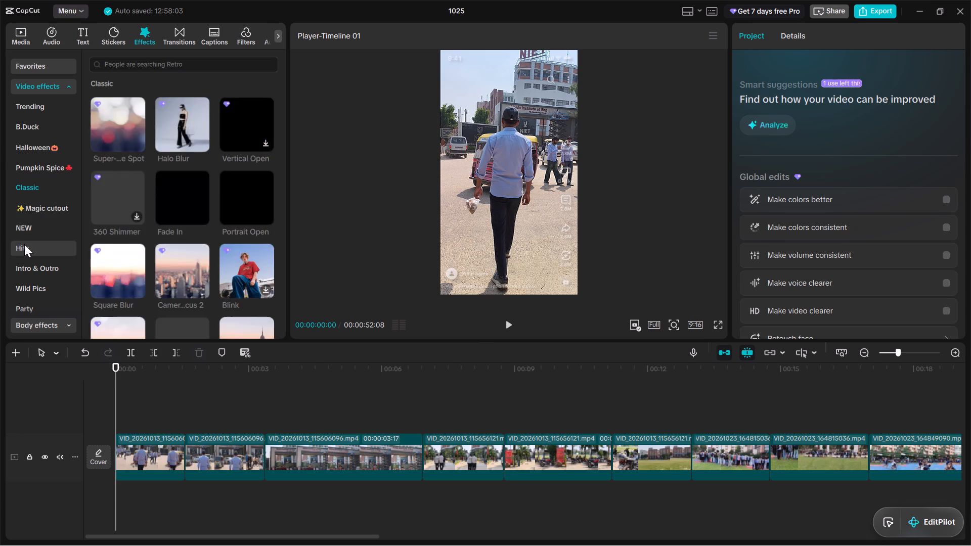
Look through the Hits video effects, from Blaze Burst down to Old Footage, for one that suits the opening.
{"action": "left_click", "coordinate": [24, 244]}
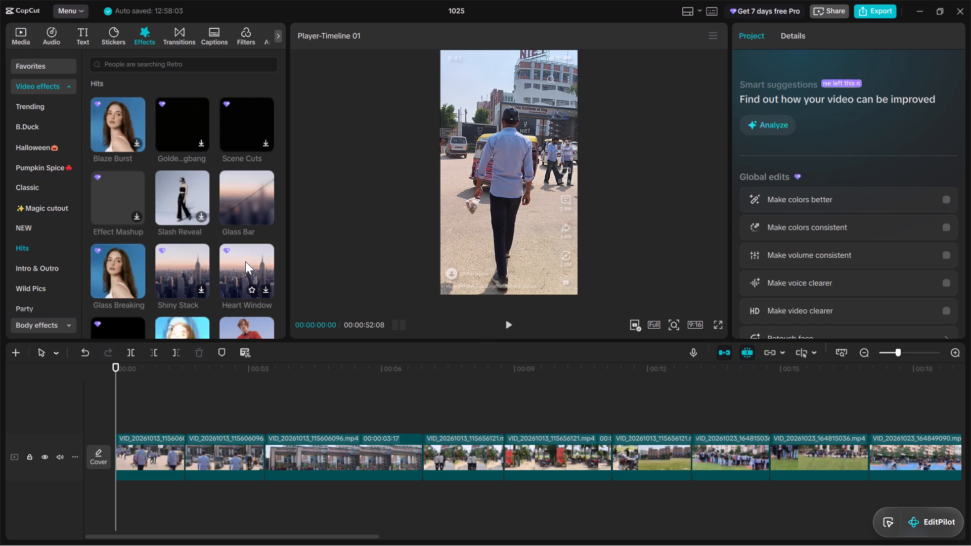
{"action": "scroll", "coordinate": [170, 272], "scroll_direction": "down", "scroll_amount": 2}
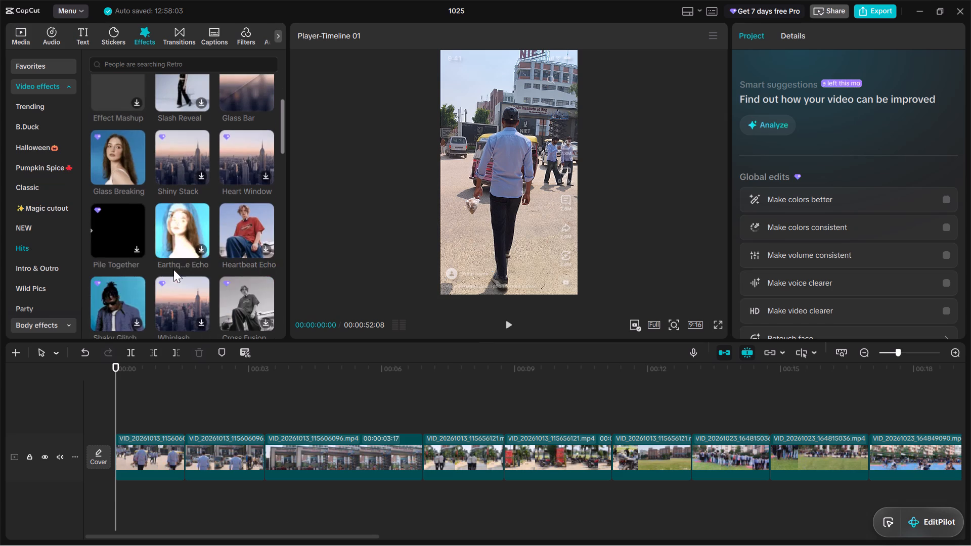
{"action": "scroll", "coordinate": [113, 242], "scroll_direction": "down", "scroll_amount": 1}
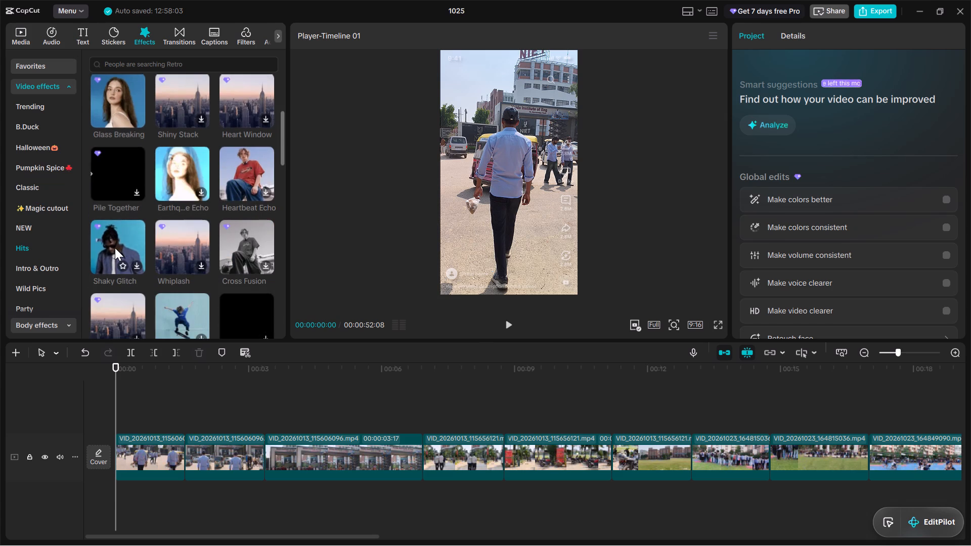
{"action": "scroll", "coordinate": [237, 246], "scroll_direction": "down", "scroll_amount": 1}
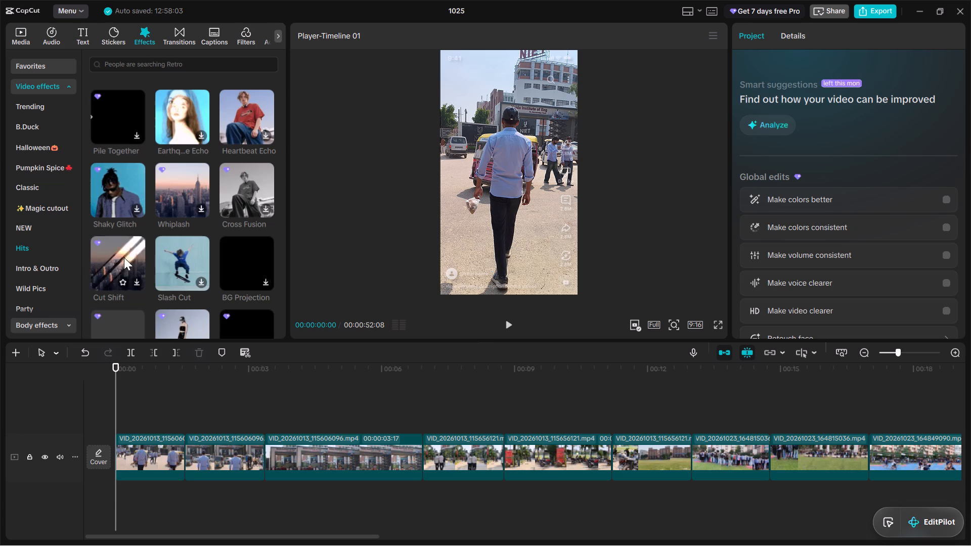
{"action": "scroll", "coordinate": [124, 257], "scroll_direction": "down", "scroll_amount": 2}
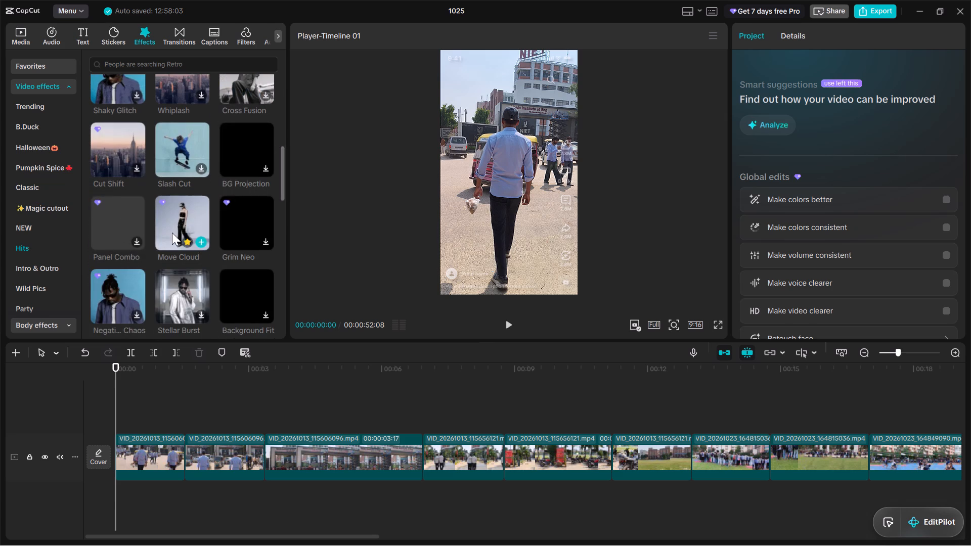
{"action": "scroll", "coordinate": [230, 230], "scroll_direction": "down", "scroll_amount": 1}
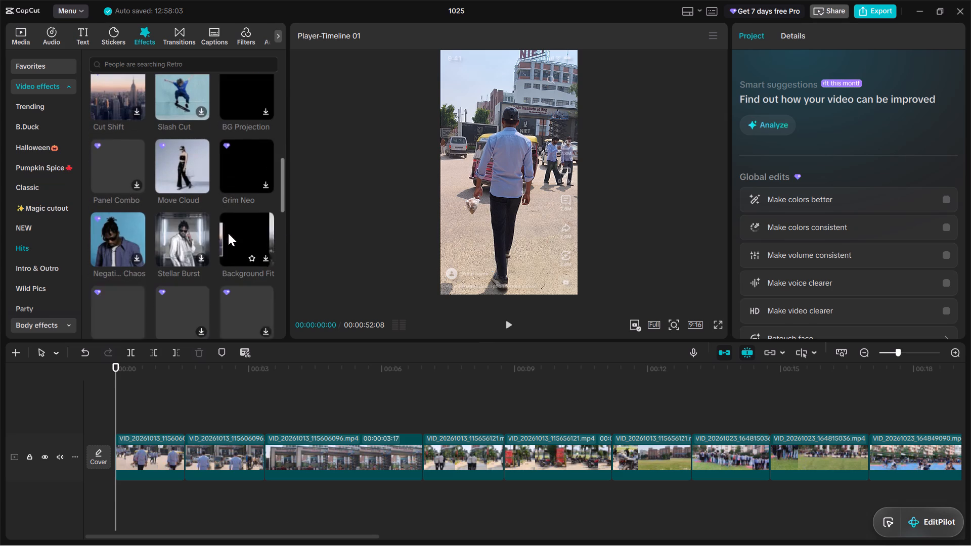
{"action": "scroll", "coordinate": [209, 244], "scroll_direction": "down", "scroll_amount": 1}
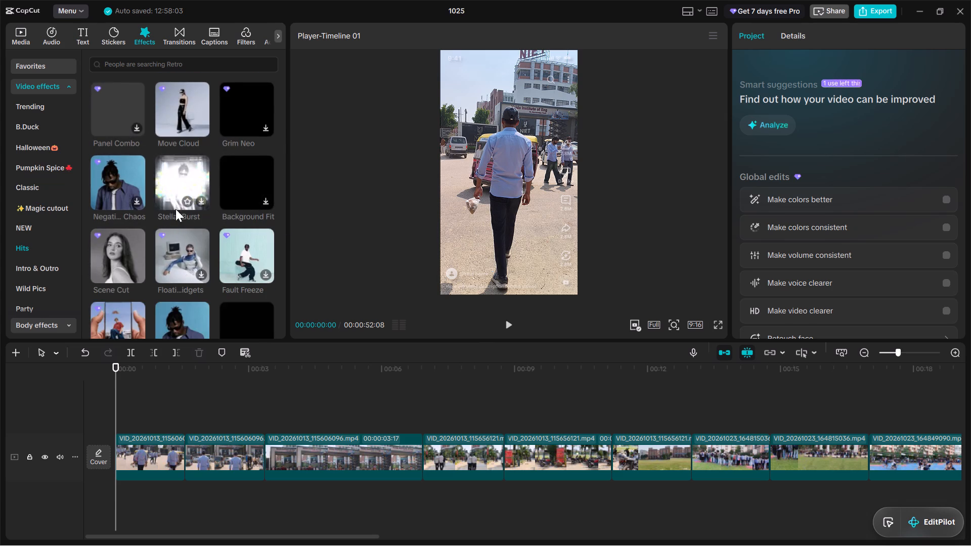
{"action": "scroll", "coordinate": [172, 218], "scroll_direction": "down", "scroll_amount": 1}
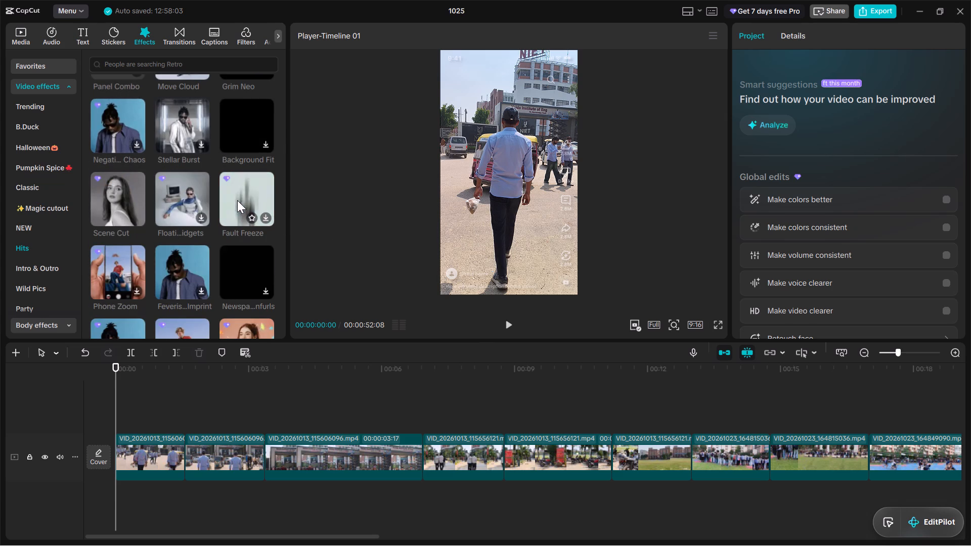
{"action": "scroll", "coordinate": [235, 209], "scroll_direction": "down", "scroll_amount": 1}
{"action": "scroll", "coordinate": [134, 217], "scroll_direction": "down", "scroll_amount": 2}
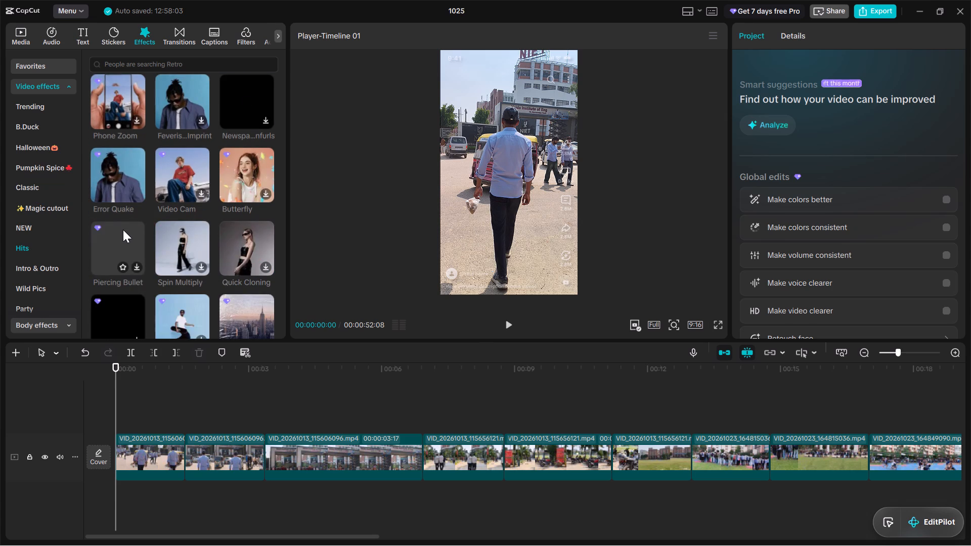
{"action": "scroll", "coordinate": [122, 313], "scroll_direction": "down", "scroll_amount": 1}
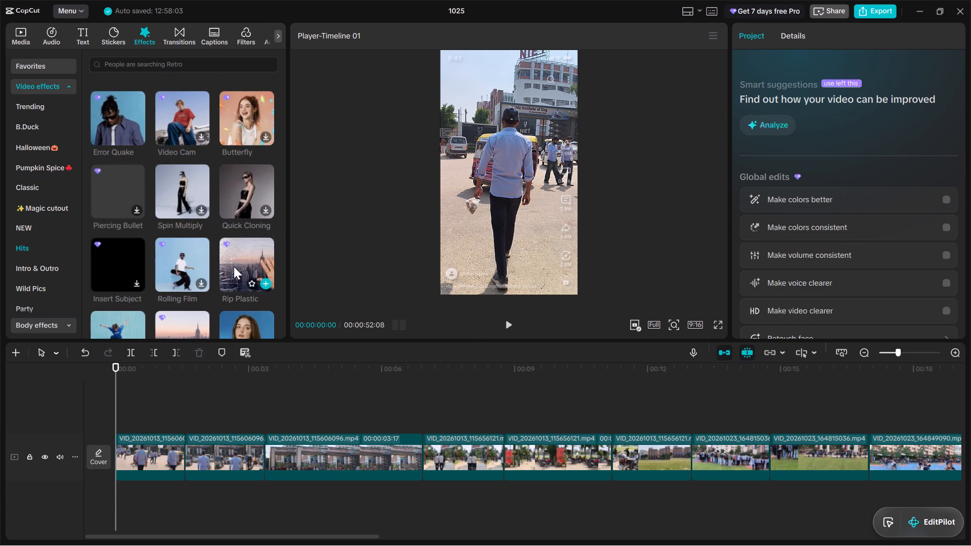
{"action": "scroll", "coordinate": [229, 293], "scroll_direction": "down", "scroll_amount": 1}
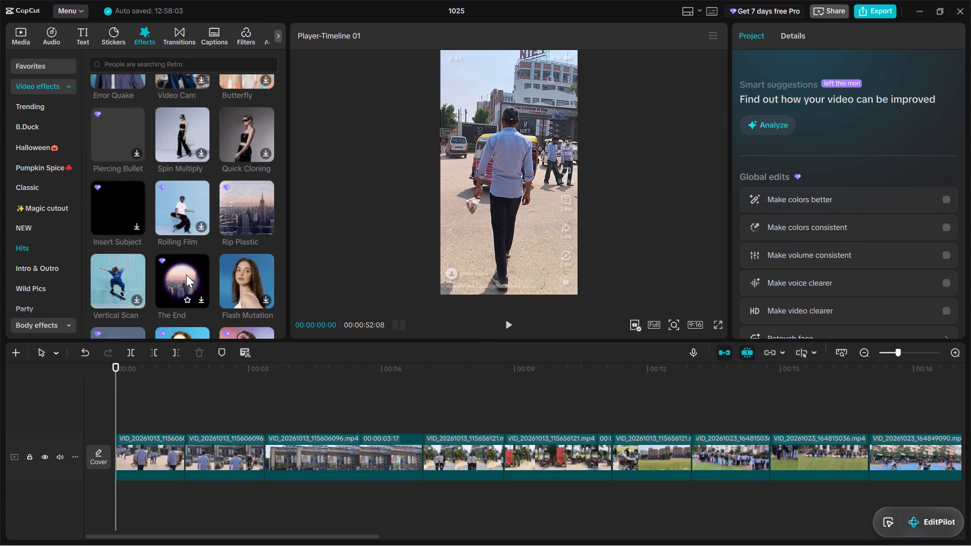
{"action": "scroll", "coordinate": [182, 278], "scroll_direction": "down", "scroll_amount": 1}
{"action": "scroll", "coordinate": [101, 289], "scroll_direction": "down", "scroll_amount": 1}
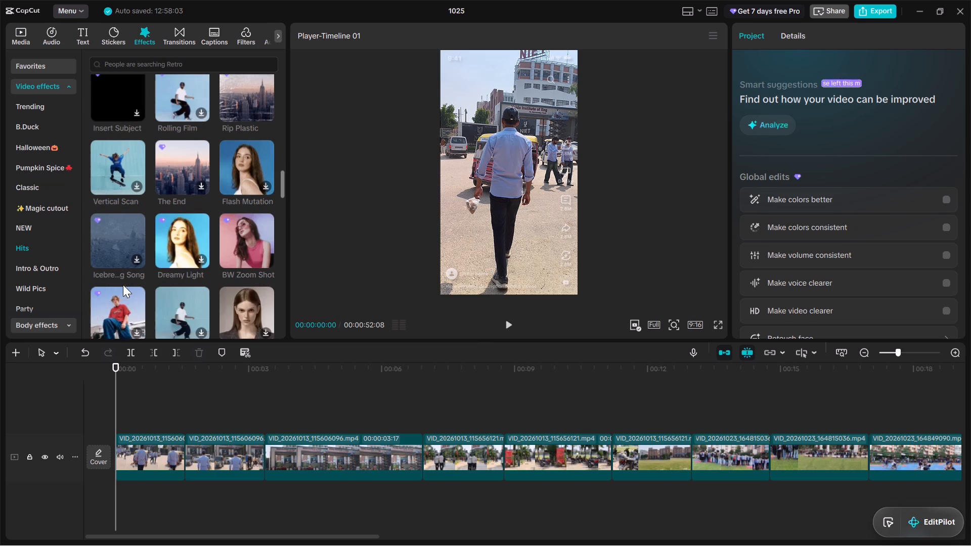
{"action": "scroll", "coordinate": [127, 300], "scroll_direction": "down", "scroll_amount": 1}
{"action": "scroll", "coordinate": [185, 306], "scroll_direction": "down", "scroll_amount": 1}
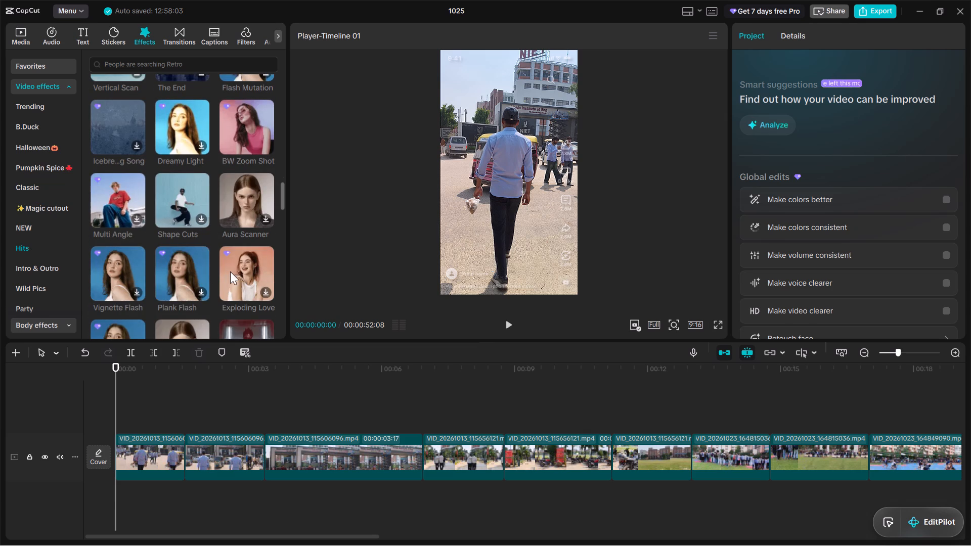
{"action": "scroll", "coordinate": [234, 280], "scroll_direction": "down", "scroll_amount": 2}
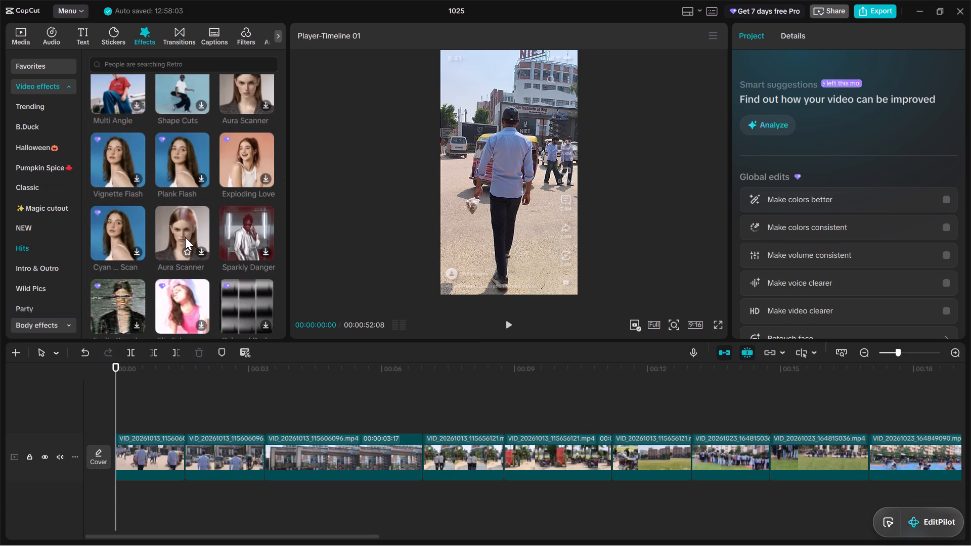
{"action": "scroll", "coordinate": [186, 238], "scroll_direction": "down", "scroll_amount": 2}
{"action": "scroll", "coordinate": [120, 244], "scroll_direction": "down", "scroll_amount": 1}
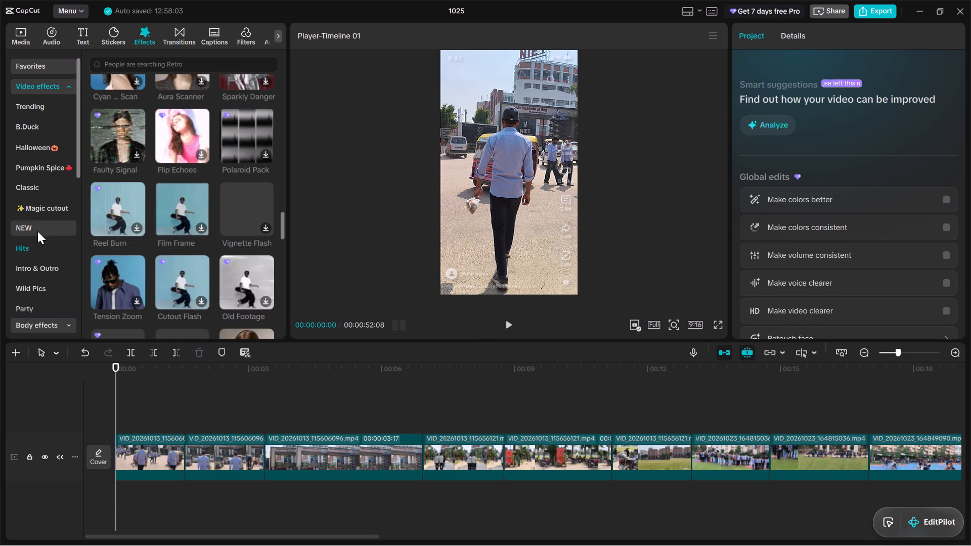
Open the Glitch video effects category and preview the Cult Classic effect on the opening clip.
{"action": "scroll", "coordinate": [35, 237], "scroll_direction": "down", "scroll_amount": 2}
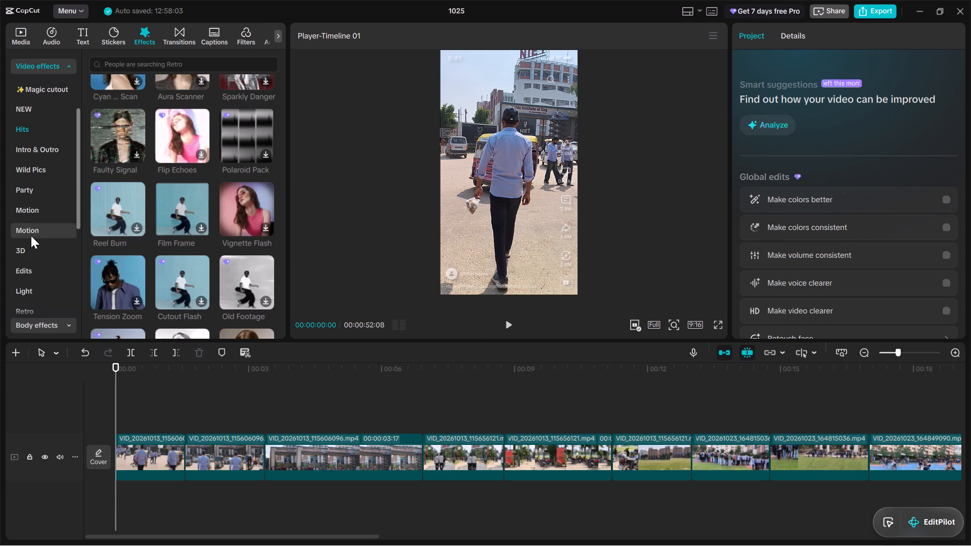
{"action": "scroll", "coordinate": [26, 251], "scroll_direction": "down", "scroll_amount": 1}
{"action": "left_click", "coordinate": [21, 270]}
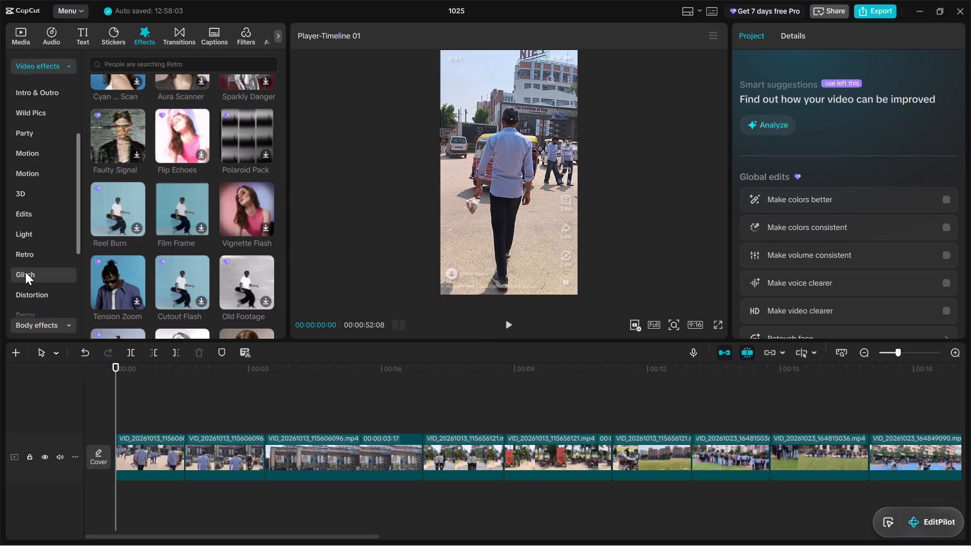
{"action": "left_click", "coordinate": [25, 272]}
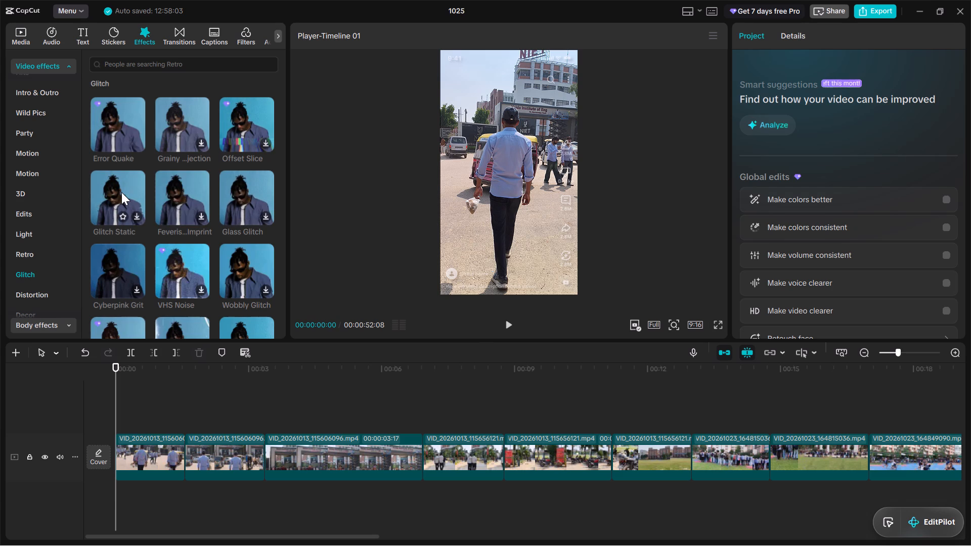
{"action": "scroll", "coordinate": [143, 255], "scroll_direction": "down", "scroll_amount": 1}
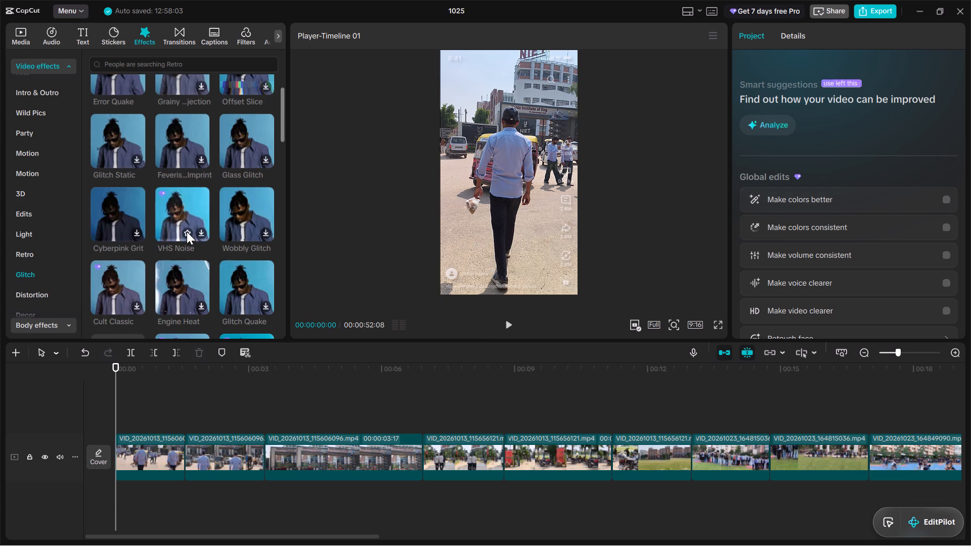
{"action": "scroll", "coordinate": [138, 216], "scroll_direction": "down", "scroll_amount": 2}
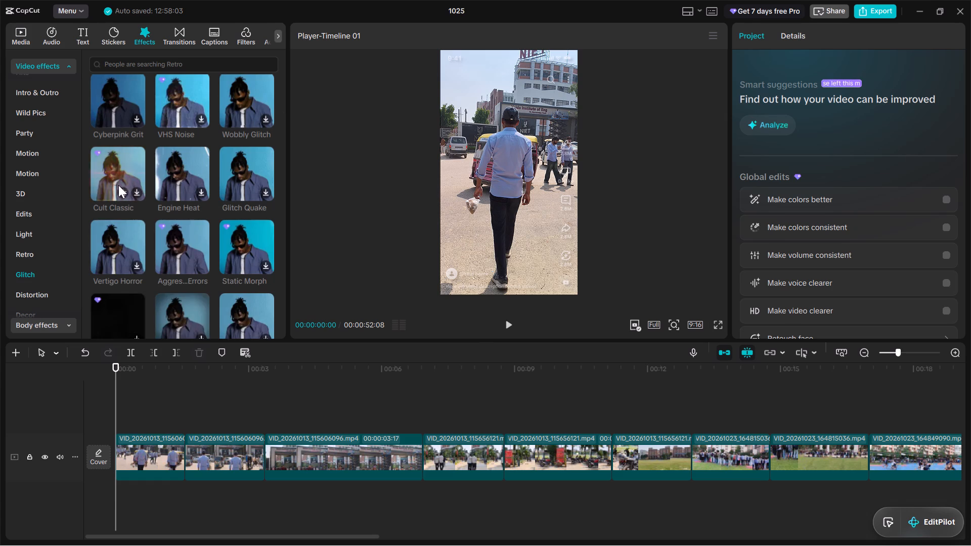
{"action": "left_click", "coordinate": [121, 170]}
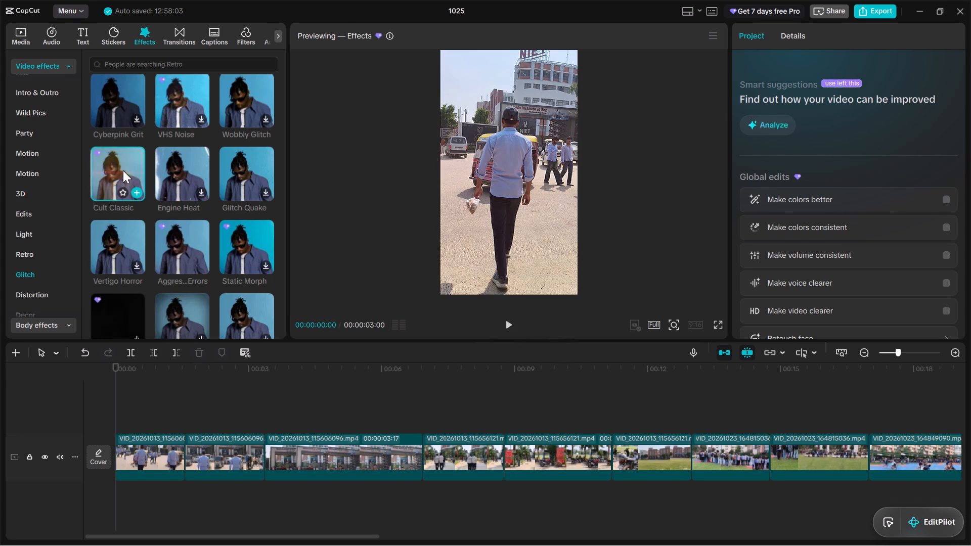
Look through the Glitch effects from Vertigo Horror down to Doomsday Rift for one that suits the opening.
{"action": "scroll", "coordinate": [171, 267], "scroll_direction": "down", "scroll_amount": 3}
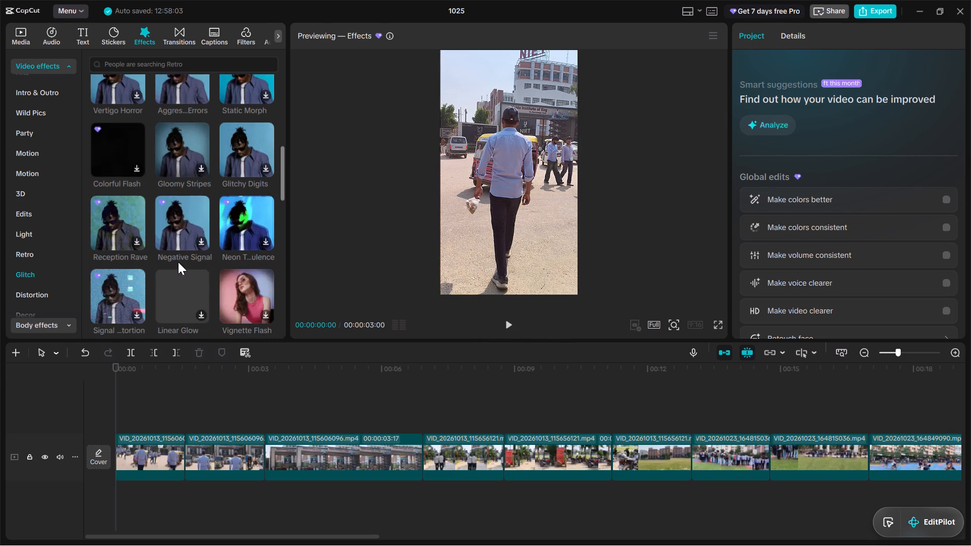
{"action": "scroll", "coordinate": [241, 292], "scroll_direction": "down", "scroll_amount": 2}
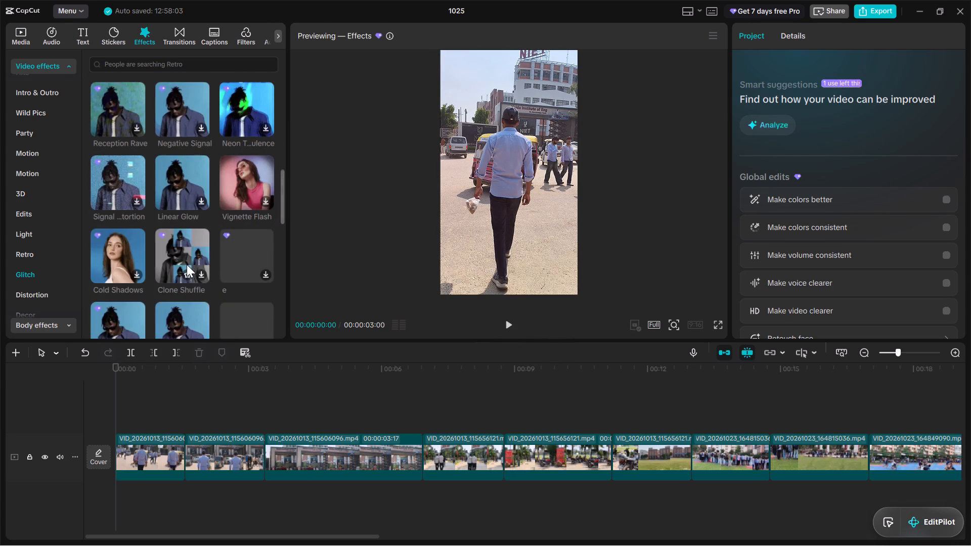
{"action": "scroll", "coordinate": [161, 262], "scroll_direction": "down", "scroll_amount": 2}
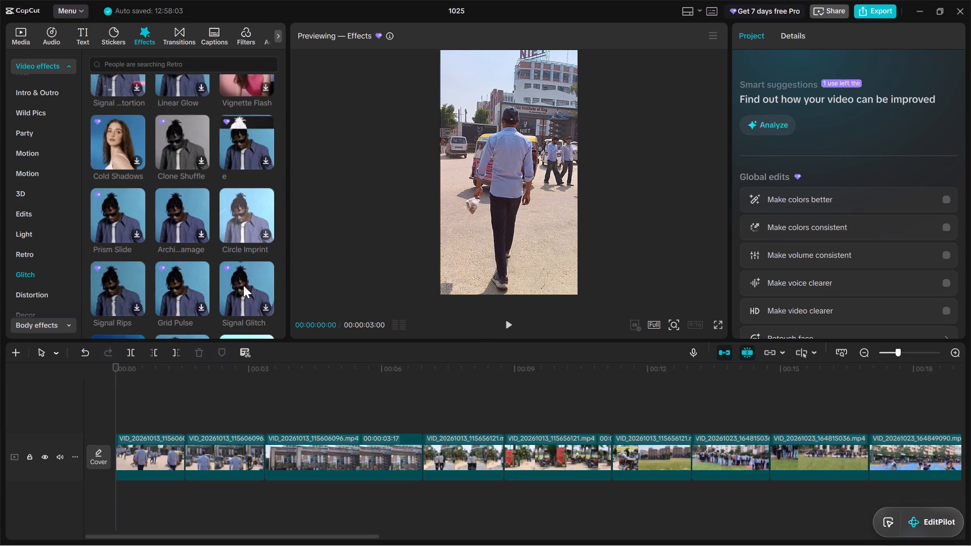
{"action": "scroll", "coordinate": [238, 286], "scroll_direction": "down", "scroll_amount": 2}
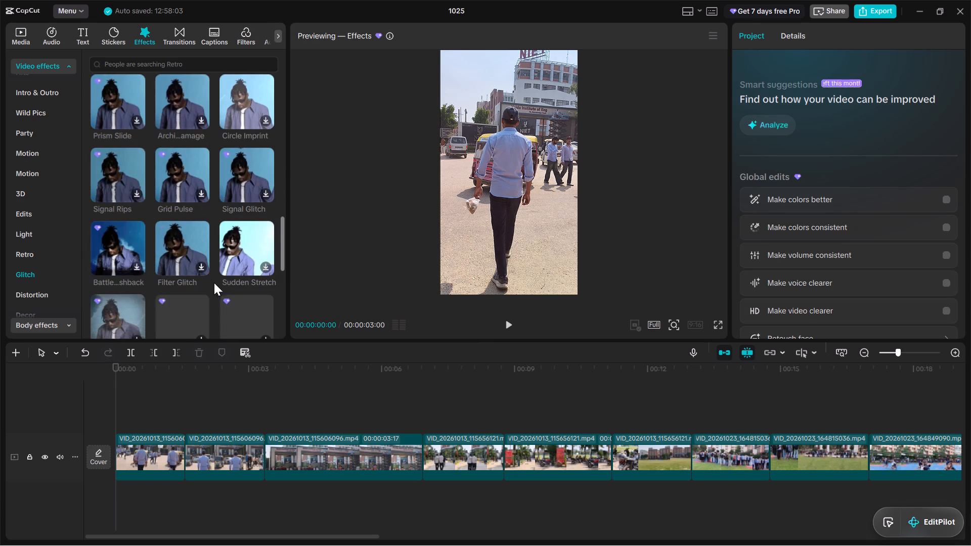
{"action": "scroll", "coordinate": [174, 262], "scroll_direction": "down", "scroll_amount": 1}
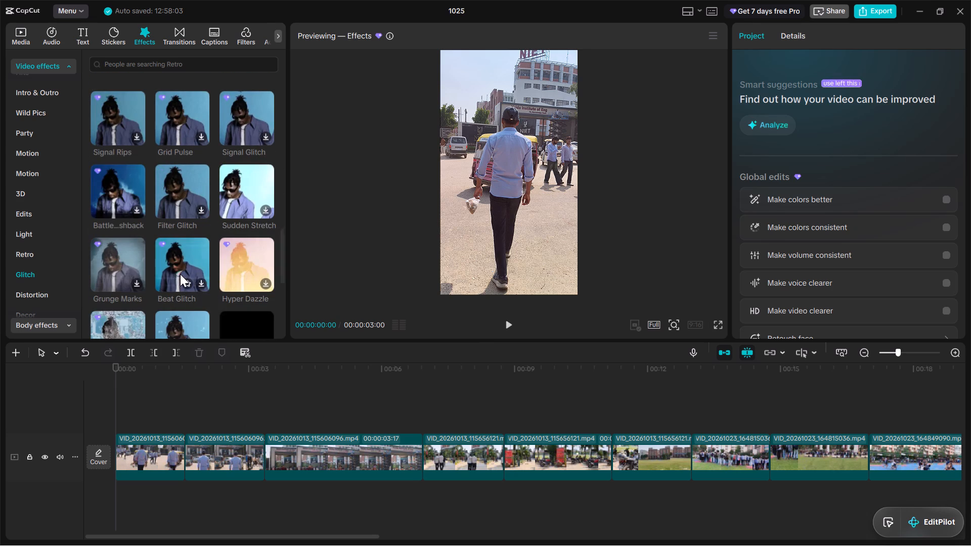
{"action": "scroll", "coordinate": [180, 274], "scroll_direction": "down", "scroll_amount": 2}
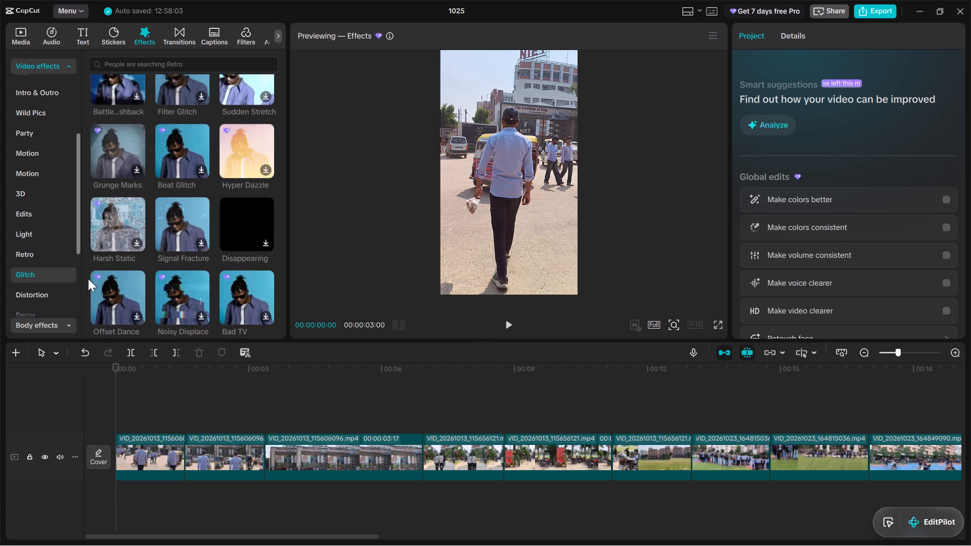
{"action": "scroll", "coordinate": [112, 289], "scroll_direction": "down", "scroll_amount": 2}
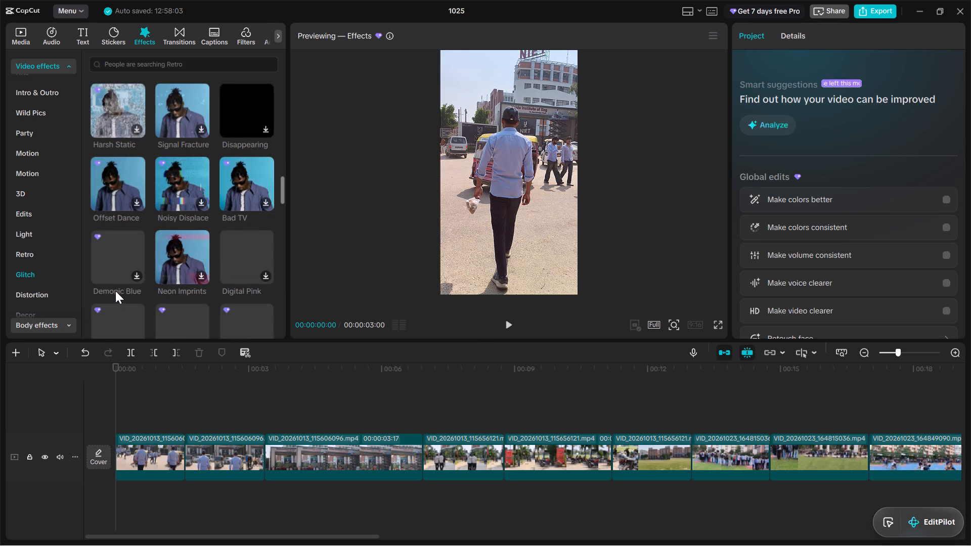
{"action": "scroll", "coordinate": [117, 269], "scroll_direction": "down", "scroll_amount": 1}
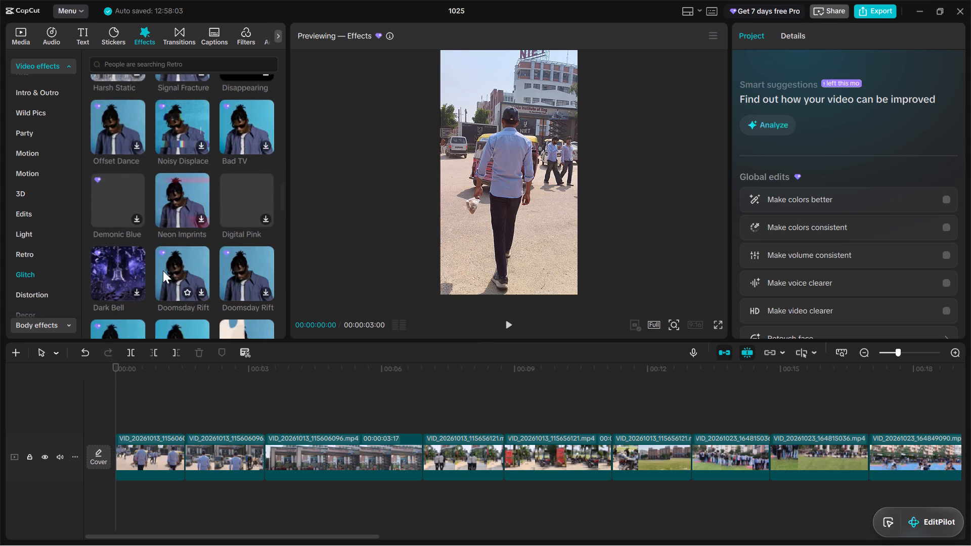
Look through the remaining Glitch effects, from Glitch Streak down to Super Power, for an opening effect.
{"action": "scroll", "coordinate": [252, 277], "scroll_direction": "down", "scroll_amount": 2}
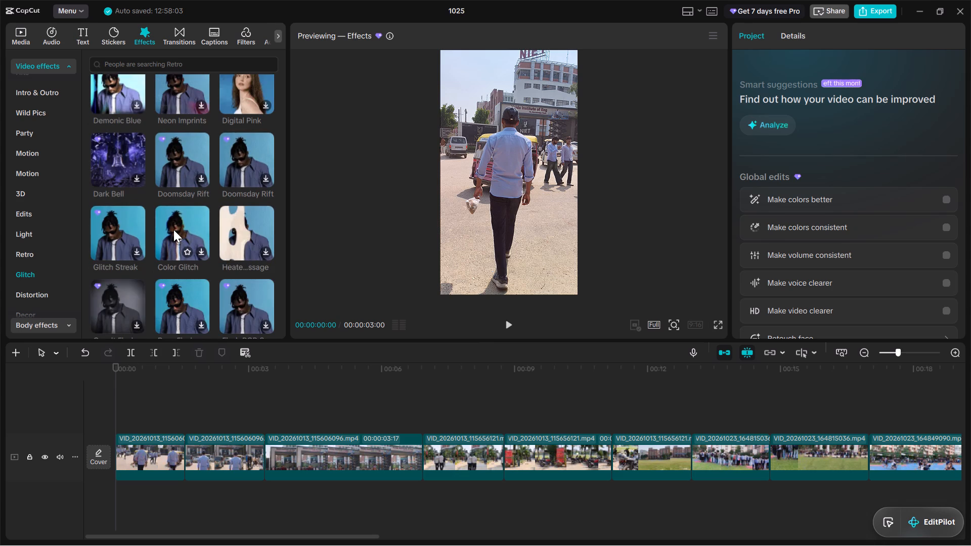
{"action": "scroll", "coordinate": [125, 255], "scroll_direction": "down", "scroll_amount": 1}
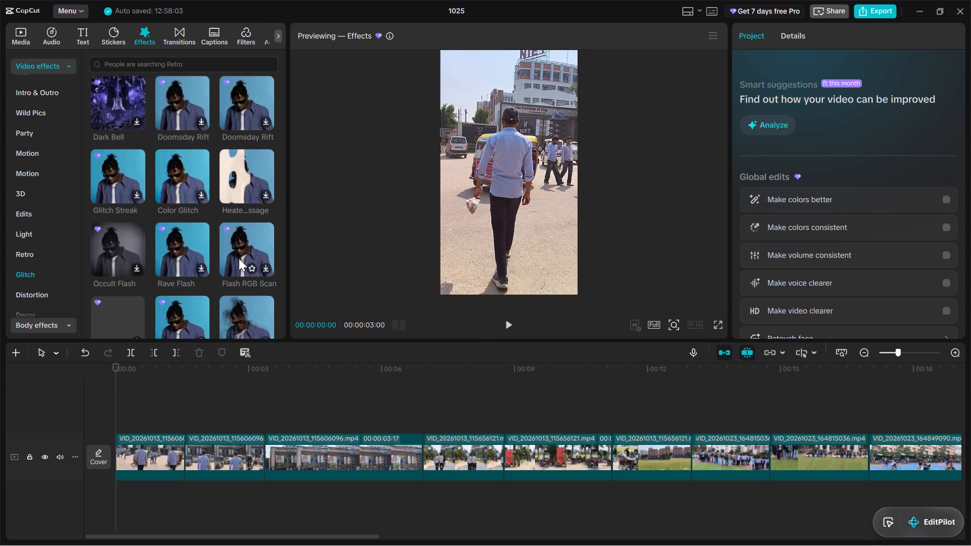
{"action": "scroll", "coordinate": [231, 267], "scroll_direction": "down", "scroll_amount": 1}
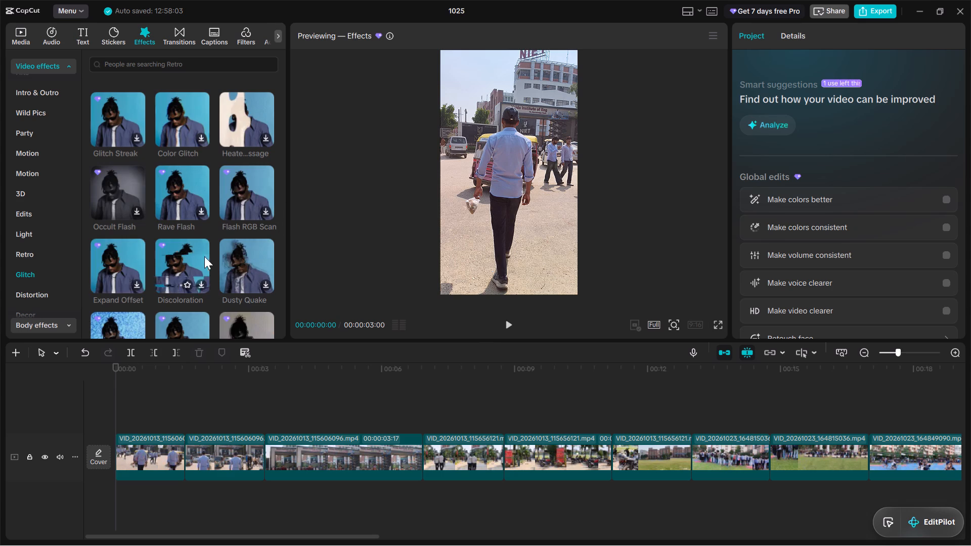
{"action": "scroll", "coordinate": [178, 259], "scroll_direction": "down", "scroll_amount": 2}
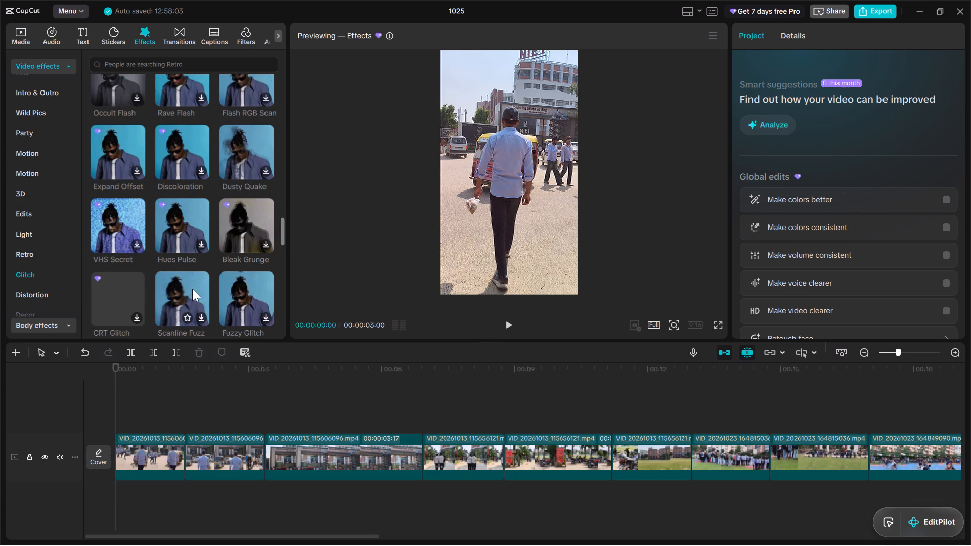
{"action": "scroll", "coordinate": [252, 292], "scroll_direction": "down", "scroll_amount": 2}
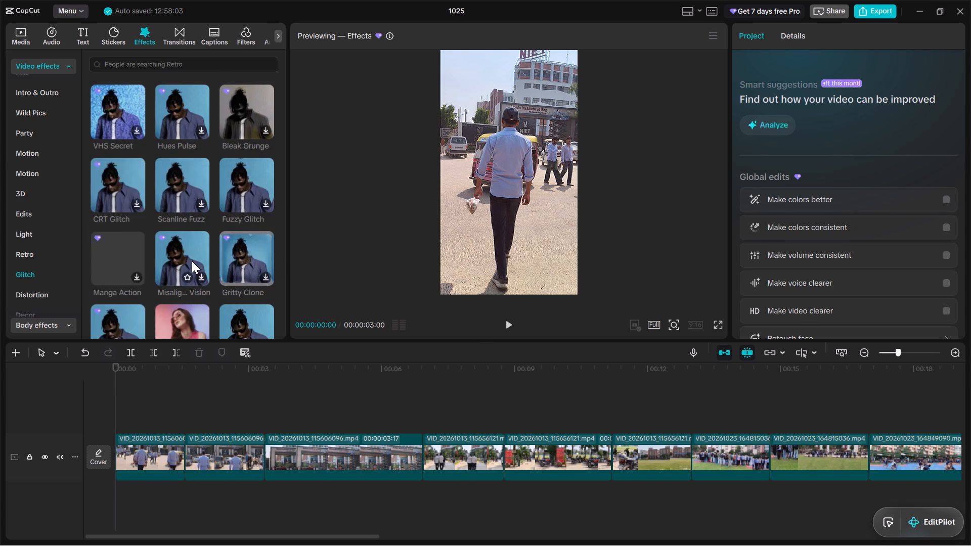
{"action": "scroll", "coordinate": [192, 261], "scroll_direction": "down", "scroll_amount": 1}
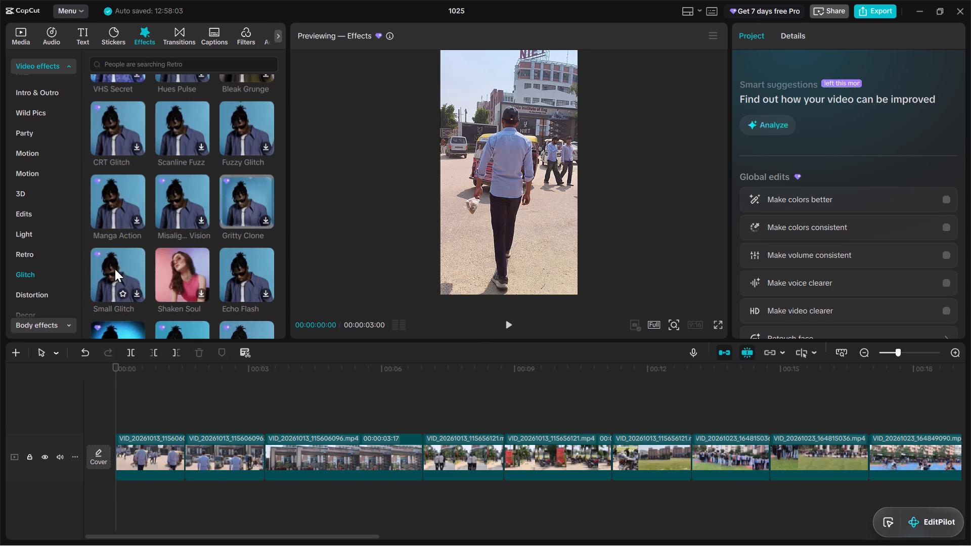
{"action": "scroll", "coordinate": [114, 269], "scroll_direction": "down", "scroll_amount": 2}
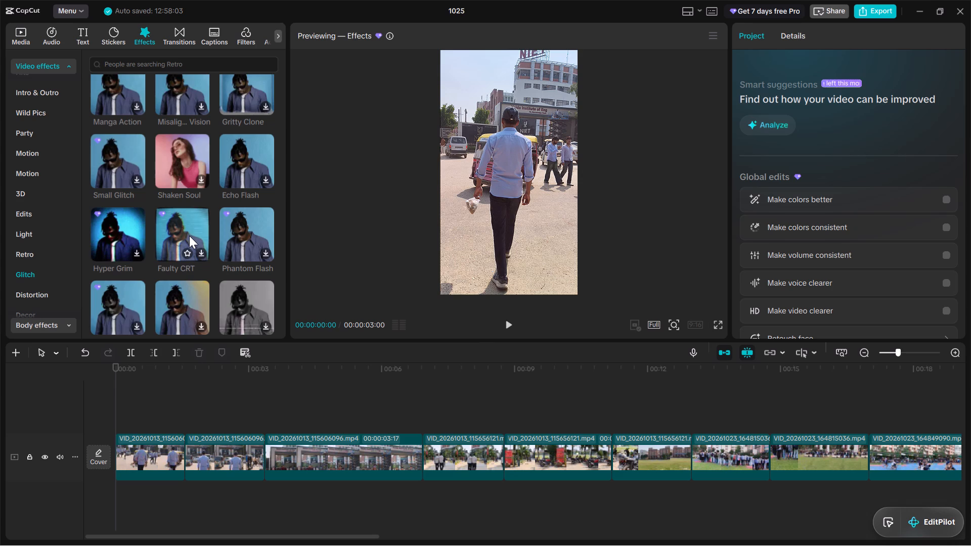
{"action": "scroll", "coordinate": [190, 237], "scroll_direction": "down", "scroll_amount": 1}
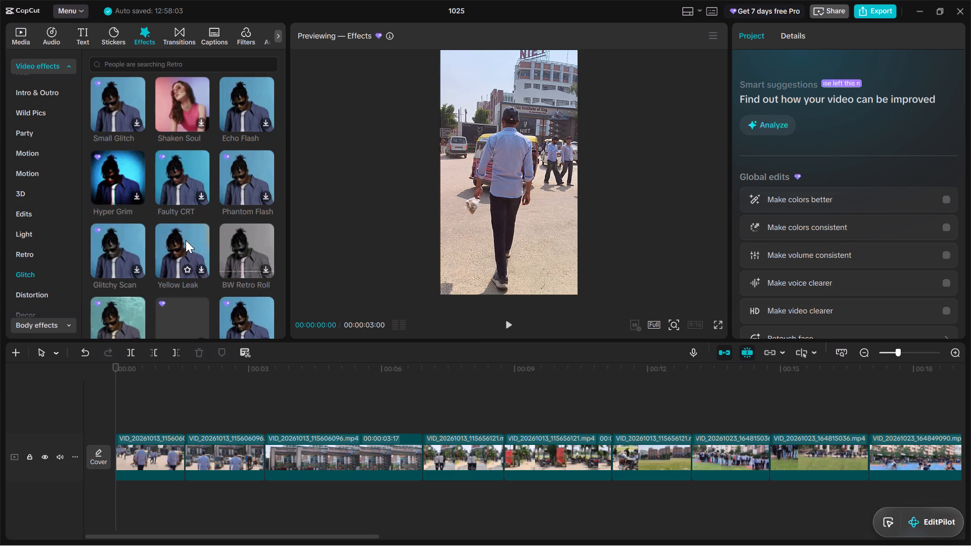
{"action": "scroll", "coordinate": [216, 252], "scroll_direction": "down", "scroll_amount": 1}
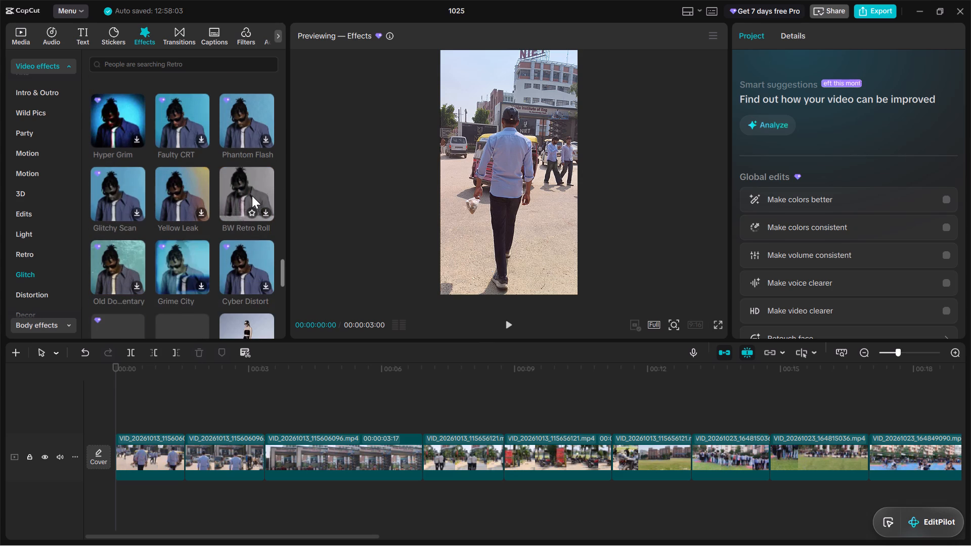
{"action": "scroll", "coordinate": [240, 213], "scroll_direction": "down", "scroll_amount": 1}
{"action": "scroll", "coordinate": [191, 260], "scroll_direction": "down", "scroll_amount": 1}
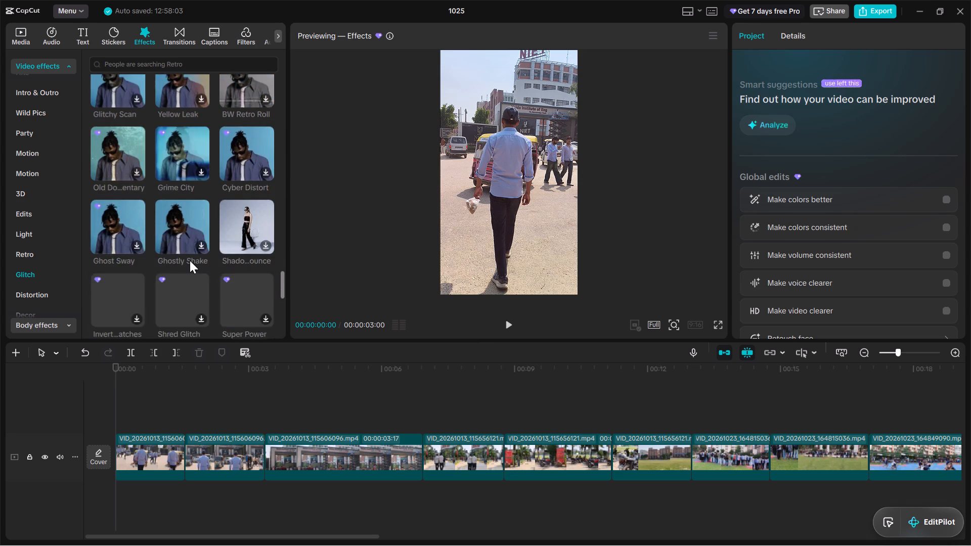
{"action": "scroll", "coordinate": [190, 260], "scroll_direction": "down", "scroll_amount": 1}
Look over the Screen, Comics, Split, Graffiti, Celebrate and Sparkle video effect categories for an opening effect.
{"action": "scroll", "coordinate": [40, 251], "scroll_direction": "down", "scroll_amount": 1}
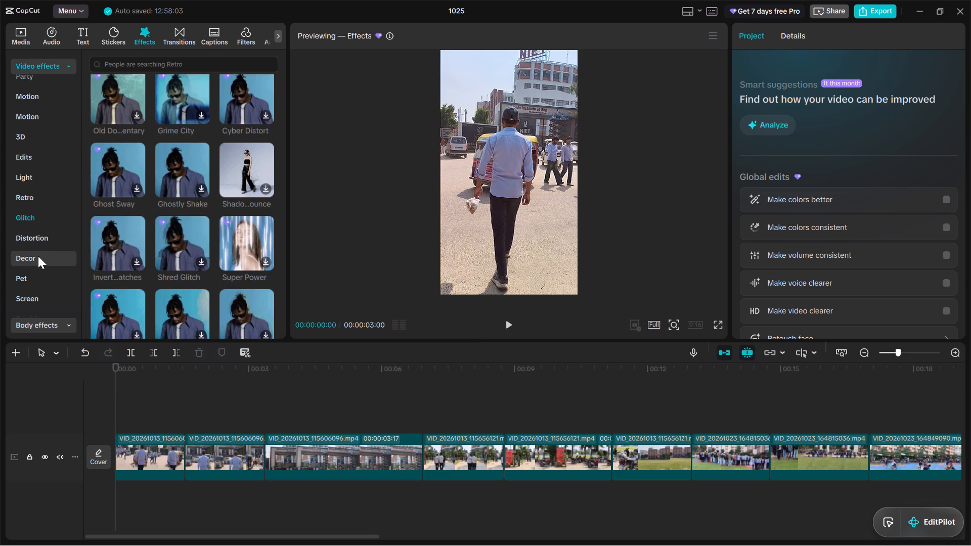
{"action": "left_click", "coordinate": [38, 256]}
{"action": "left_click", "coordinate": [25, 304]}
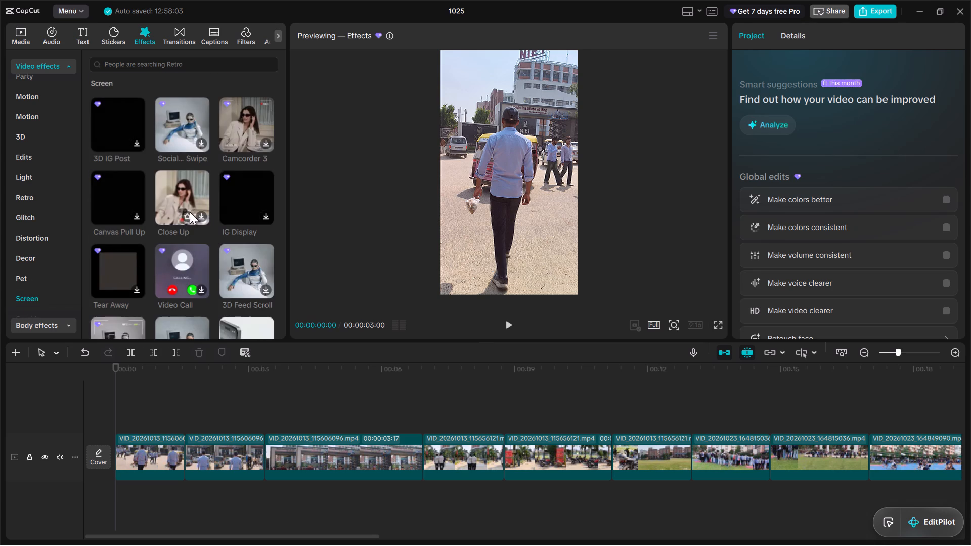
{"action": "scroll", "coordinate": [73, 260], "scroll_direction": "down", "scroll_amount": 2}
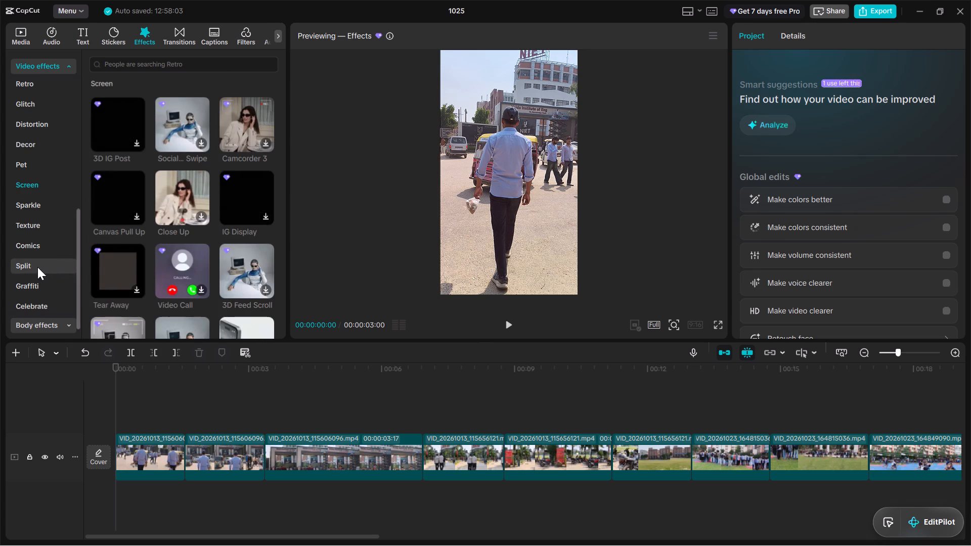
{"action": "left_click", "coordinate": [41, 247]}
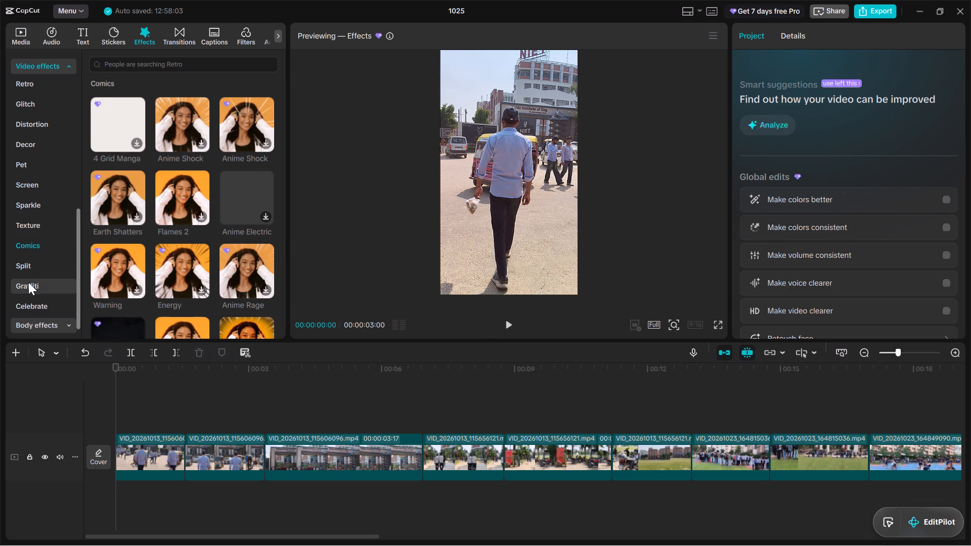
{"action": "left_click", "coordinate": [34, 263]}
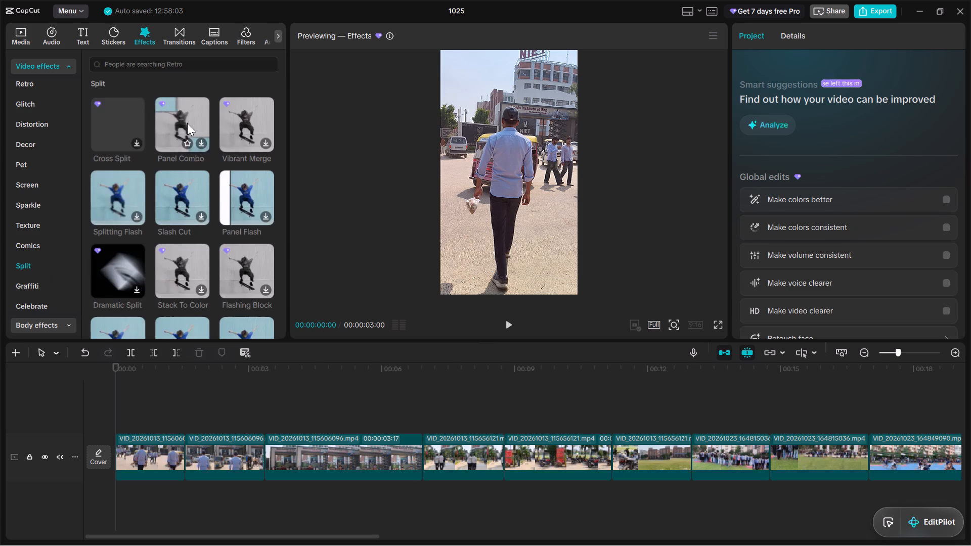
{"action": "left_click", "coordinate": [28, 287]}
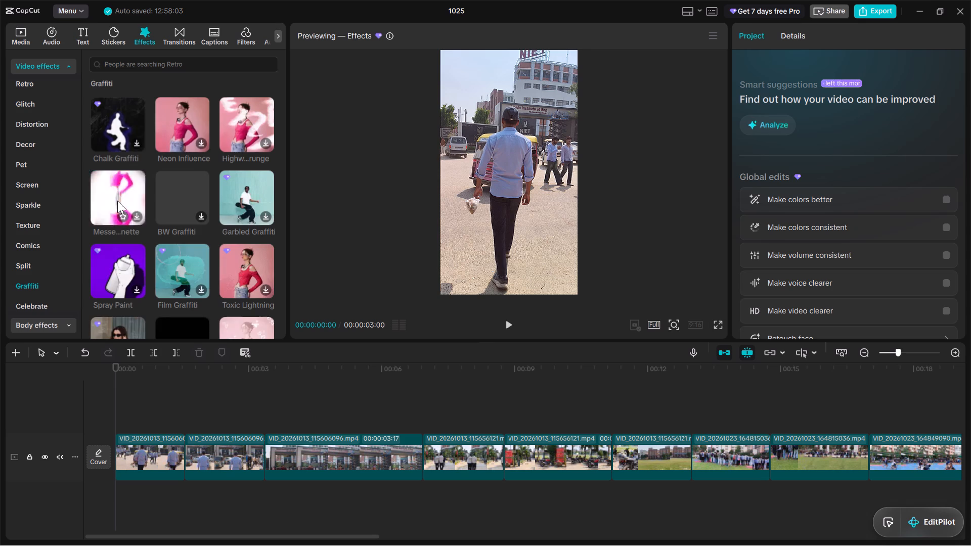
{"action": "scroll", "coordinate": [13, 295], "scroll_direction": "down", "scroll_amount": 1}
{"action": "left_click", "coordinate": [22, 298]}
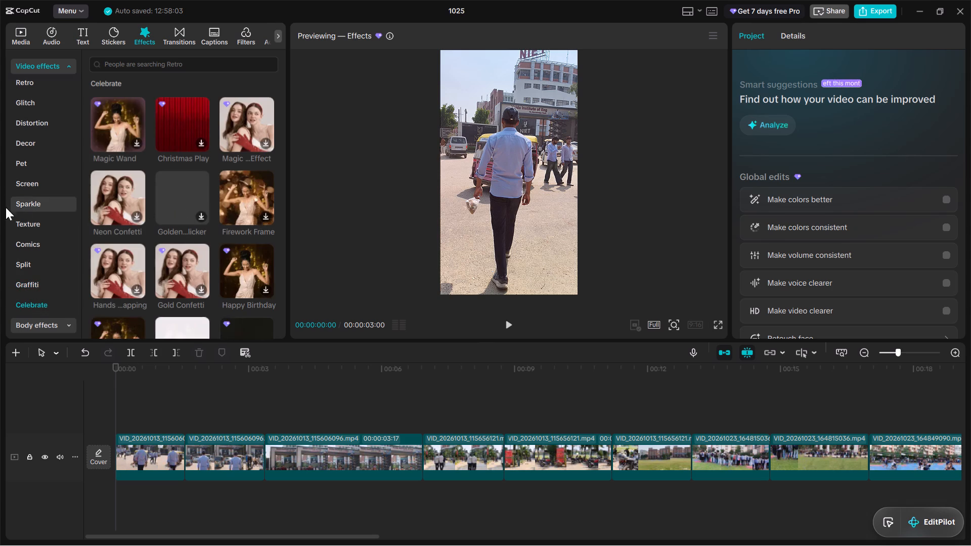
{"action": "left_click", "coordinate": [22, 201]}
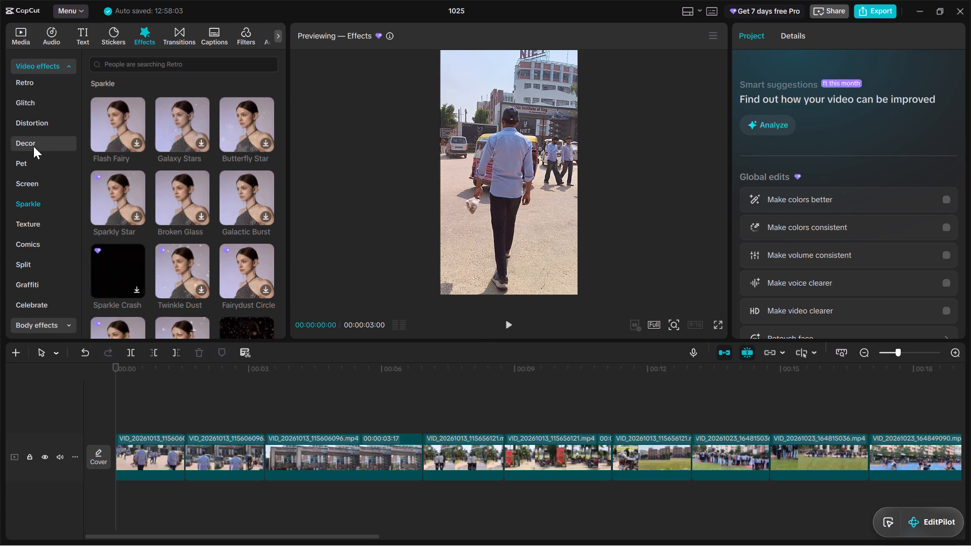
Open the second Motion video effects category and preview the Mosaic Zoom effect on the opening clip.
{"action": "scroll", "coordinate": [17, 141], "scroll_direction": "up", "scroll_amount": 2}
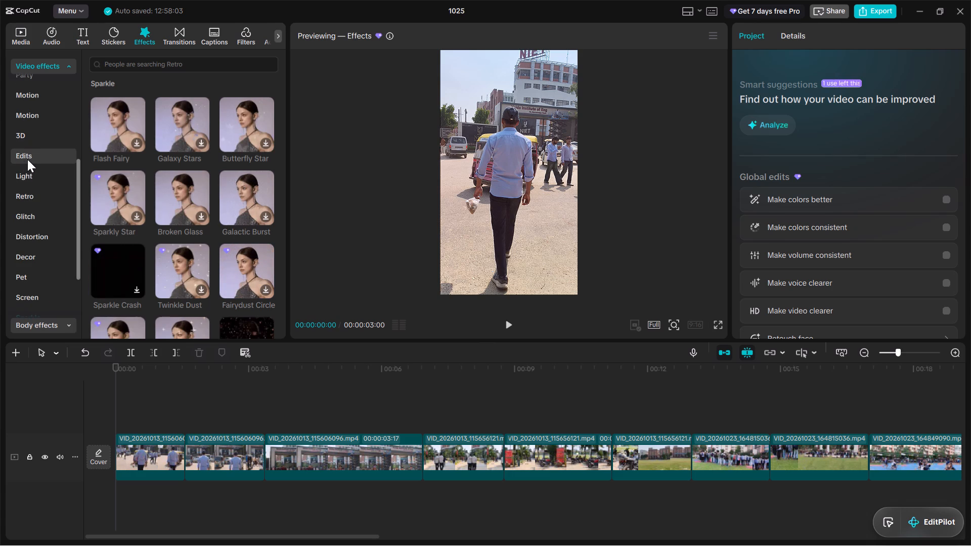
{"action": "scroll", "coordinate": [27, 159], "scroll_direction": "up", "scroll_amount": 1}
{"action": "left_click", "coordinate": [27, 170]}
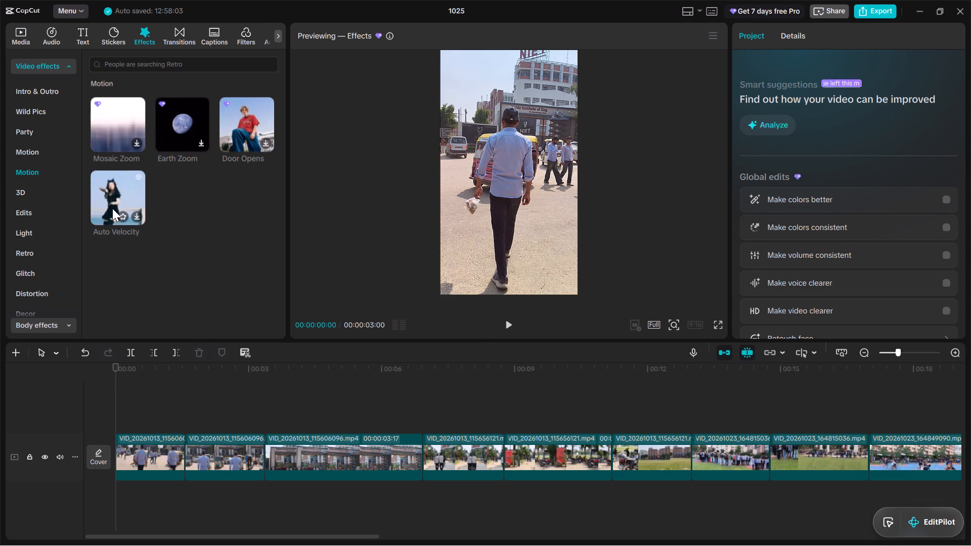
{"action": "left_click", "coordinate": [122, 131]}
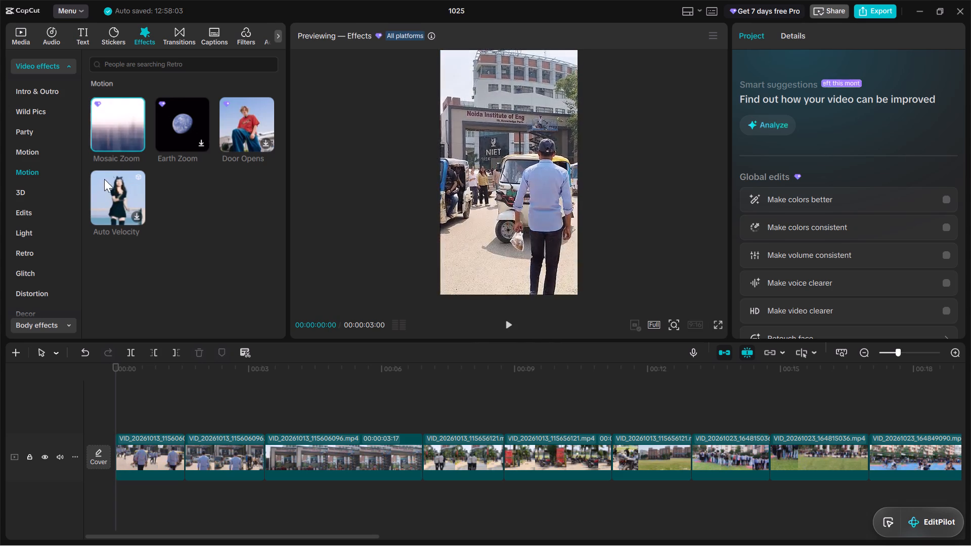
Look through the first Motion effects category down to Narrow Focus, previewing Radial Blur 2, Vignette and Smart Sharpen for the opening.
{"action": "left_click", "coordinate": [38, 152]}
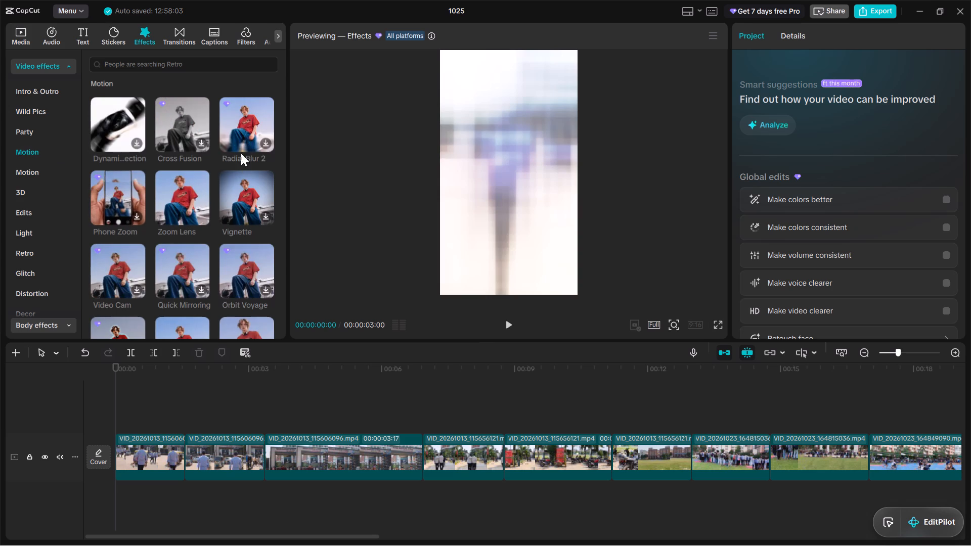
{"action": "left_click", "coordinate": [244, 111]}
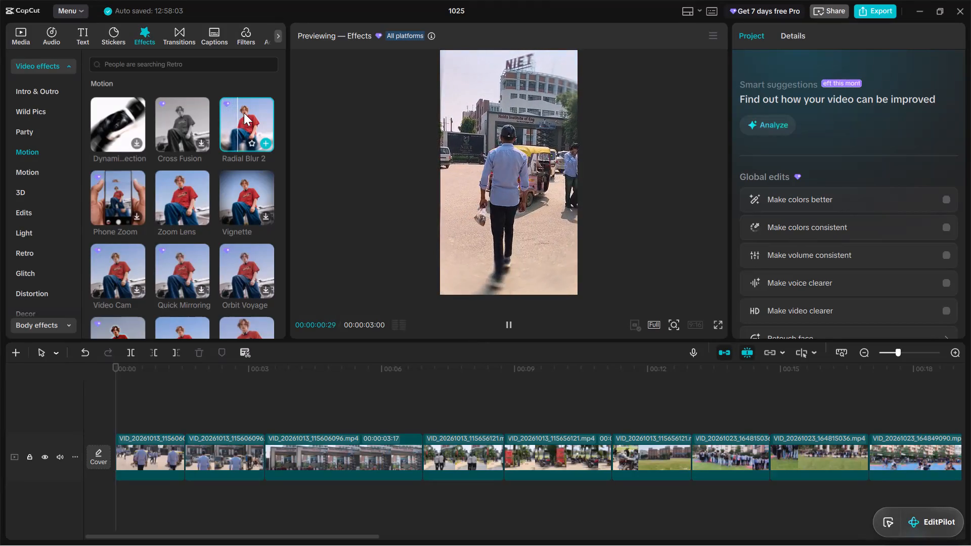
{"action": "left_click", "coordinate": [248, 191]}
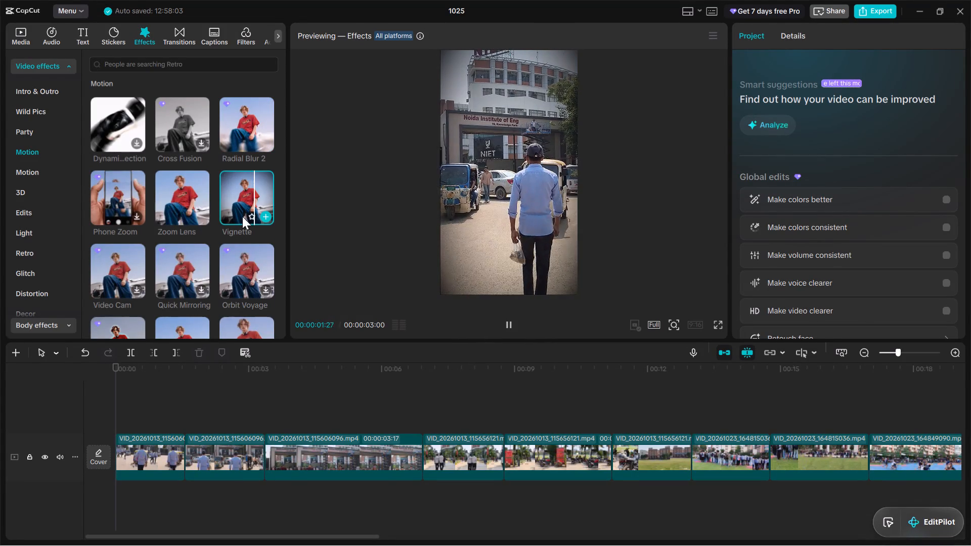
{"action": "scroll", "coordinate": [162, 278], "scroll_direction": "down", "scroll_amount": 1}
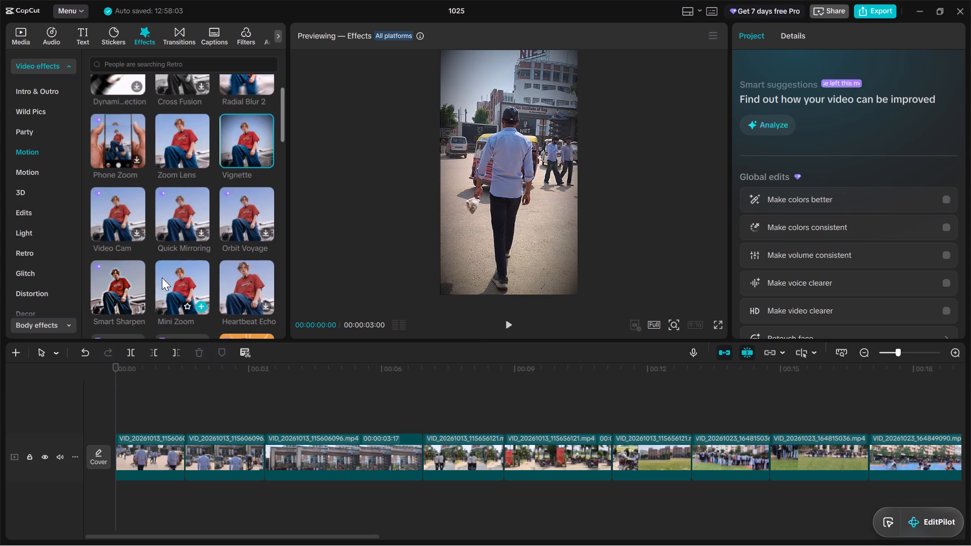
{"action": "left_click", "coordinate": [106, 282]}
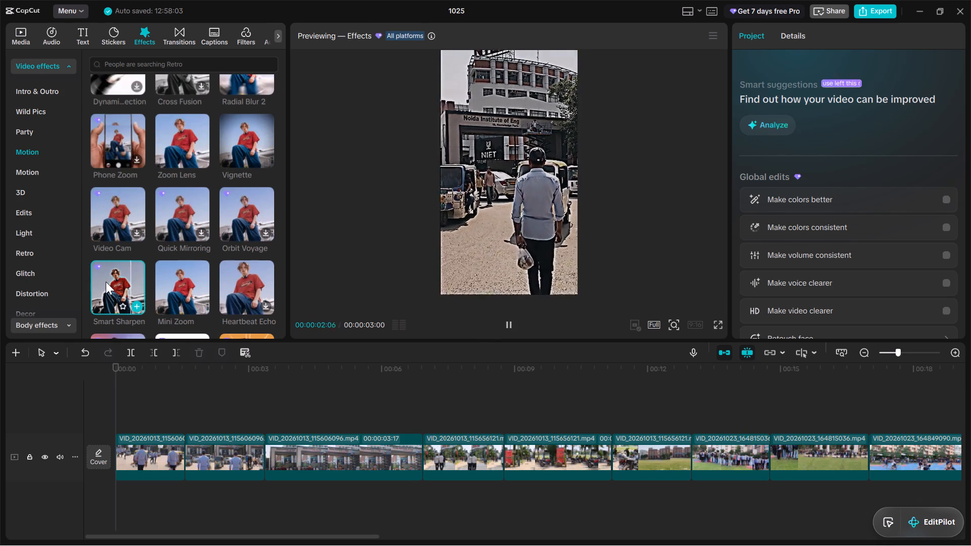
{"action": "scroll", "coordinate": [127, 280], "scroll_direction": "down", "scroll_amount": 2}
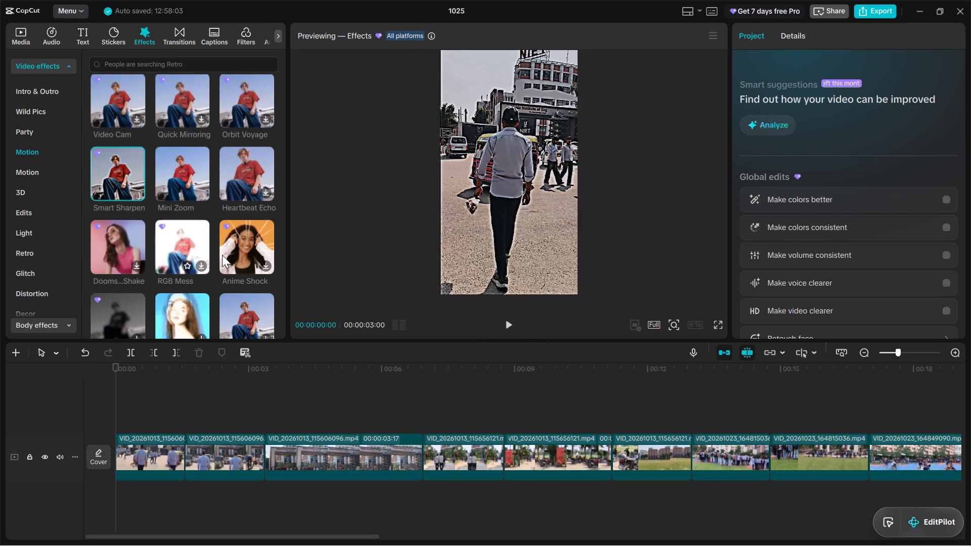
{"action": "scroll", "coordinate": [189, 256], "scroll_direction": "down", "scroll_amount": 2}
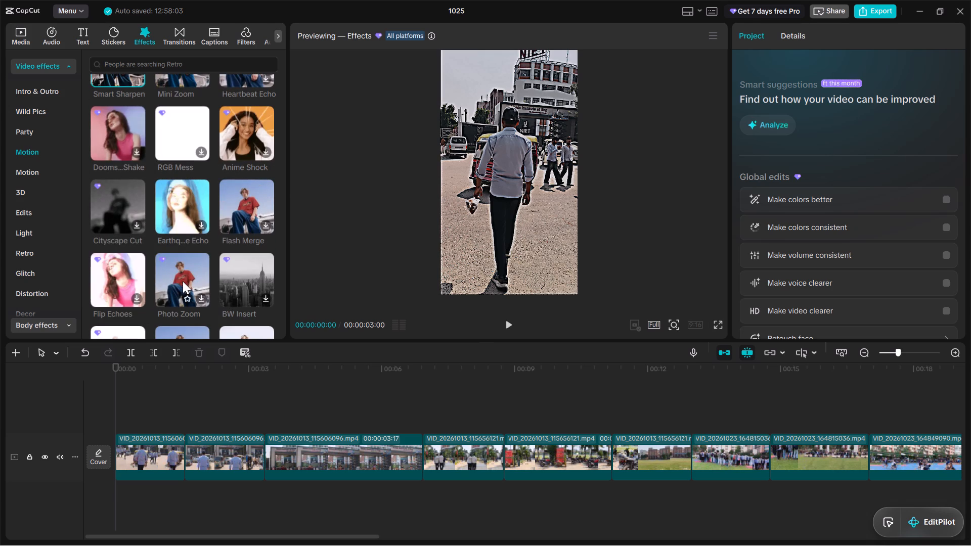
{"action": "scroll", "coordinate": [245, 278], "scroll_direction": "down", "scroll_amount": 1}
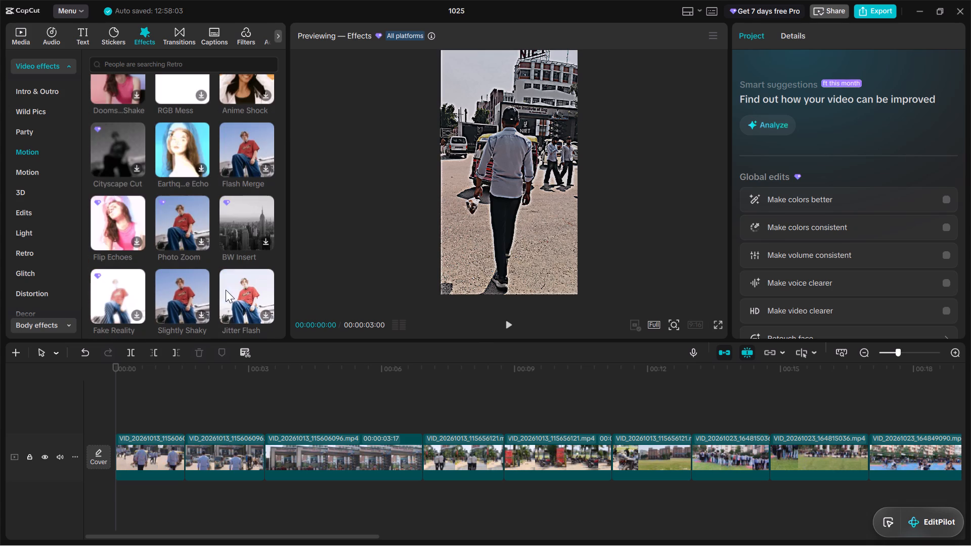
{"action": "scroll", "coordinate": [233, 290], "scroll_direction": "down", "scroll_amount": 2}
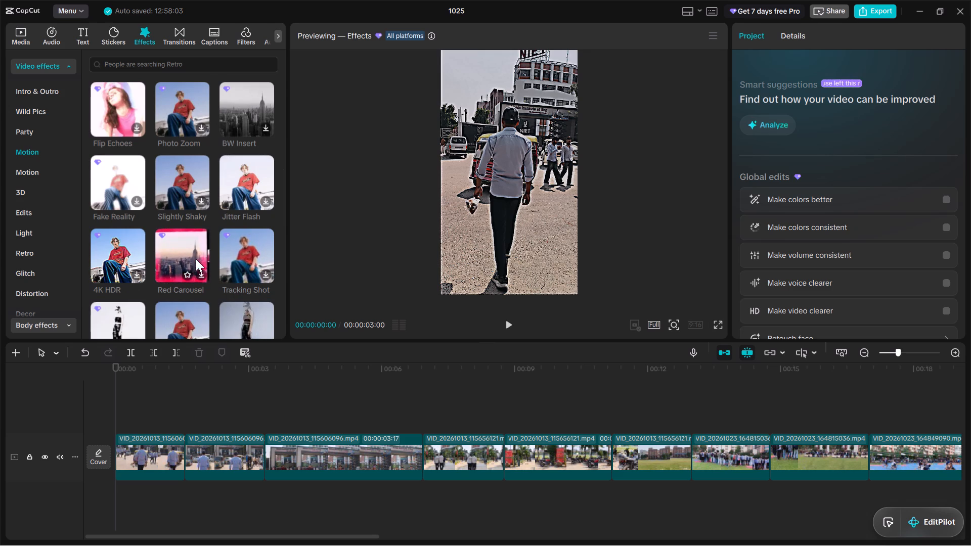
{"action": "scroll", "coordinate": [117, 256], "scroll_direction": "down", "scroll_amount": 1}
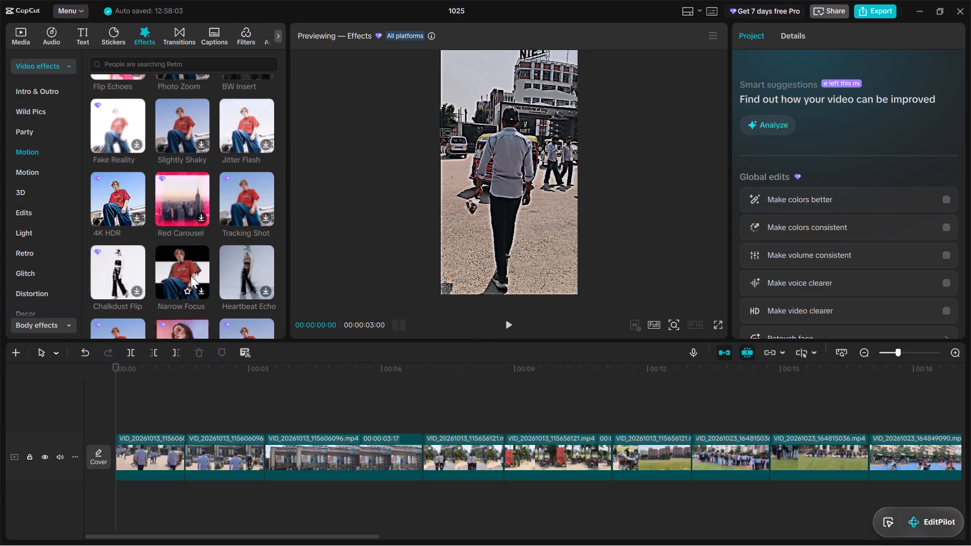
Preview the Narrow Focus motion effect and add it to the timeline over the opening clips, starting at 00:00.
{"action": "left_click", "coordinate": [191, 276]}
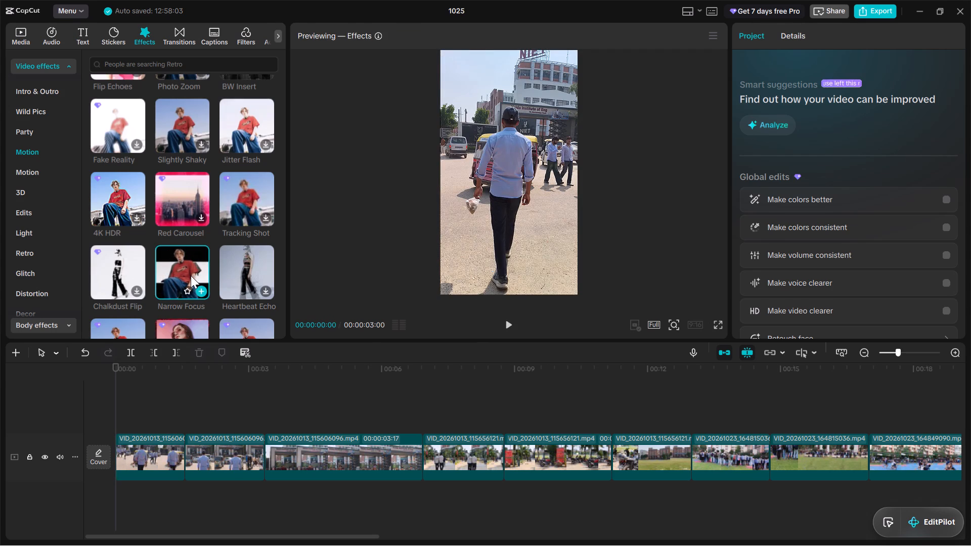
{"action": "left_click", "coordinate": [184, 290]}
{"action": "left_click", "coordinate": [198, 290]}
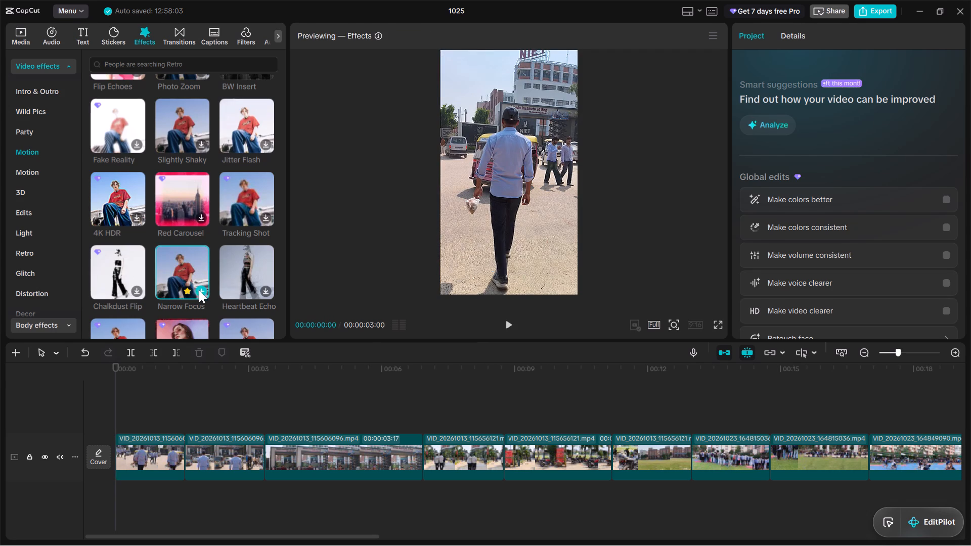
Play the opening twice from the start to check the Narrow Focus effect.
{"action": "left_click", "coordinate": [512, 329]}
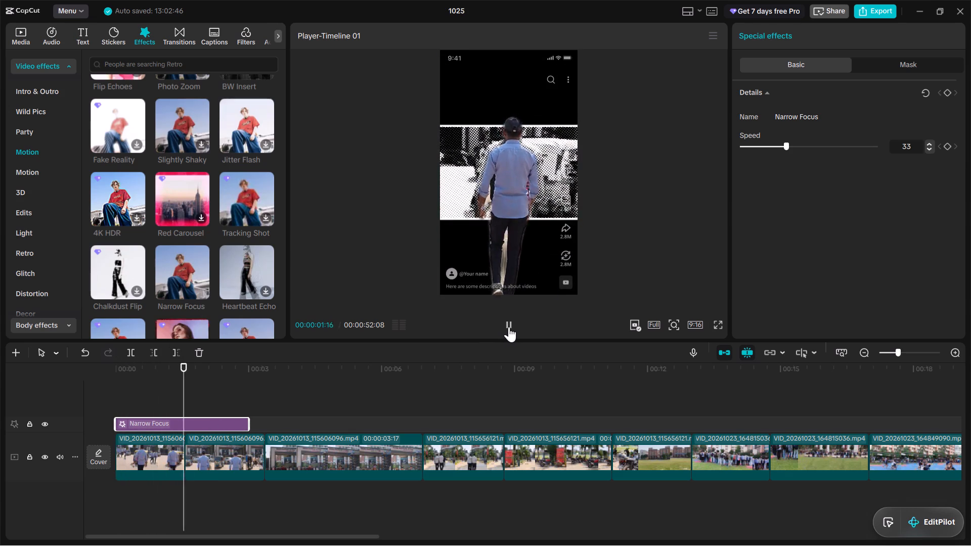
{"action": "key", "text": "space"}
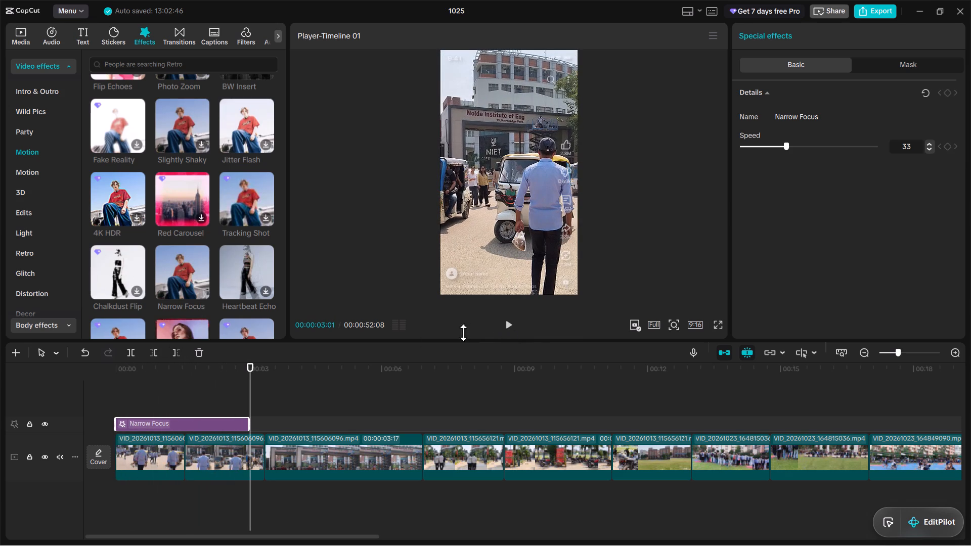
{"action": "left_click_drag", "start_coordinate": [252, 364], "coordinate": [120, 368]}
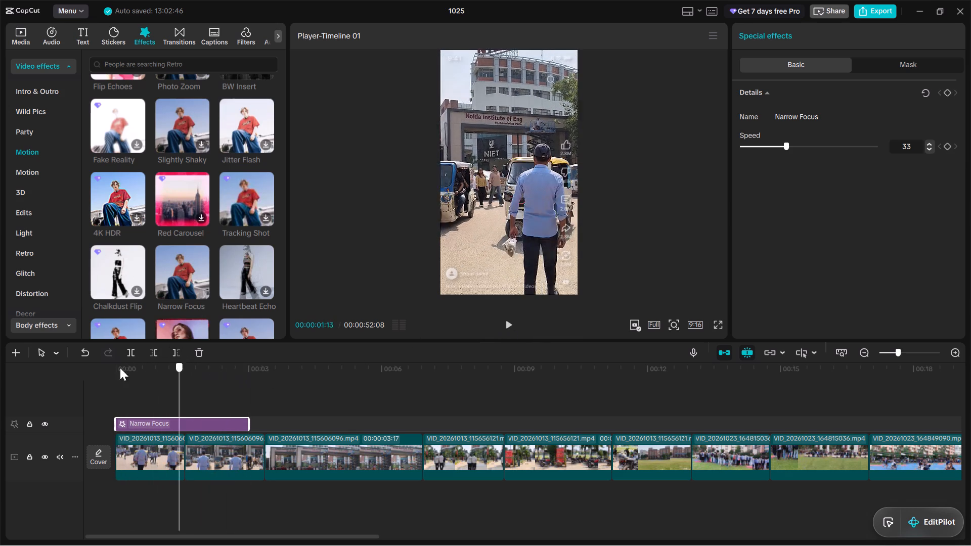
{"action": "left_click_drag", "start_coordinate": [120, 368], "coordinate": [91, 371]}
{"action": "key", "text": "space"}
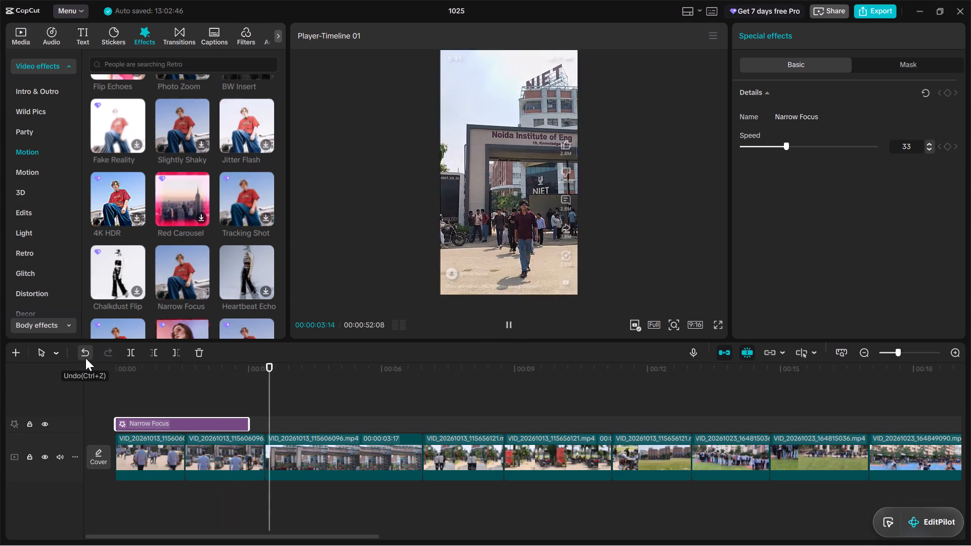
{"action": "key", "text": "space"}
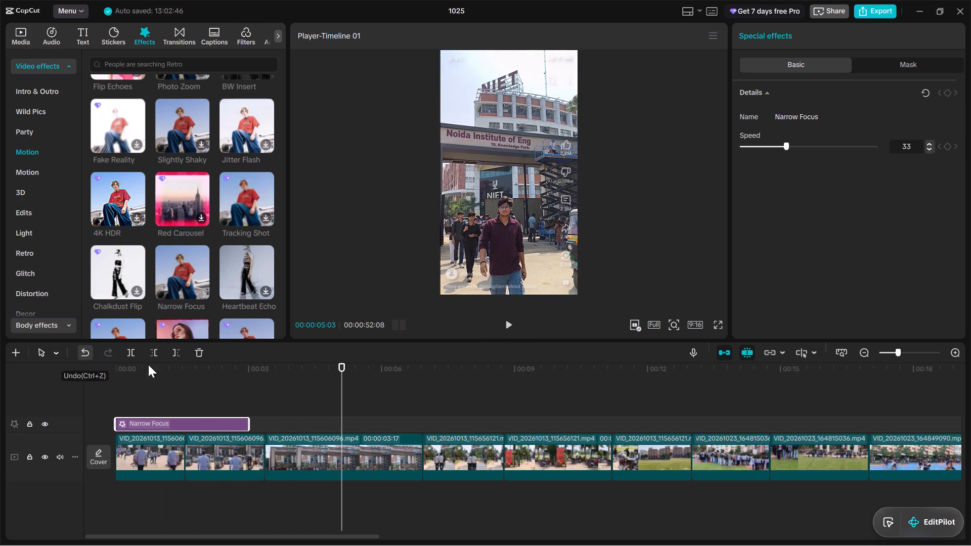
At the start of the third clip, preview the Featured filters Bokeh, Clear Sky, Elegant B&W and HD Pet.
{"action": "left_click_drag", "start_coordinate": [341, 366], "coordinate": [259, 399]}
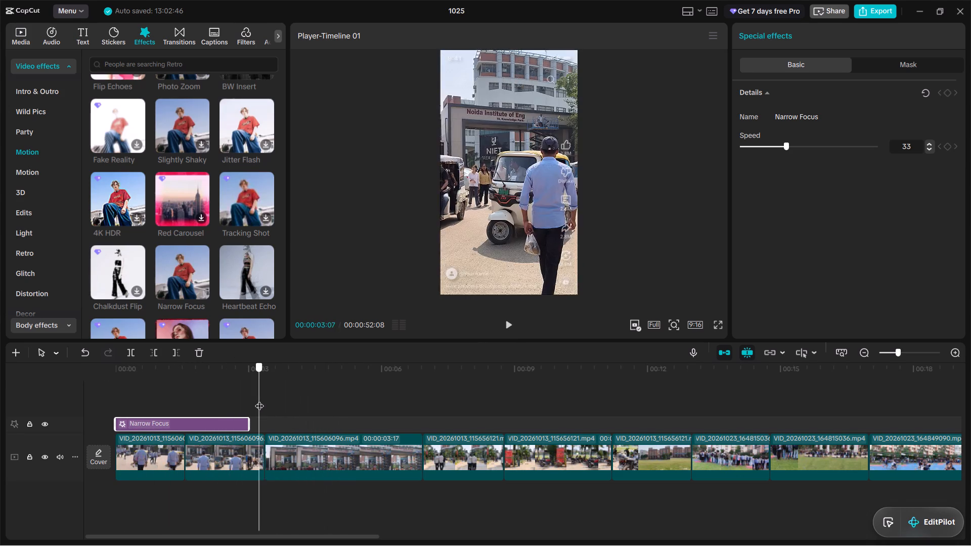
{"action": "left_click_drag", "start_coordinate": [259, 399], "coordinate": [266, 399]}
{"action": "left_click", "coordinate": [290, 466]}
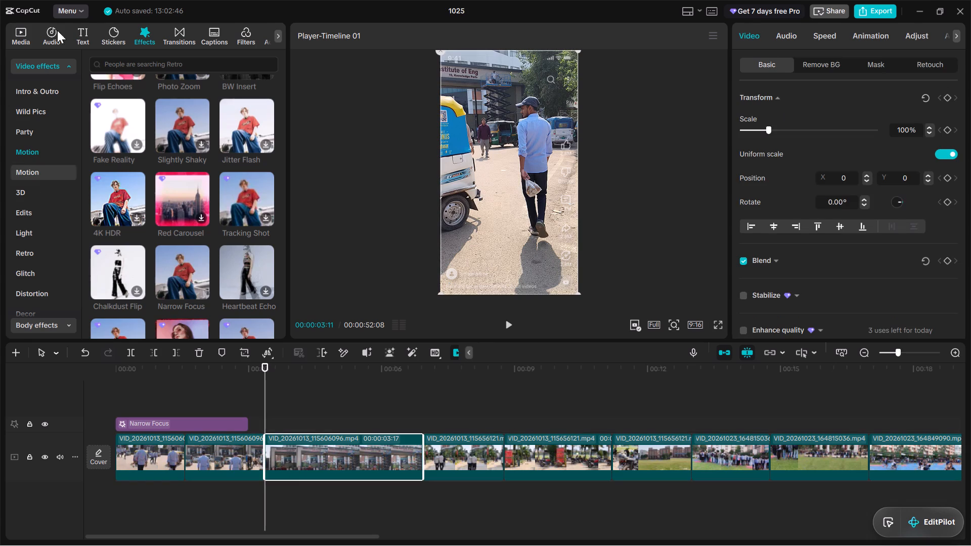
{"action": "left_click", "coordinate": [251, 37]}
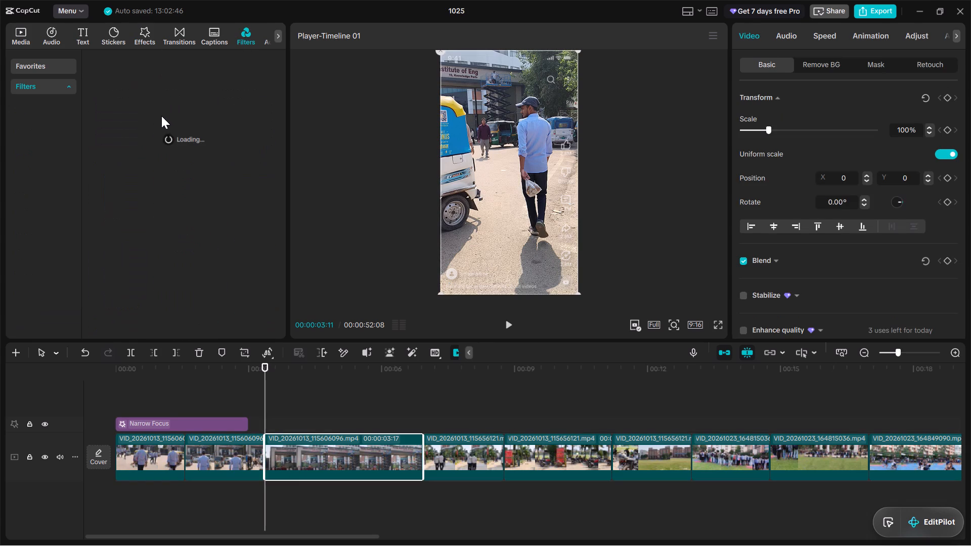
{"action": "scroll", "coordinate": [192, 216], "scroll_direction": "up", "scroll_amount": 1}
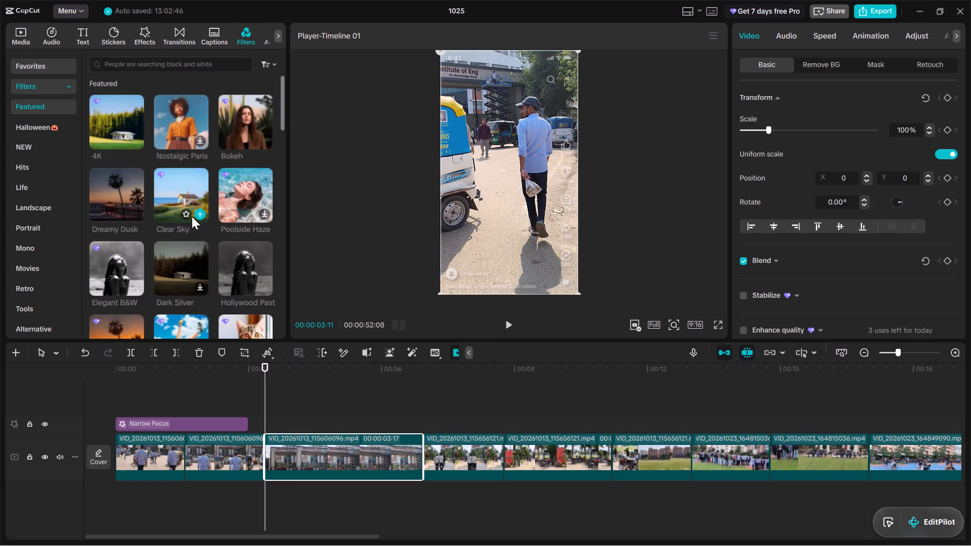
{"action": "scroll", "coordinate": [188, 207], "scroll_direction": "up", "scroll_amount": 5}
{"action": "left_click", "coordinate": [238, 115]}
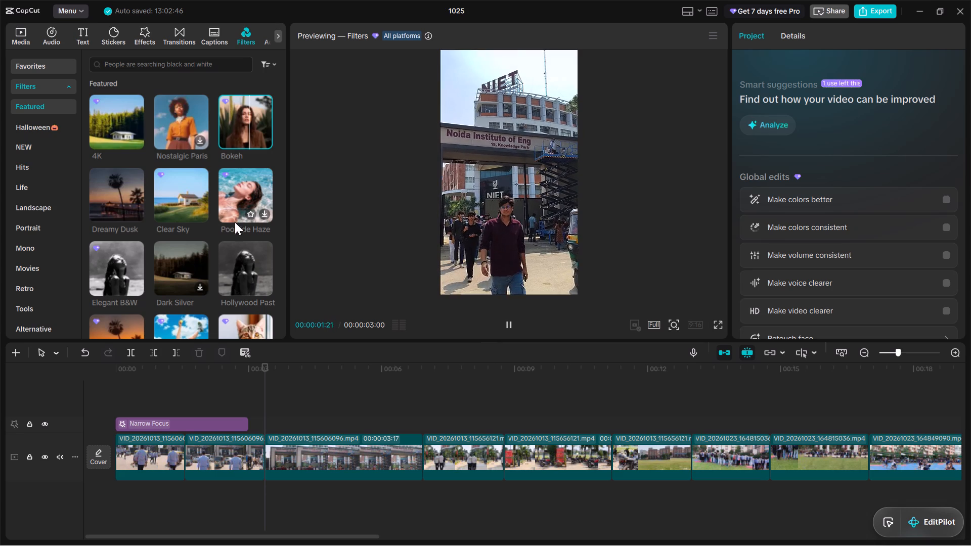
{"action": "left_click", "coordinate": [170, 193]}
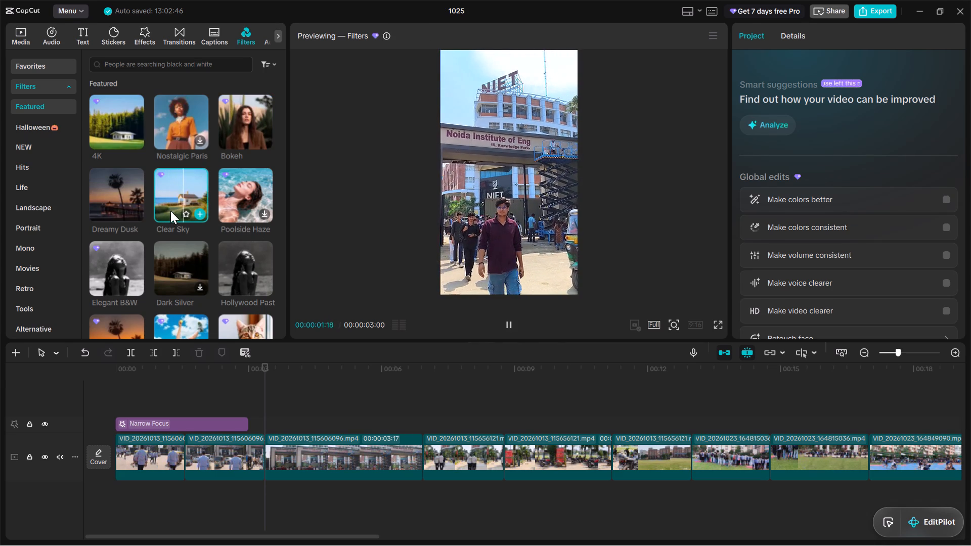
{"action": "left_click", "coordinate": [114, 264]}
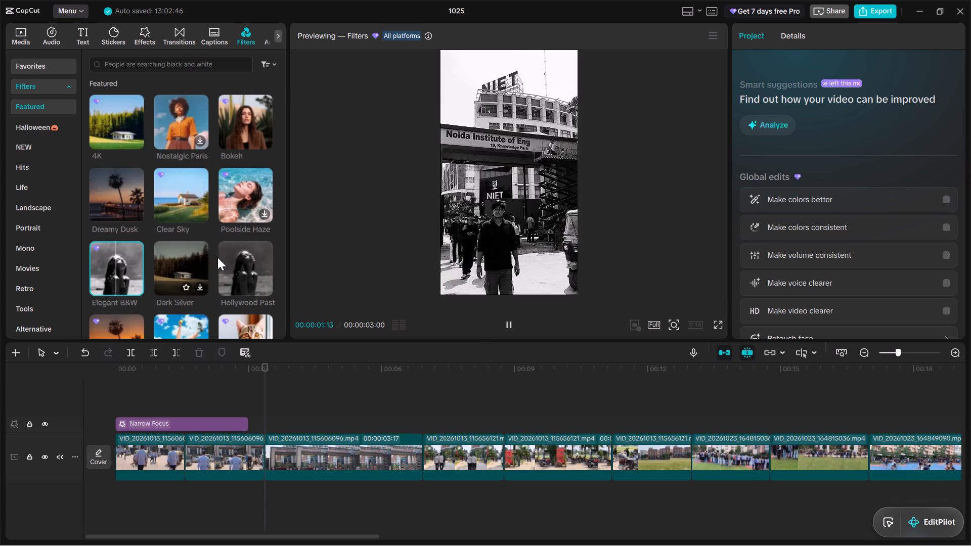
{"action": "scroll", "coordinate": [224, 265], "scroll_direction": "down", "scroll_amount": 2}
{"action": "left_click", "coordinate": [243, 229]}
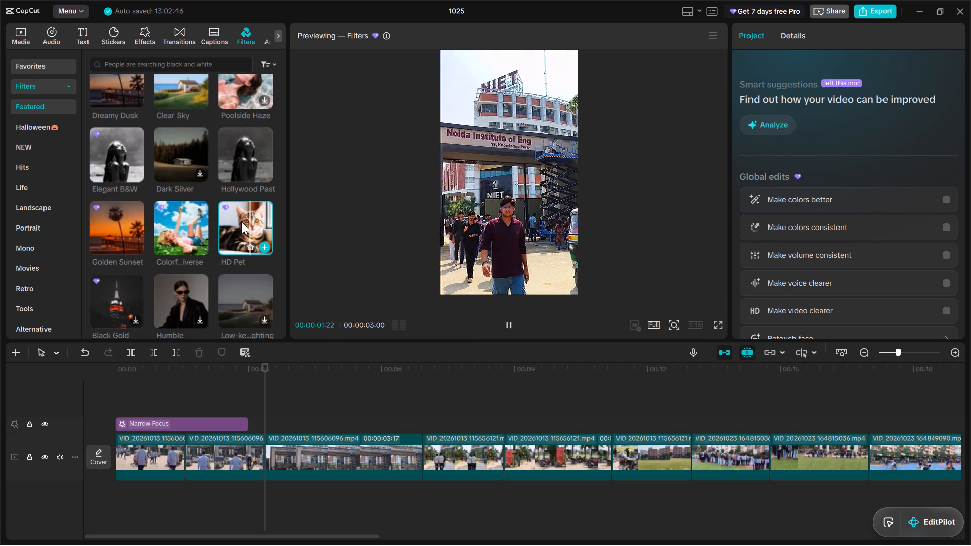
Continue down the Featured filters, previewing Backlight Fix, Scrumptious, Light Green and Chilly Film on the video.
{"action": "scroll", "coordinate": [255, 245], "scroll_direction": "down", "scroll_amount": 1}
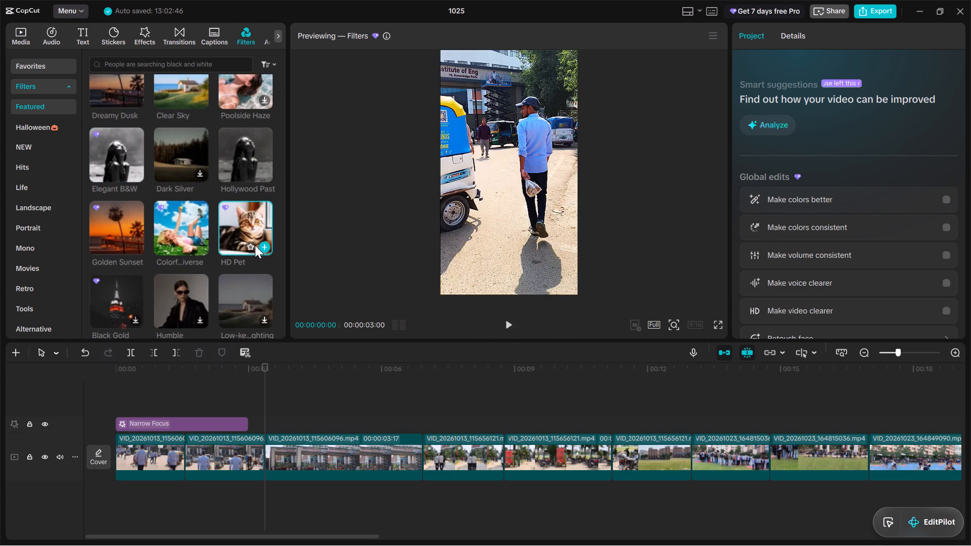
{"action": "scroll", "coordinate": [223, 207], "scroll_direction": "down", "scroll_amount": 3}
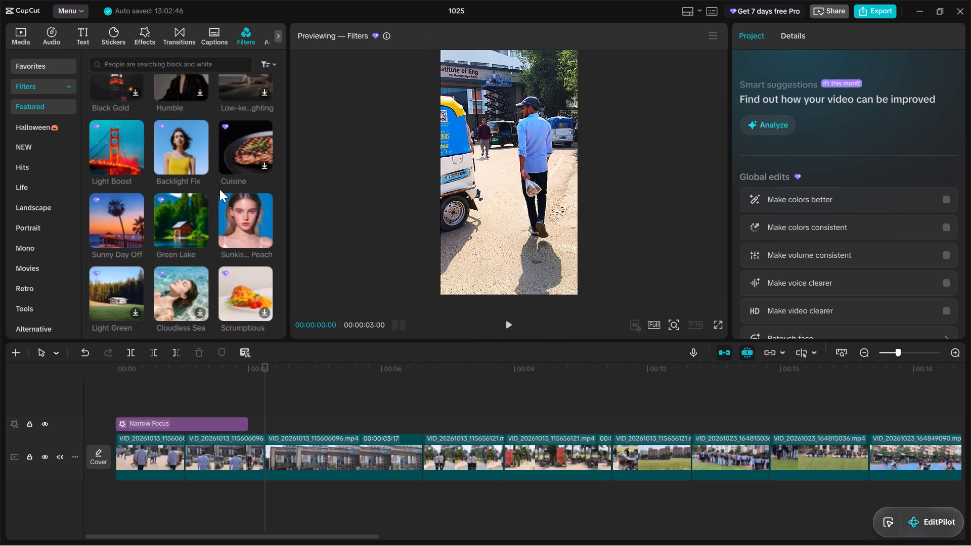
{"action": "left_click", "coordinate": [176, 152]}
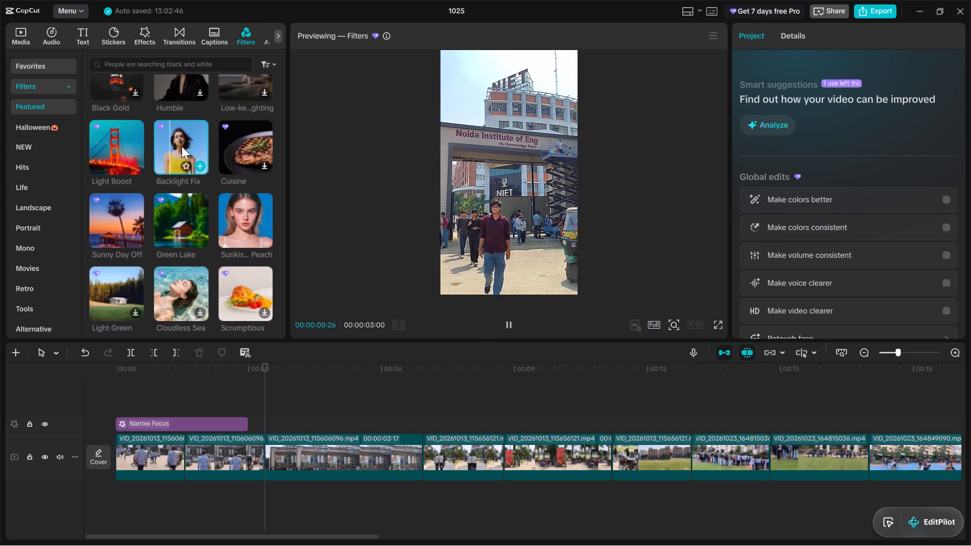
{"action": "scroll", "coordinate": [226, 237], "scroll_direction": "down", "scroll_amount": 1}
{"action": "left_click", "coordinate": [239, 228]}
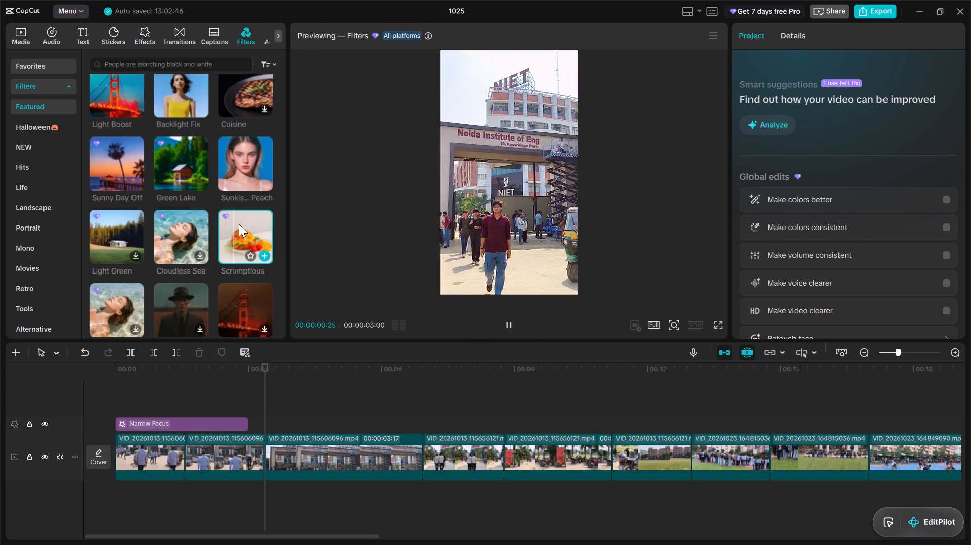
{"action": "left_click", "coordinate": [109, 229]}
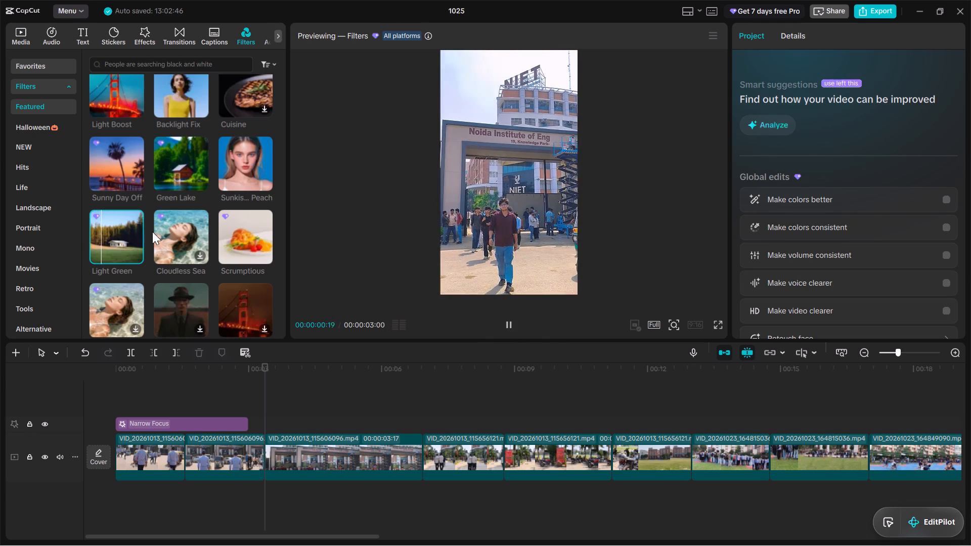
{"action": "scroll", "coordinate": [192, 256], "scroll_direction": "down", "scroll_amount": 2}
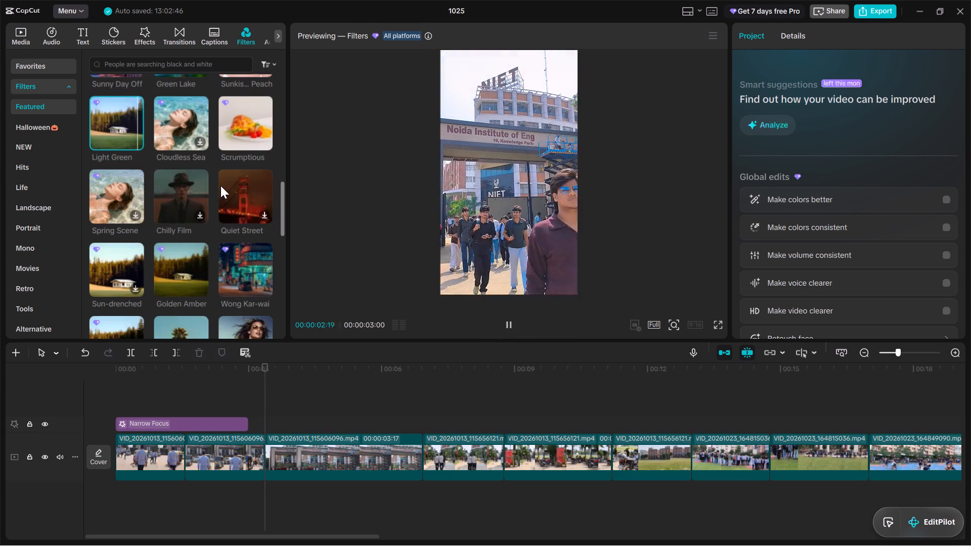
{"action": "left_click", "coordinate": [169, 191]}
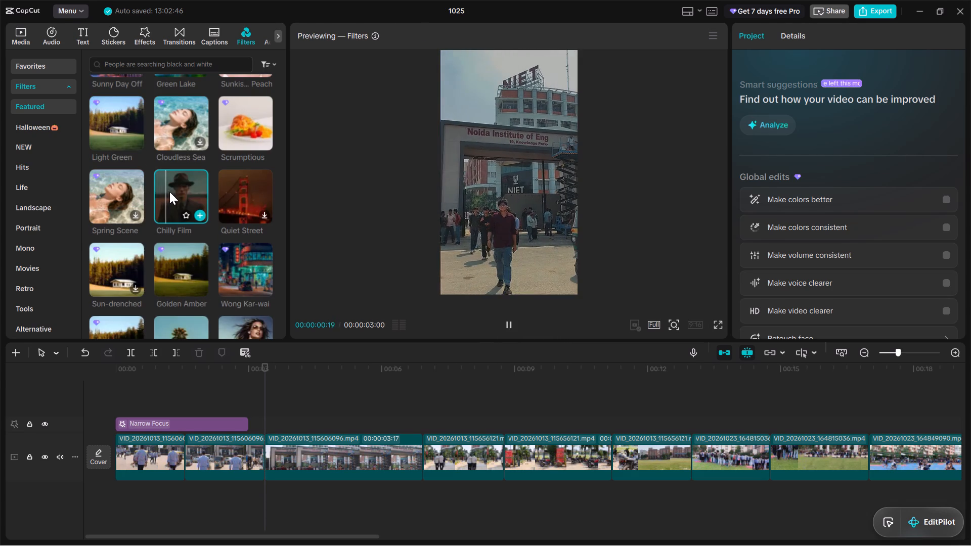
Preview the Featured filters Cyan Gold, Wong Kar-wai, Dark Crimson and Light Dimlit on the video.
{"action": "scroll", "coordinate": [143, 265], "scroll_direction": "down", "scroll_amount": 1}
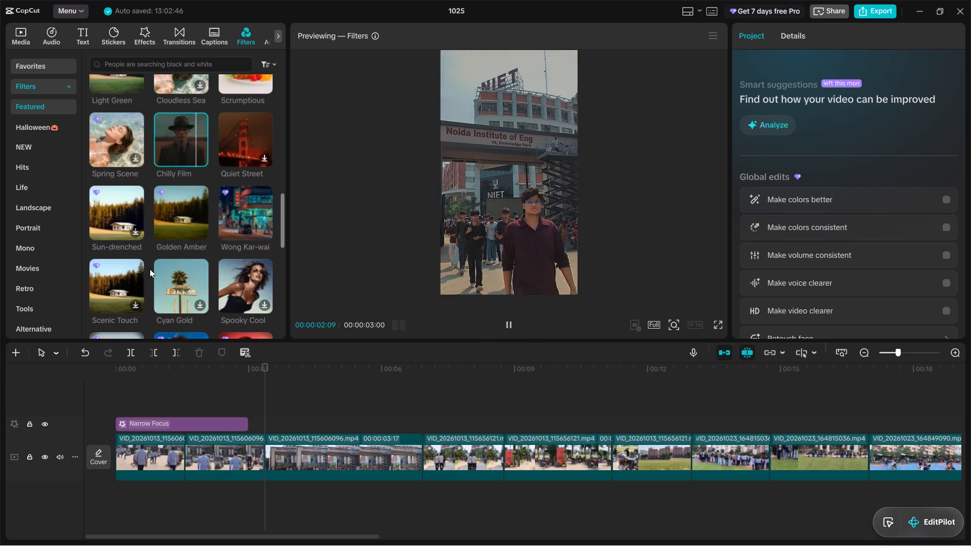
{"action": "scroll", "coordinate": [150, 269], "scroll_direction": "down", "scroll_amount": 1}
{"action": "left_click", "coordinate": [178, 223]}
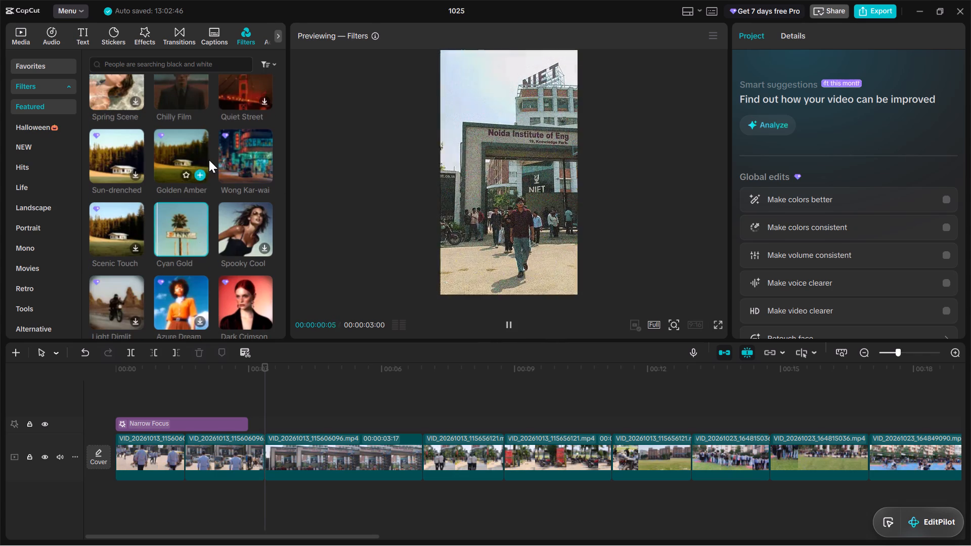
{"action": "left_click", "coordinate": [245, 155]}
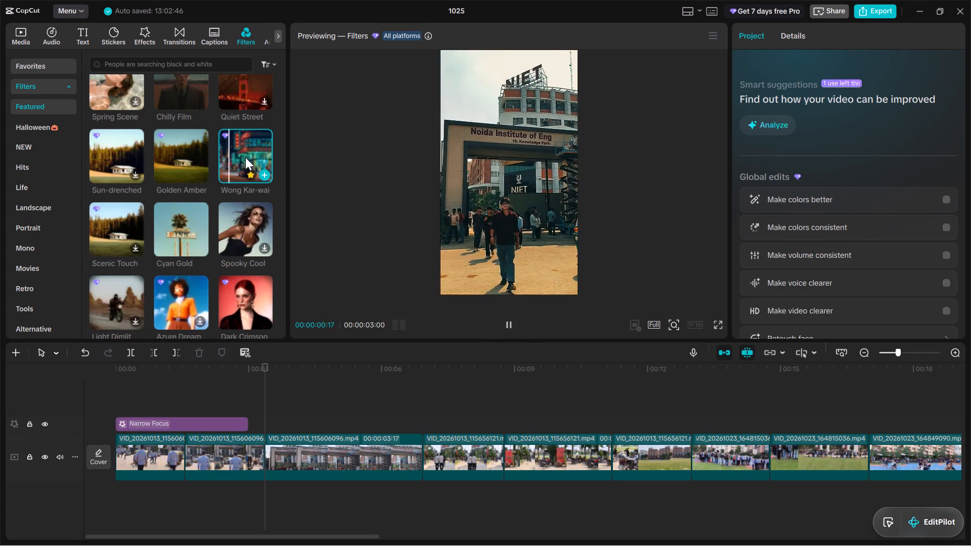
{"action": "left_click", "coordinate": [239, 288]}
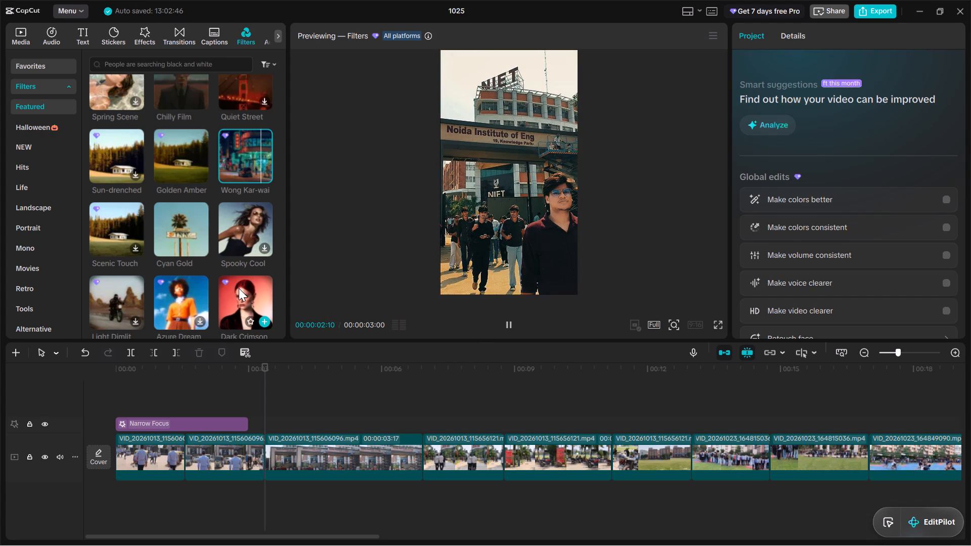
{"action": "scroll", "coordinate": [239, 288], "scroll_direction": "down", "scroll_amount": 1}
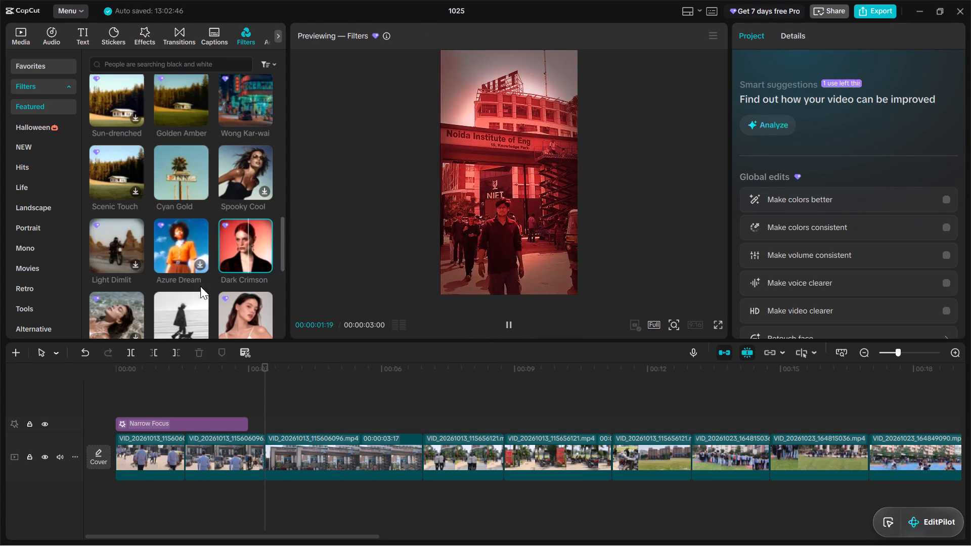
{"action": "scroll", "coordinate": [173, 284], "scroll_direction": "down", "scroll_amount": 1}
{"action": "left_click", "coordinate": [111, 180]}
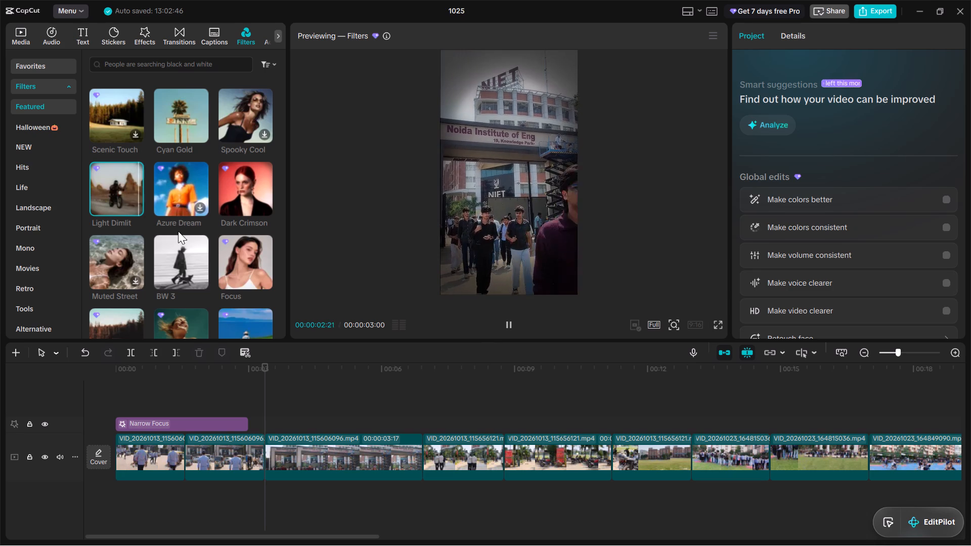
Preview the Featured filters Vibrant Haze, the spring landscape filter beside Deep Cyan, Deep Cyan and HUJI.
{"action": "scroll", "coordinate": [220, 272], "scroll_direction": "down", "scroll_amount": 1}
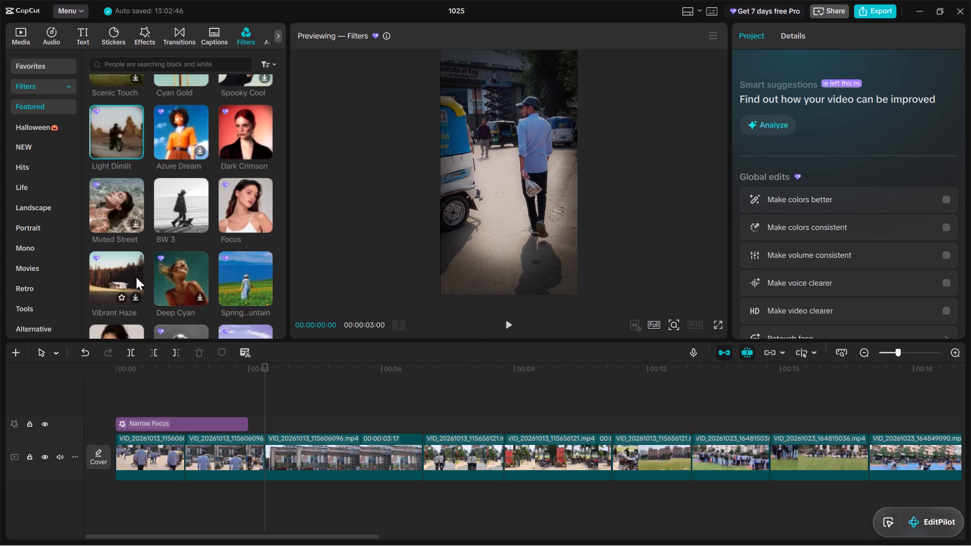
{"action": "scroll", "coordinate": [134, 288], "scroll_direction": "down", "scroll_amount": 1}
{"action": "left_click", "coordinate": [123, 215]}
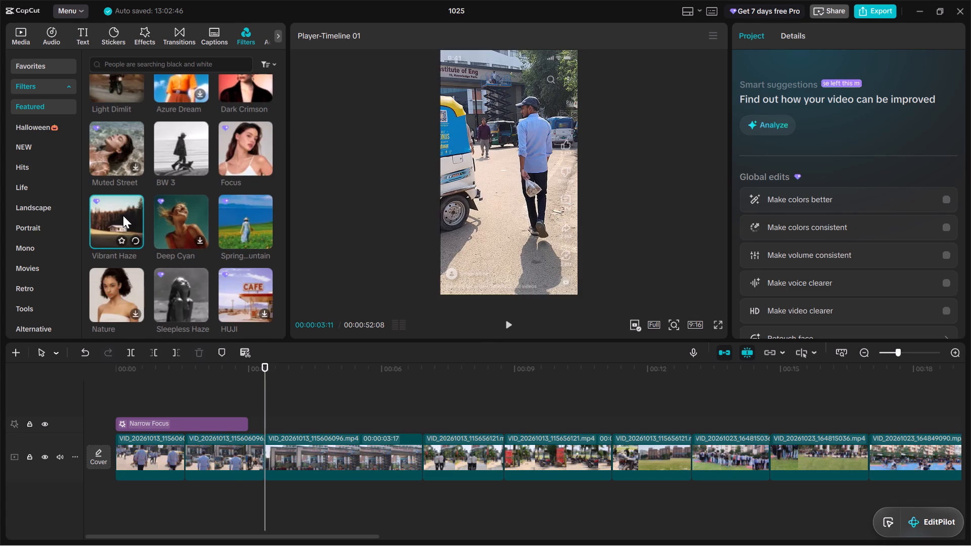
{"action": "left_click", "coordinate": [236, 228]}
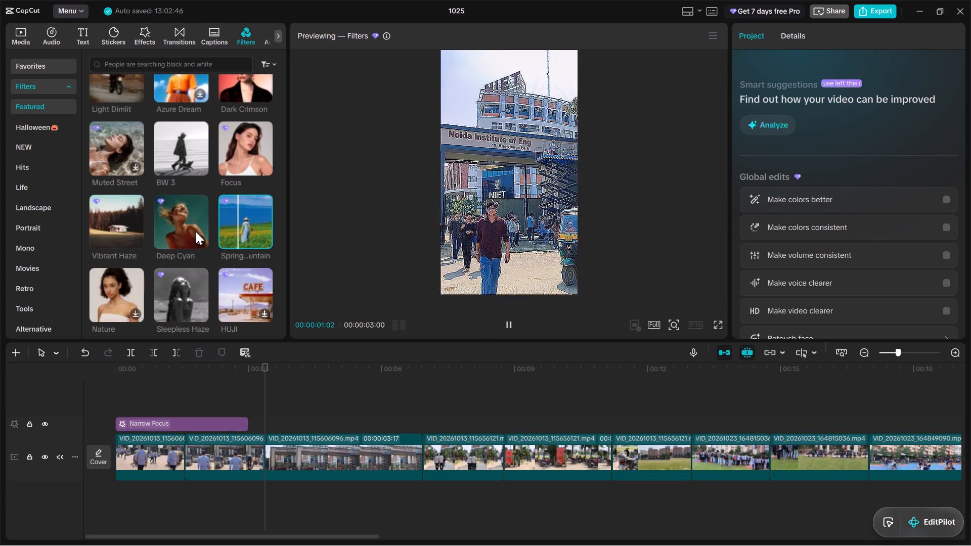
{"action": "left_click", "coordinate": [181, 220]}
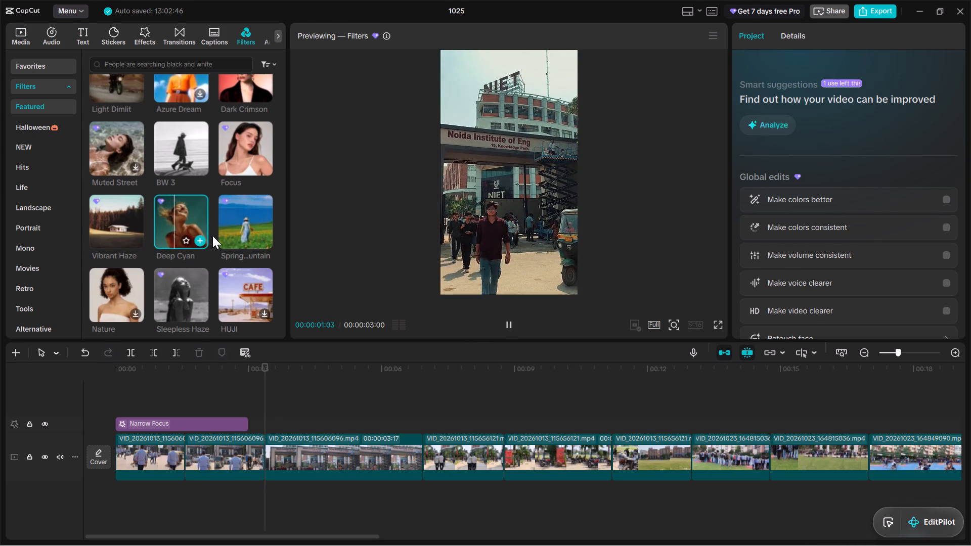
{"action": "scroll", "coordinate": [214, 237], "scroll_direction": "down", "scroll_amount": 1}
{"action": "left_click", "coordinate": [236, 232]}
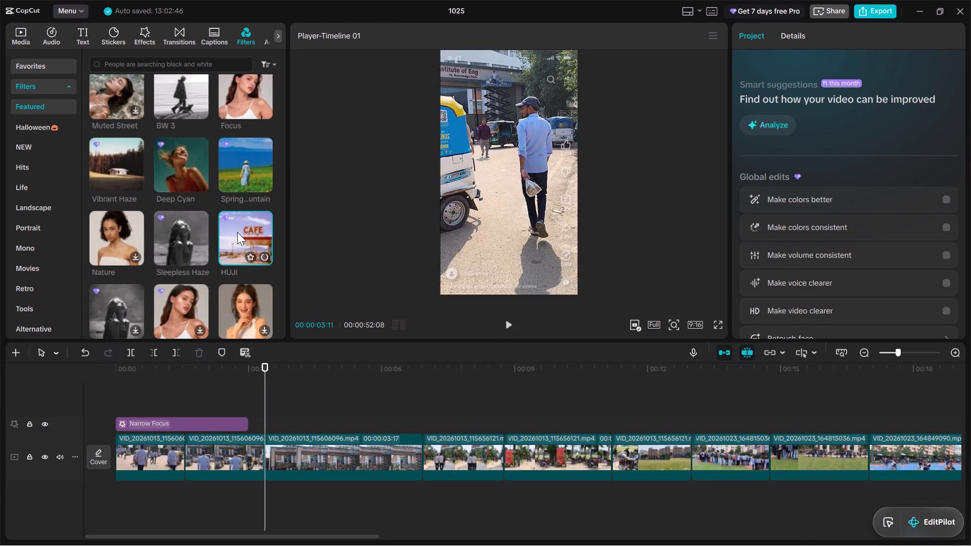
Preview the Featured portrait-style filters Nature, Radiant and Sunshine on the video.
{"action": "scroll", "coordinate": [233, 241], "scroll_direction": "down", "scroll_amount": 1}
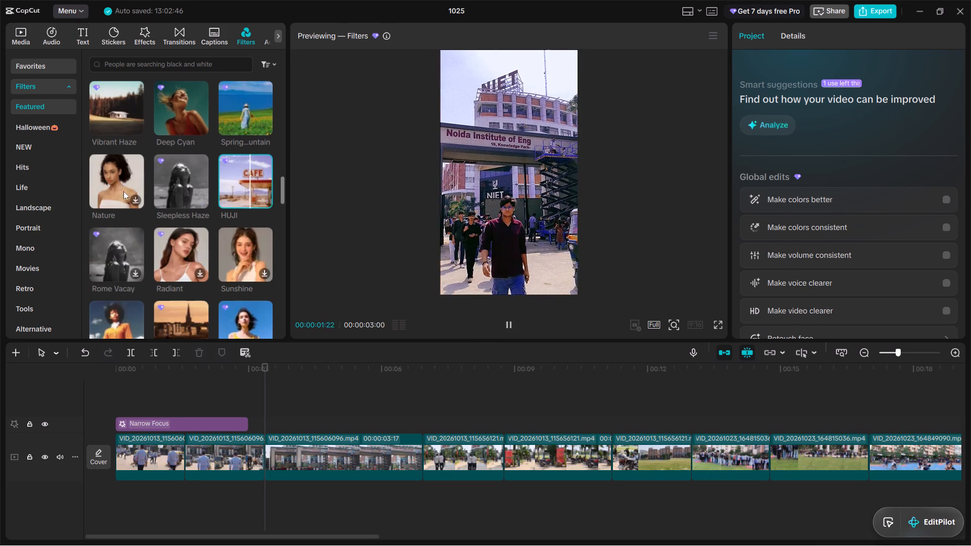
{"action": "left_click", "coordinate": [119, 186]}
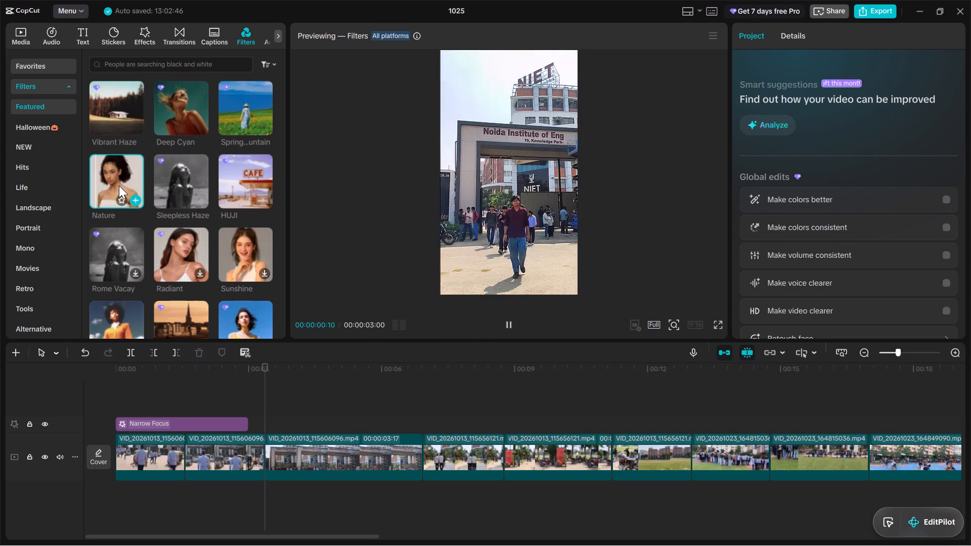
{"action": "scroll", "coordinate": [216, 223], "scroll_direction": "down", "scroll_amount": 1}
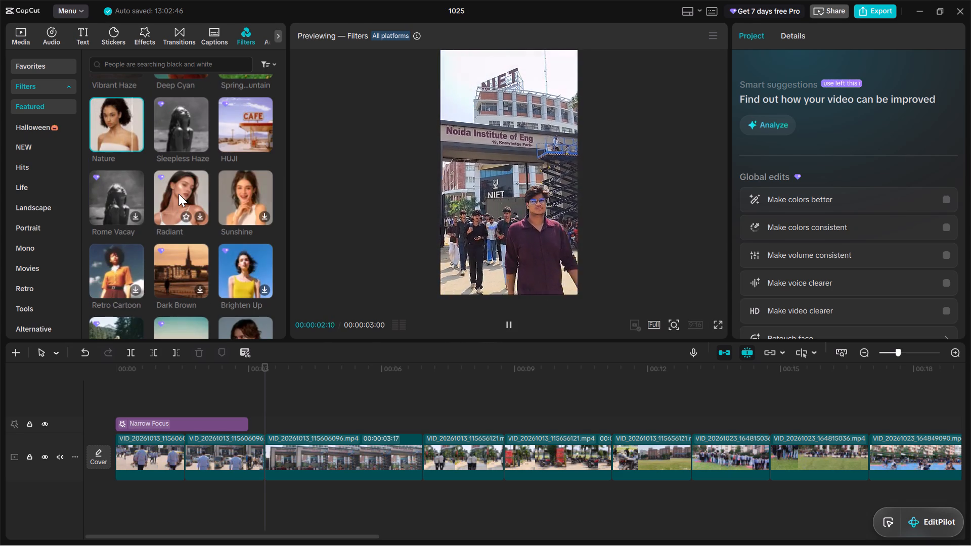
{"action": "left_click", "coordinate": [179, 194]}
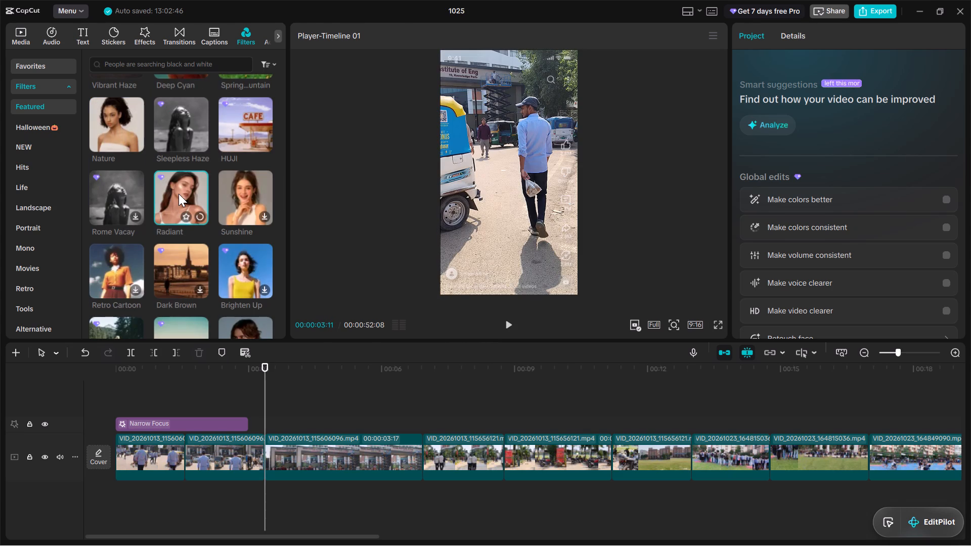
{"action": "left_click", "coordinate": [236, 195]}
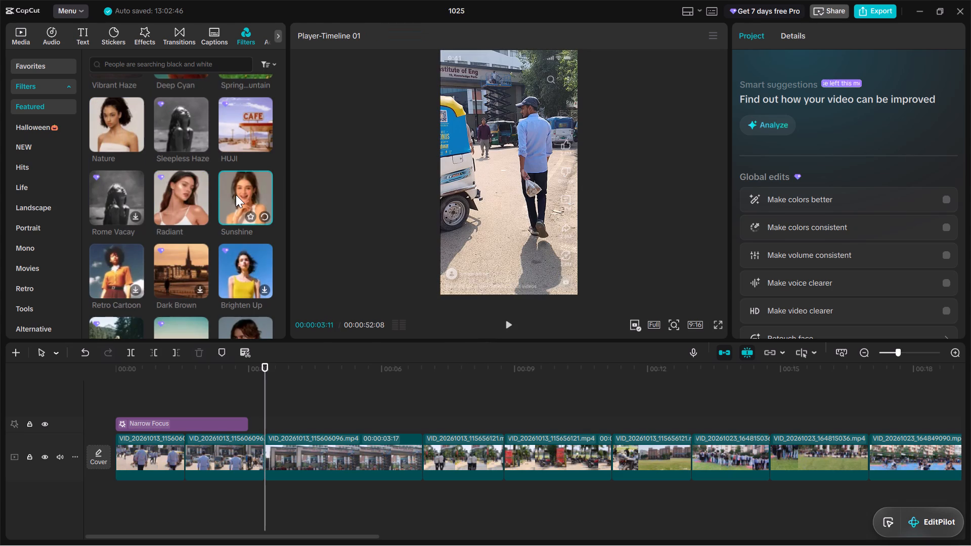
Further down the Featured filters, preview Outdoor, Tropical Escape, Somber Green, Fair Dusk and Winter Film.
{"action": "scroll", "coordinate": [234, 198], "scroll_direction": "down", "scroll_amount": 1}
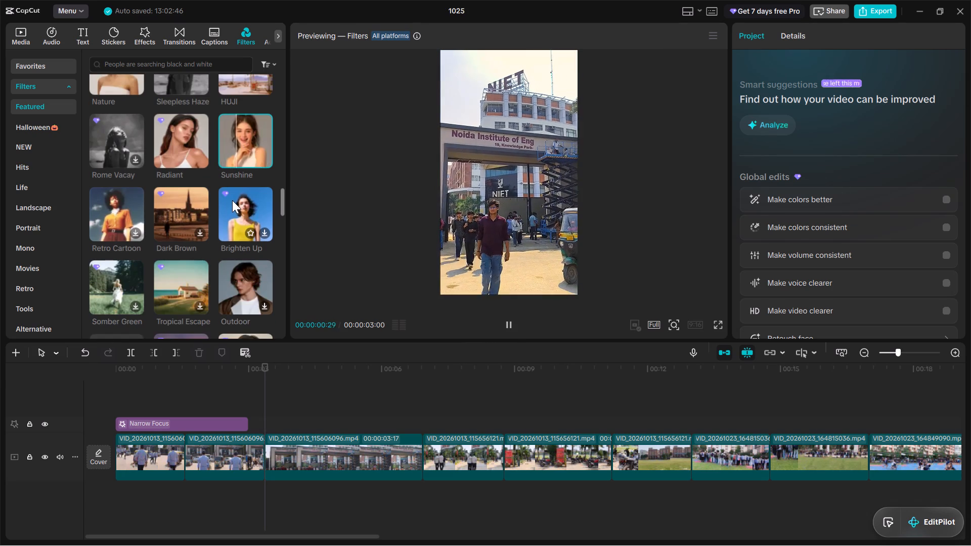
{"action": "scroll", "coordinate": [228, 206], "scroll_direction": "down", "scroll_amount": 2}
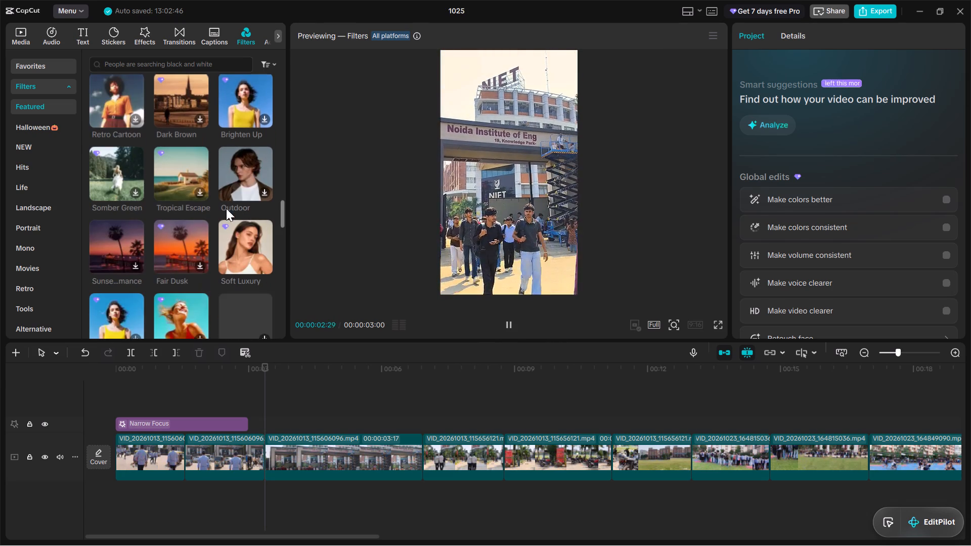
{"action": "left_click", "coordinate": [230, 189]}
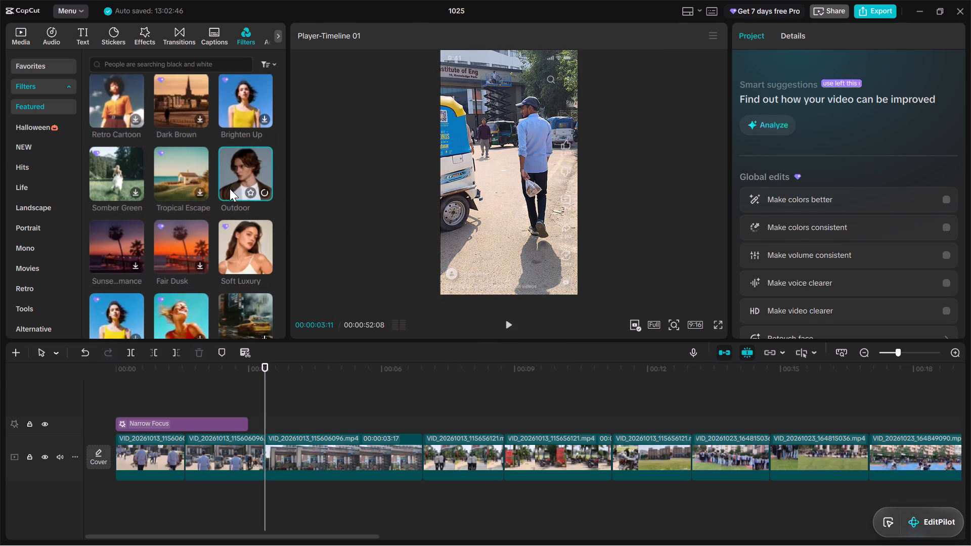
{"action": "left_click", "coordinate": [176, 178]}
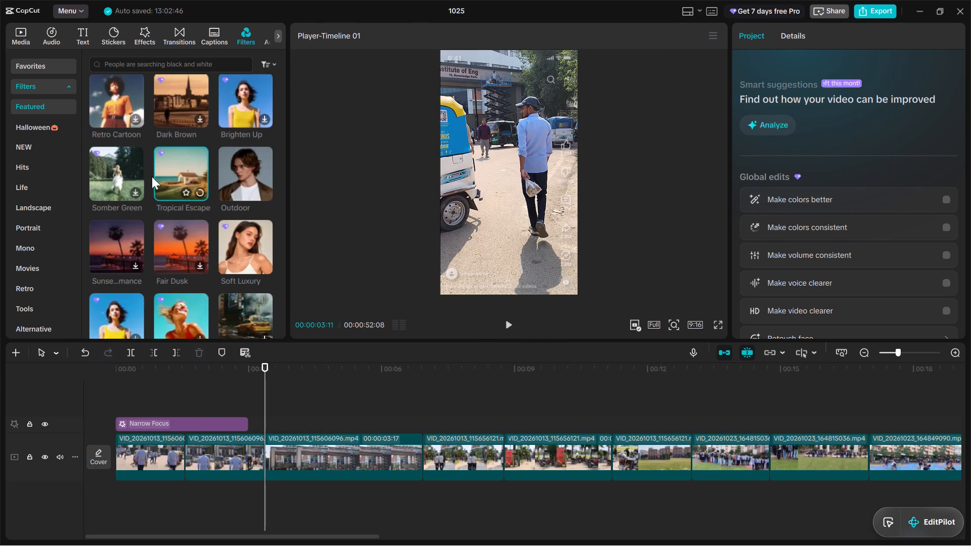
{"action": "left_click", "coordinate": [120, 173]}
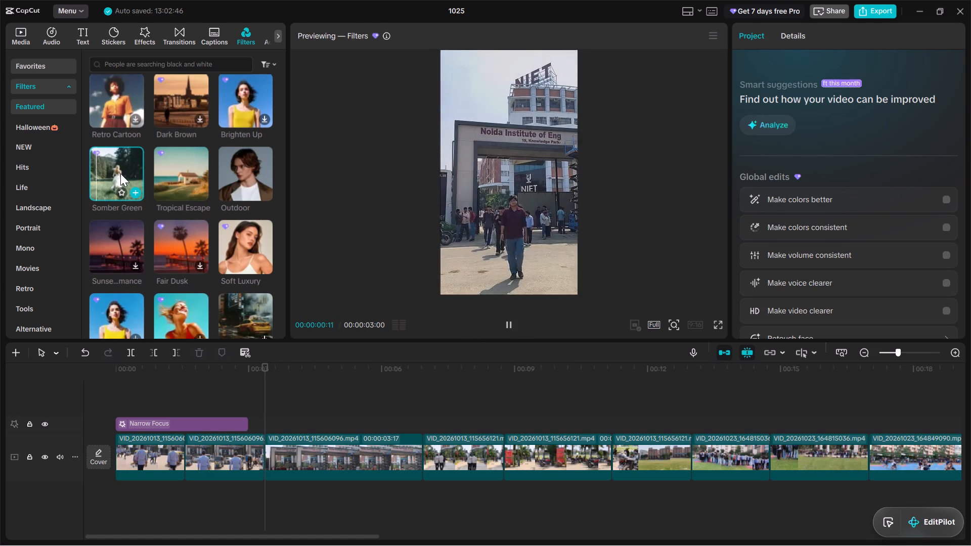
{"action": "scroll", "coordinate": [150, 197], "scroll_direction": "down", "scroll_amount": 1}
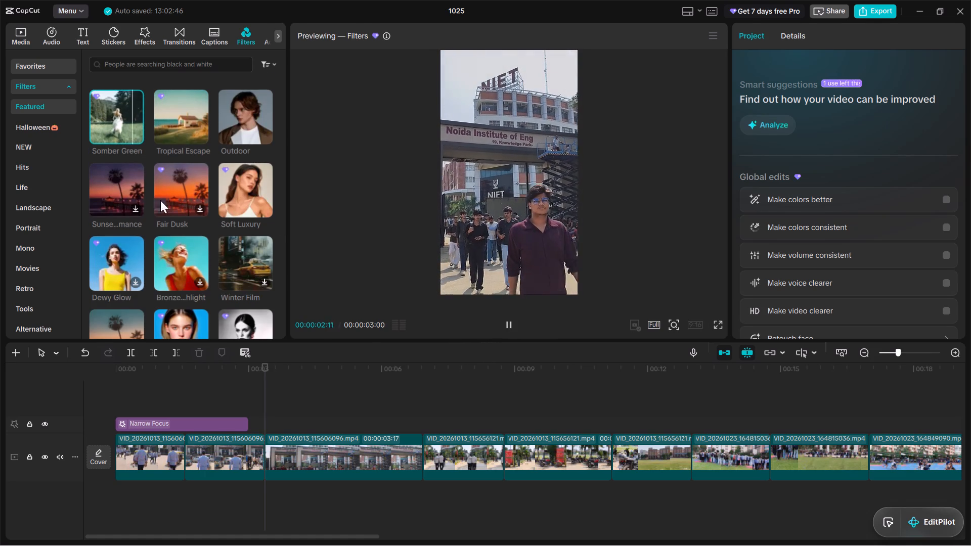
{"action": "left_click", "coordinate": [172, 190]}
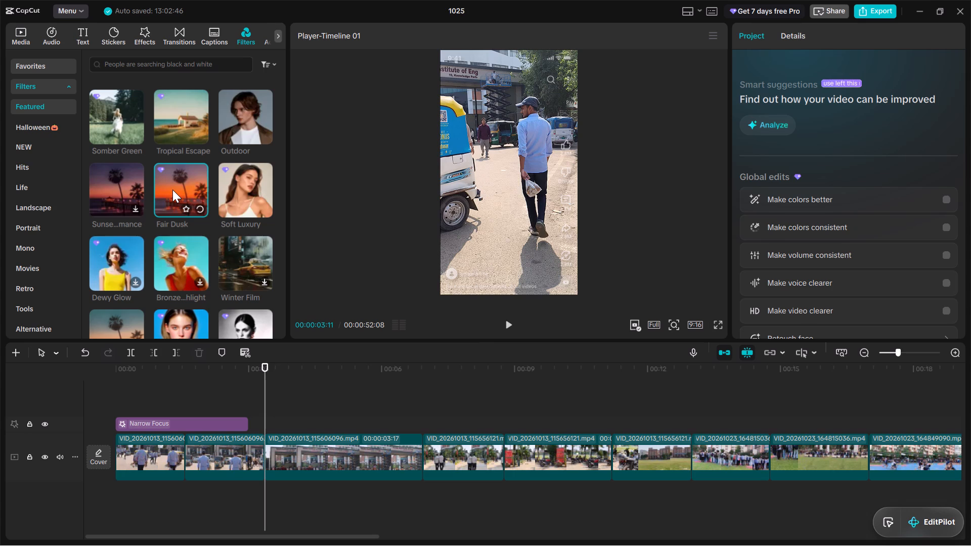
{"action": "scroll", "coordinate": [172, 190], "scroll_direction": "down", "scroll_amount": 1}
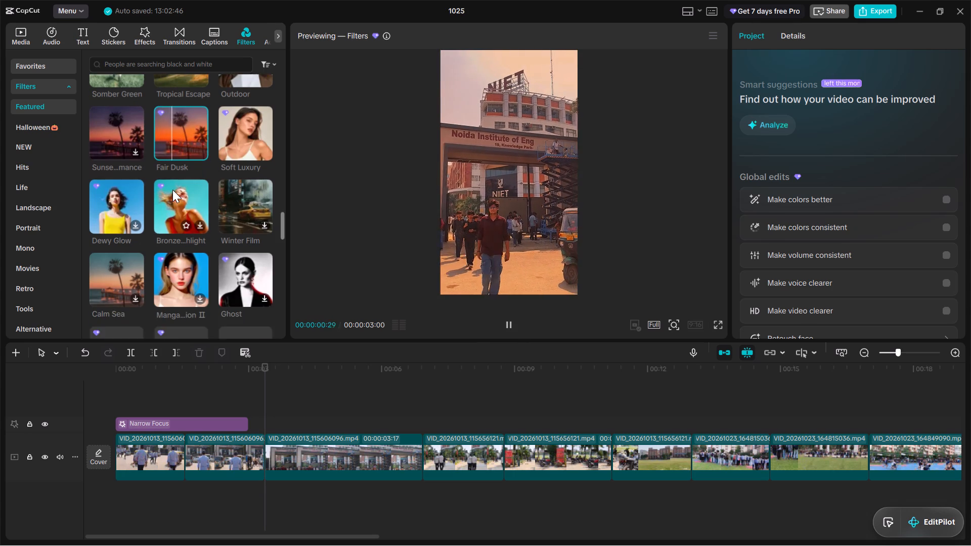
{"action": "left_click", "coordinate": [249, 192]}
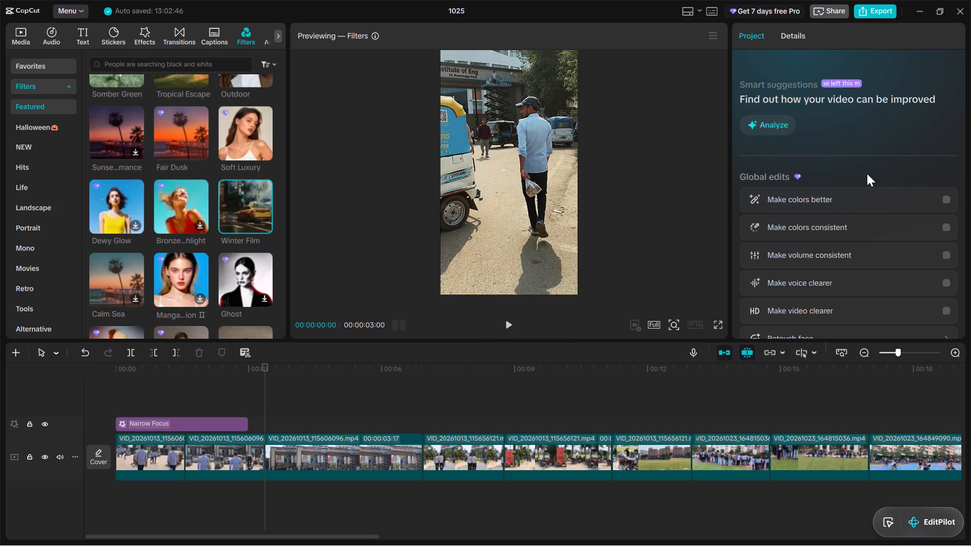
Turn on the Make colors better global edit for the project.
{"action": "scroll", "coordinate": [859, 243], "scroll_direction": "down", "scroll_amount": 3}
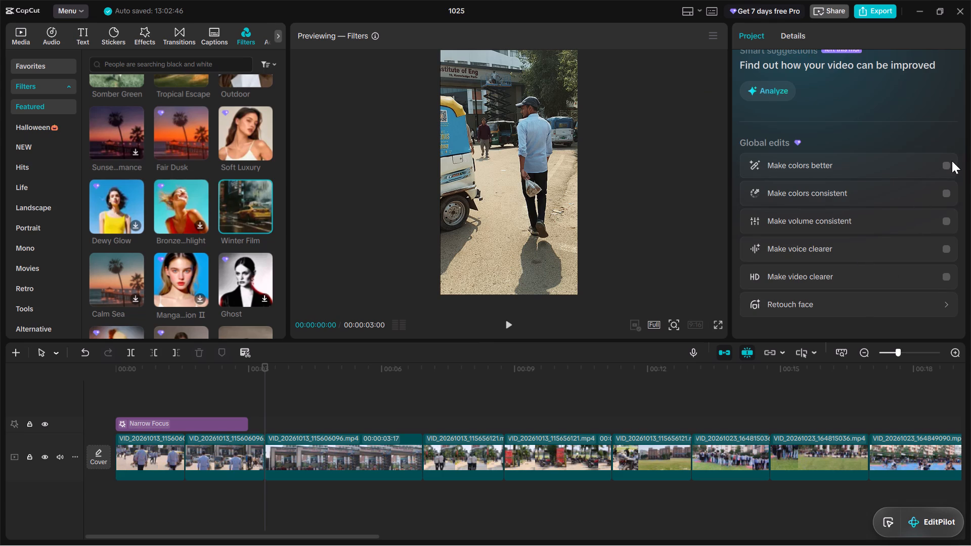
{"action": "left_click", "coordinate": [948, 164]}
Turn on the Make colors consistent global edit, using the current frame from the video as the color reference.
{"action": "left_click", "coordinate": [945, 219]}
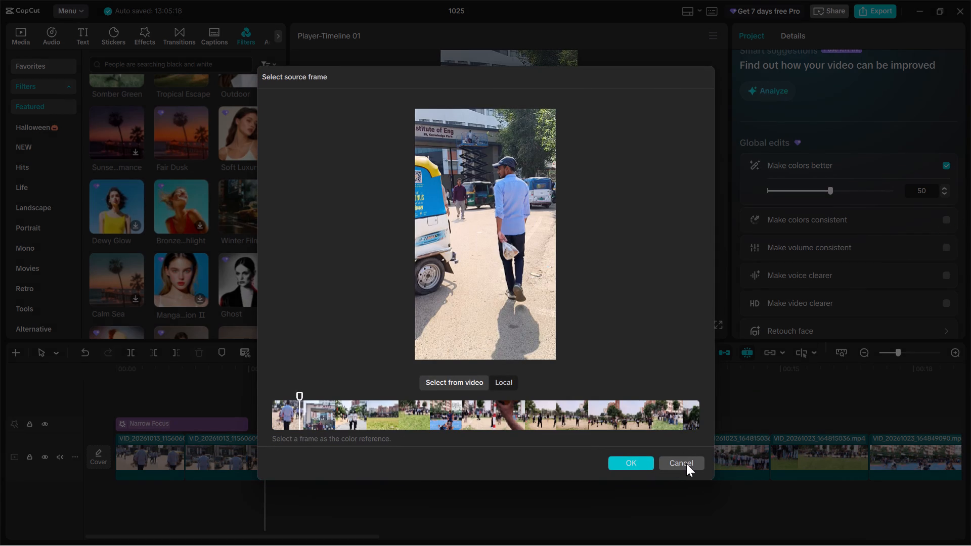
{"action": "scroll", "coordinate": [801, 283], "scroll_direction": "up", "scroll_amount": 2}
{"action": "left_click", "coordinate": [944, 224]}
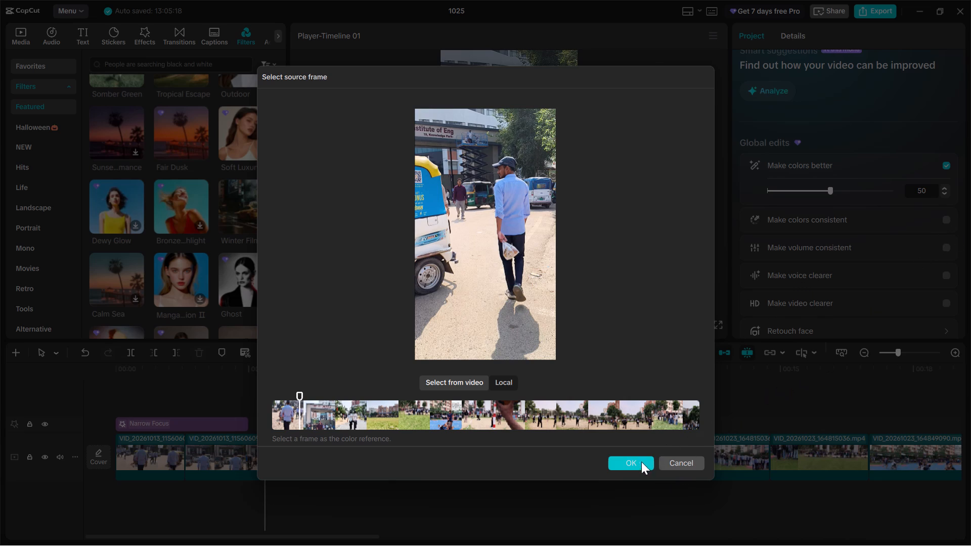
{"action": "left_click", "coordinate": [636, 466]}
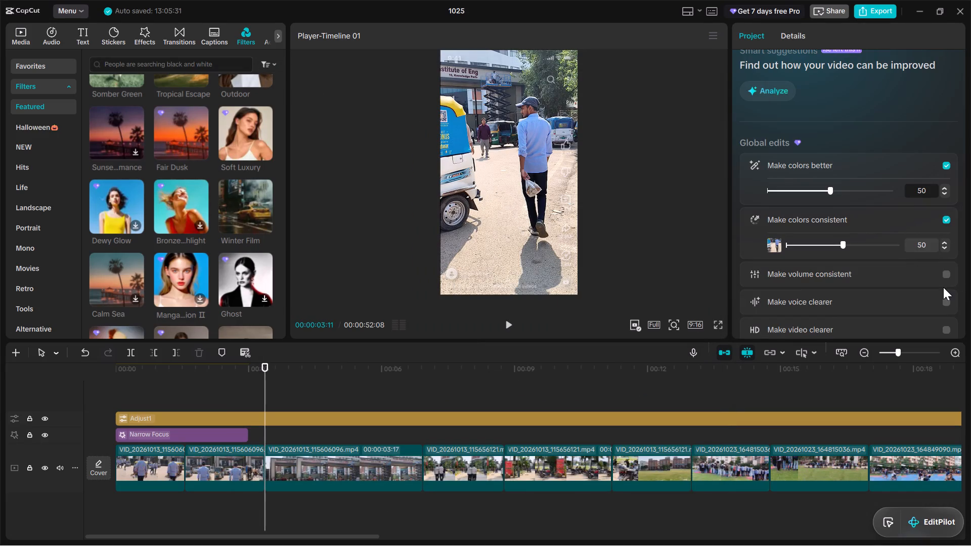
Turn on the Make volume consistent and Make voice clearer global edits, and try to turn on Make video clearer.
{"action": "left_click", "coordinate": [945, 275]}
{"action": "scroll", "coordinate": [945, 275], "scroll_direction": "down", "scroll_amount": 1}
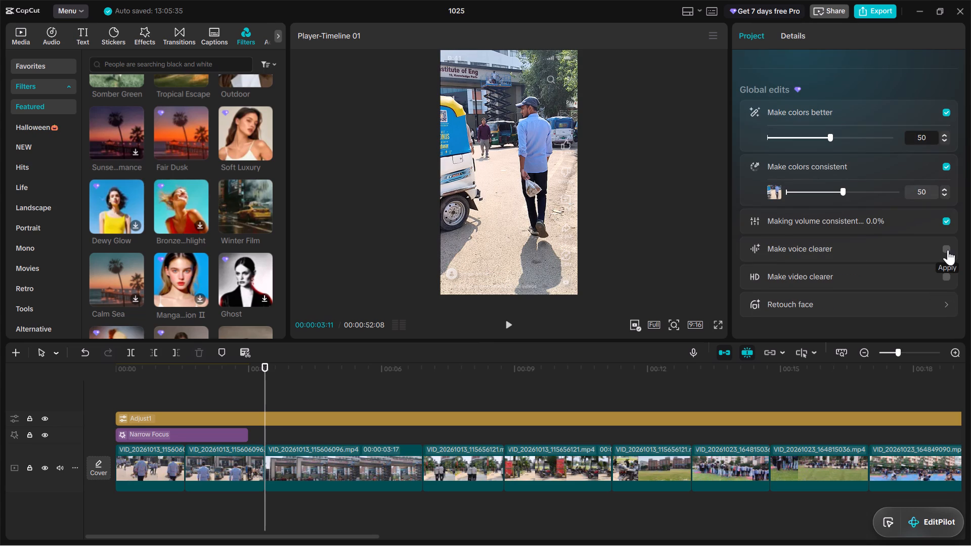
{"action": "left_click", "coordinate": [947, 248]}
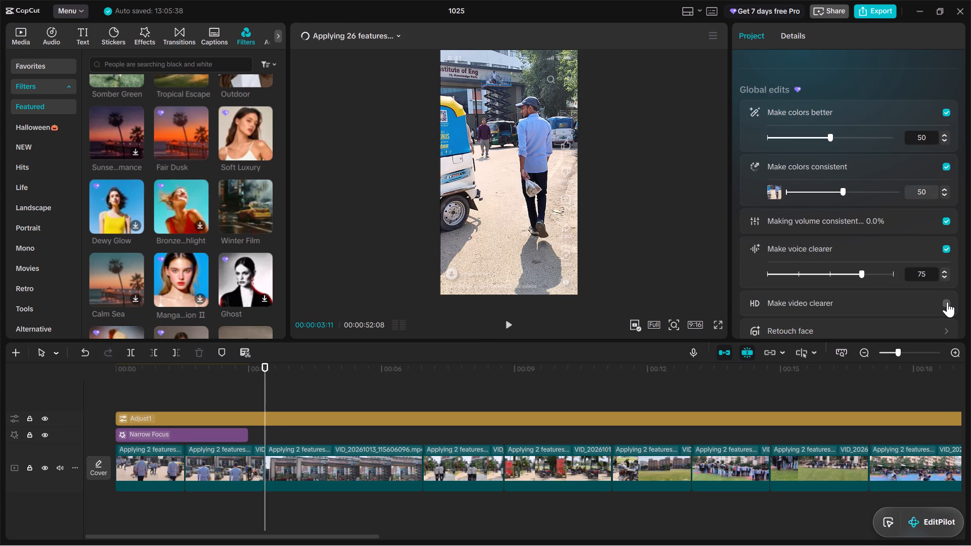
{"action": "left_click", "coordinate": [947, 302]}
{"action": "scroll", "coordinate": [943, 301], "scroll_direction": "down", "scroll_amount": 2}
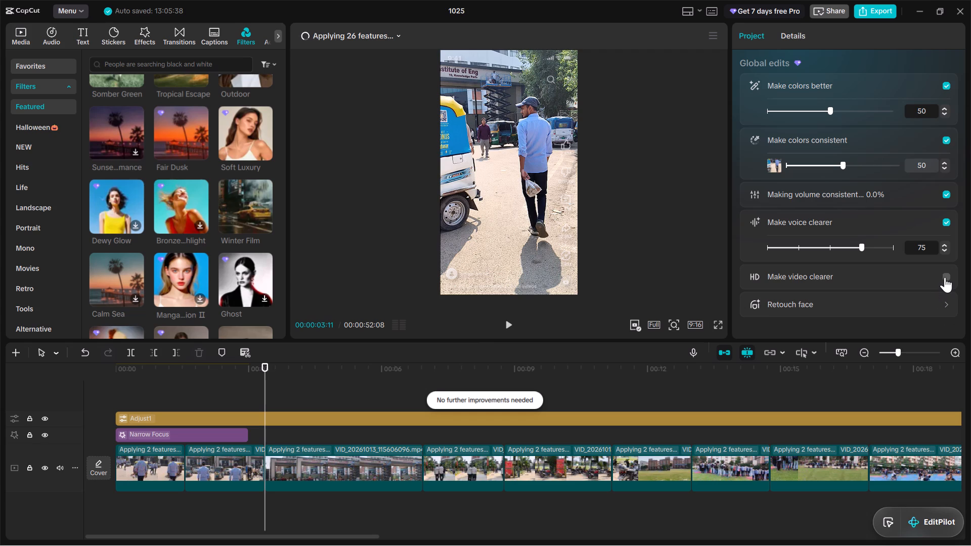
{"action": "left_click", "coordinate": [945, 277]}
Open the Retouch face settings for the clips, and return to the basic video settings.
{"action": "left_click", "coordinate": [952, 304]}
{"action": "left_click", "coordinate": [947, 306]}
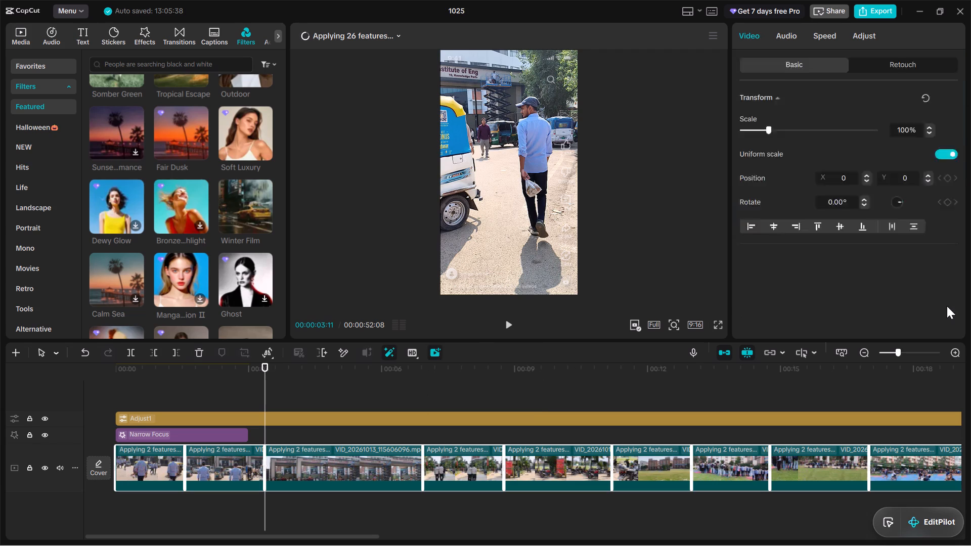
{"action": "left_click", "coordinate": [808, 69]}
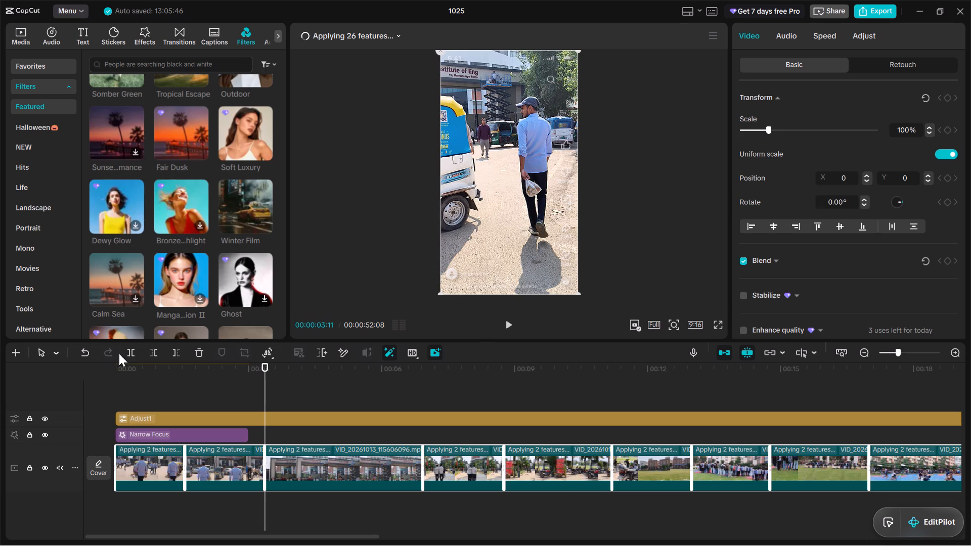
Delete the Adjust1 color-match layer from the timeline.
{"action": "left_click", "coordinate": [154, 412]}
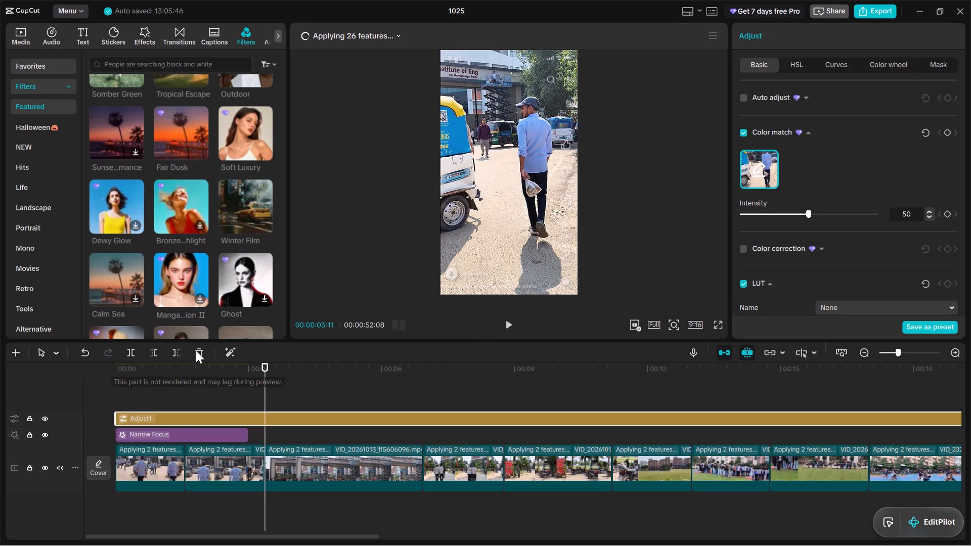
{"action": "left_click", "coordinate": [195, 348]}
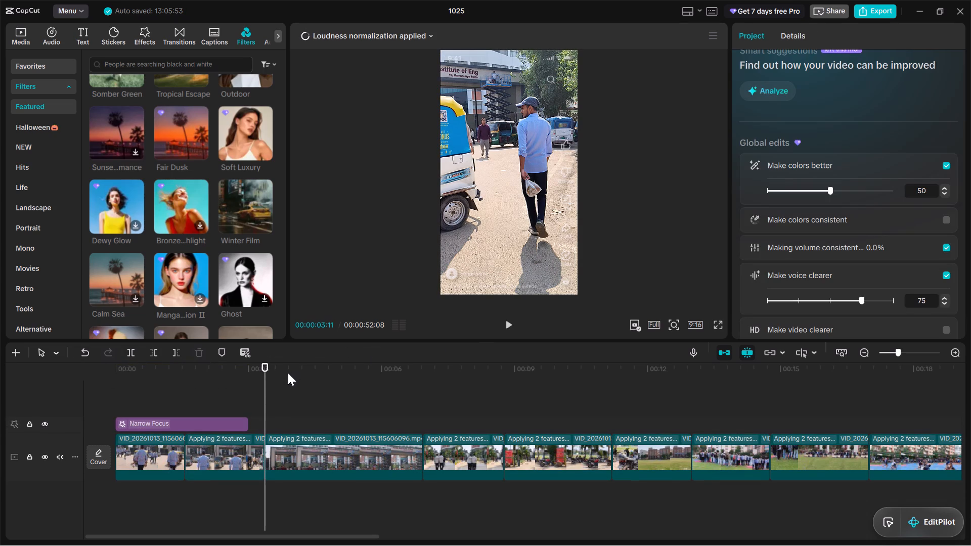
Turn off the Make colors better global edit and remove its automatic color adjustments.
{"action": "left_click", "coordinate": [949, 165]}
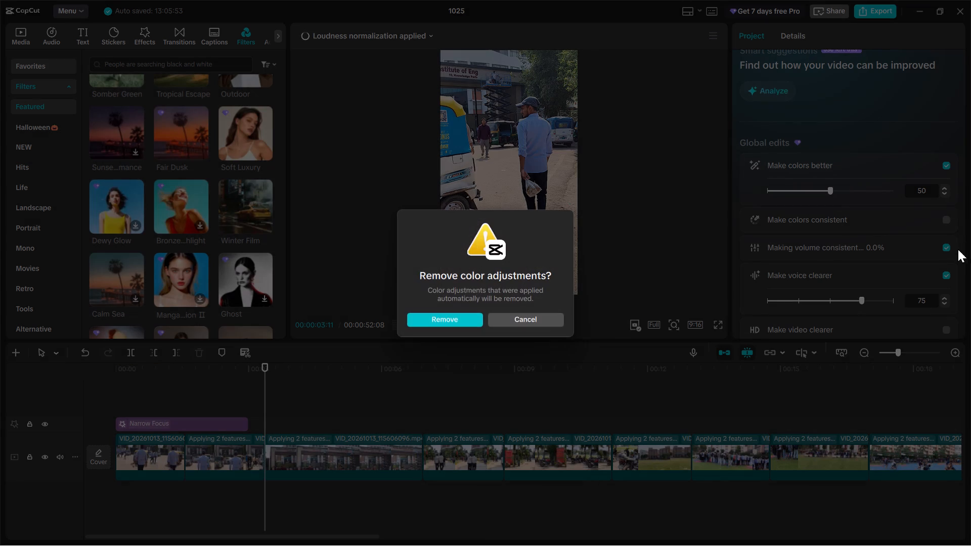
{"action": "left_click", "coordinate": [427, 320]}
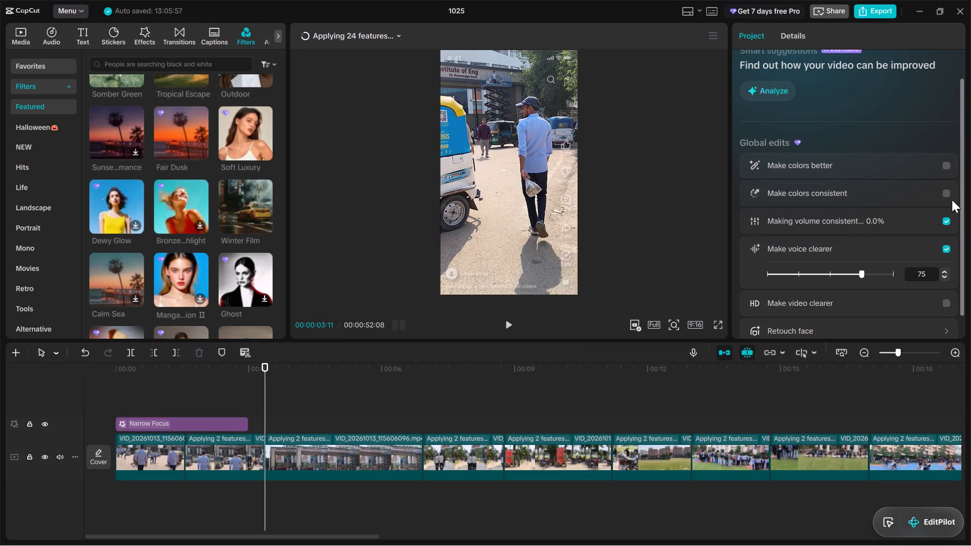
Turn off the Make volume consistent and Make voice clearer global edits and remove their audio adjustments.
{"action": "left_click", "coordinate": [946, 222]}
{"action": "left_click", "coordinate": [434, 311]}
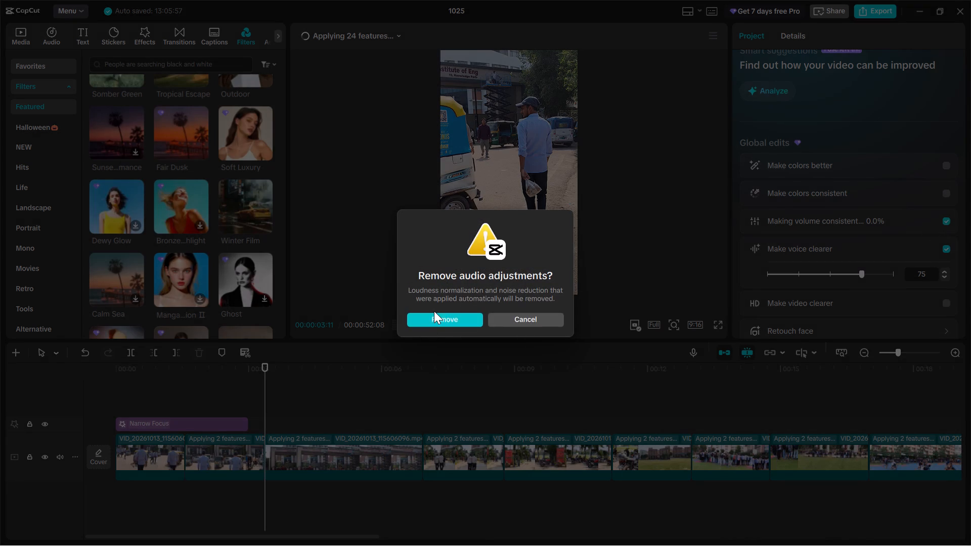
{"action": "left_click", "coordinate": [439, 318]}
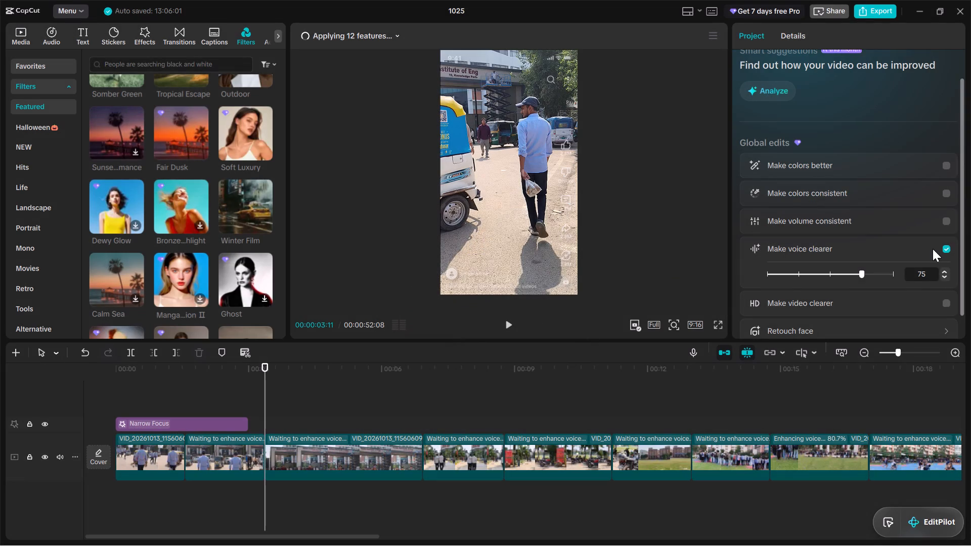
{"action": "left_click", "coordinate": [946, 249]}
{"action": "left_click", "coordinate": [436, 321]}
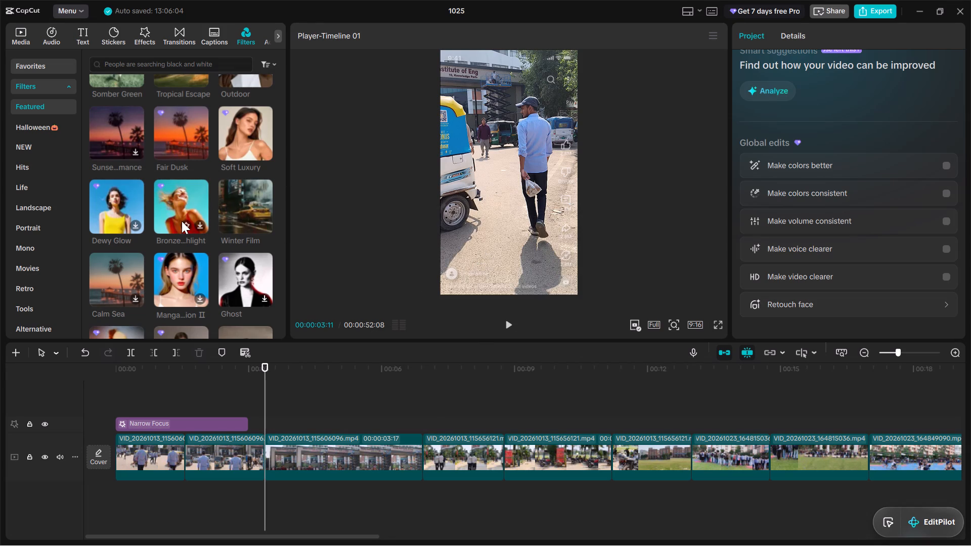
Preview the Featured filters Calm Sea, Posh, Amber Leak and Neon Purple on the video.
{"action": "left_click", "coordinate": [112, 272]}
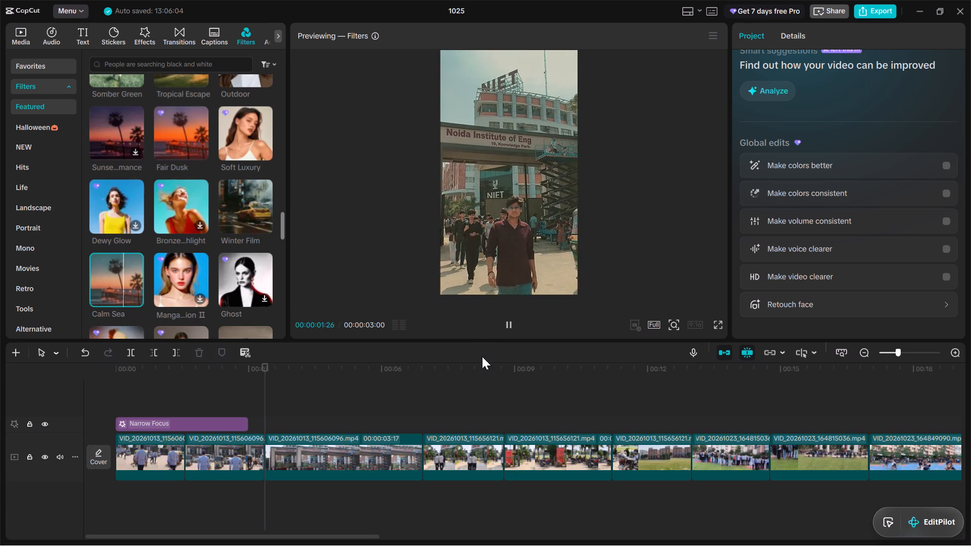
{"action": "scroll", "coordinate": [193, 291], "scroll_direction": "down", "scroll_amount": 1}
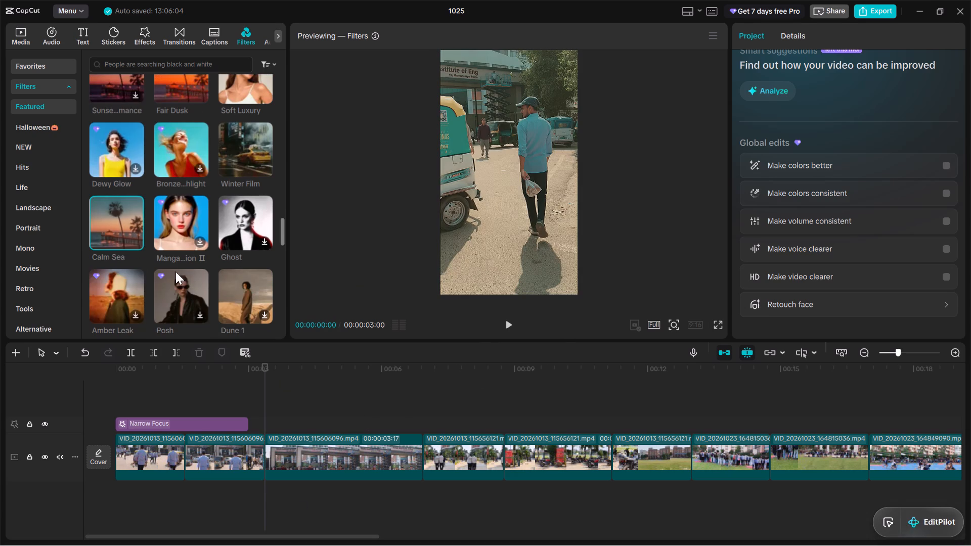
{"action": "scroll", "coordinate": [223, 248], "scroll_direction": "down", "scroll_amount": 1}
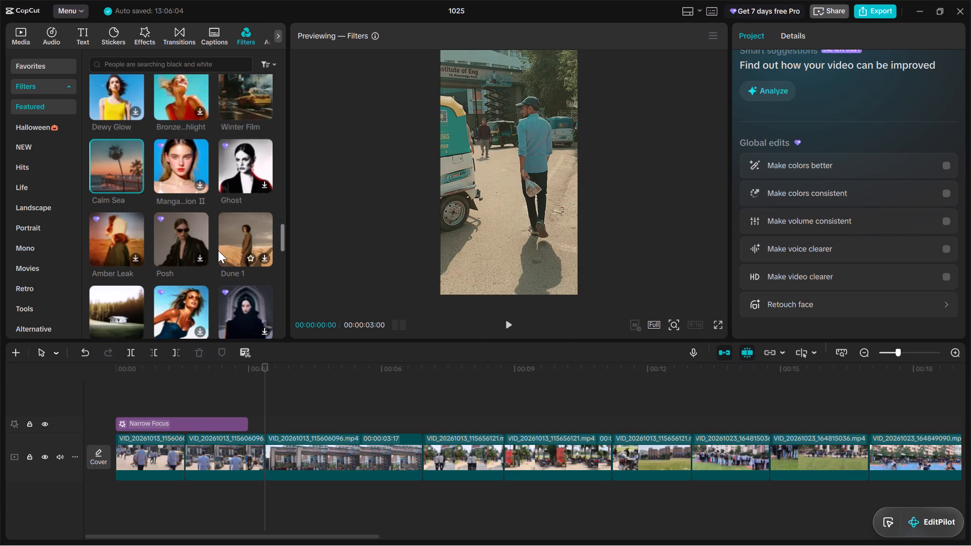
{"action": "left_click", "coordinate": [172, 242]}
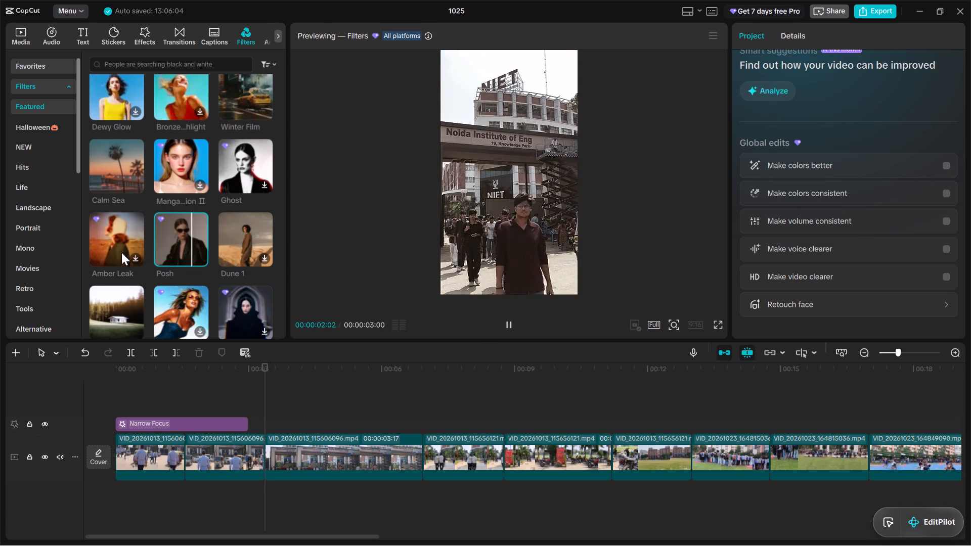
{"action": "left_click", "coordinate": [115, 241]}
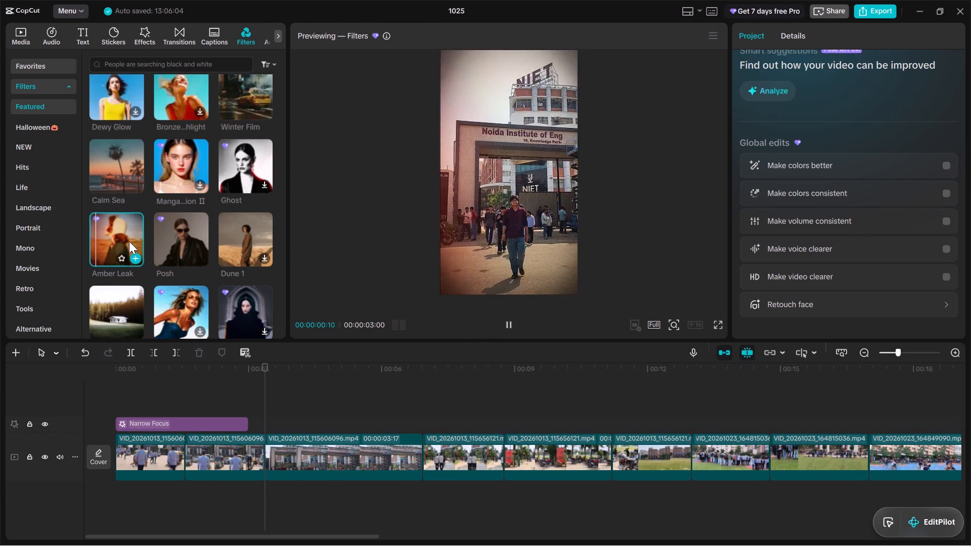
{"action": "scroll", "coordinate": [169, 231], "scroll_direction": "down", "scroll_amount": 2}
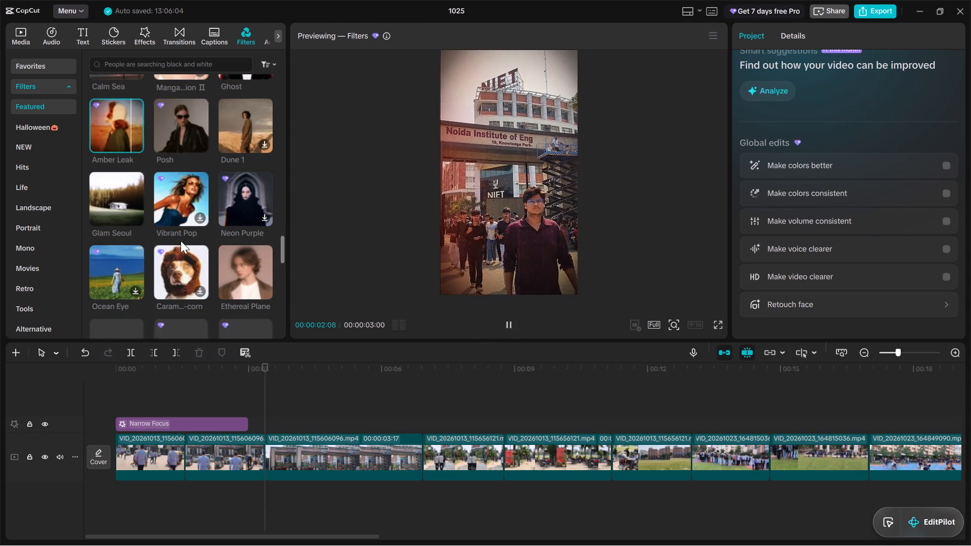
{"action": "left_click", "coordinate": [249, 202]}
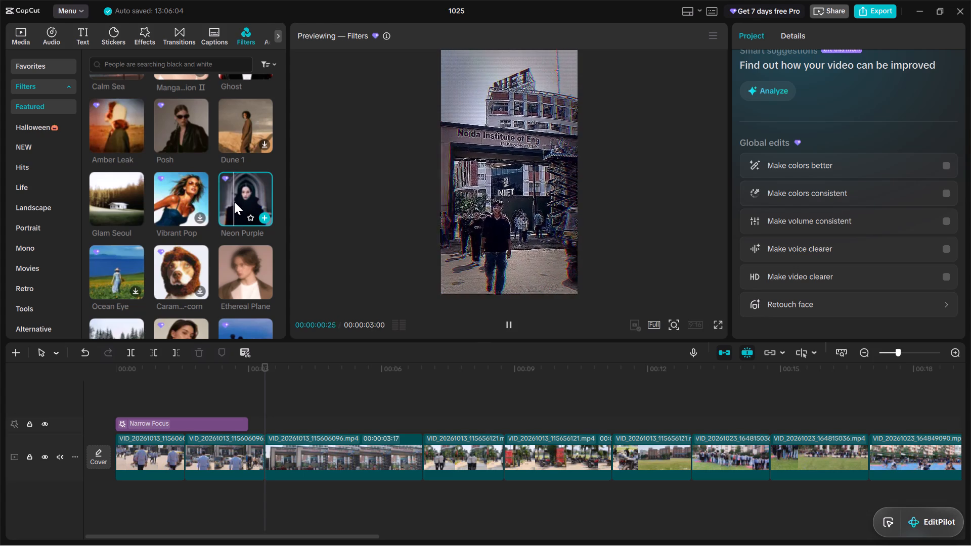
Preview the Featured filters GTA I, Natural Warmth and Kodak 500T on the video.
{"action": "scroll", "coordinate": [158, 230], "scroll_direction": "down", "scroll_amount": 1}
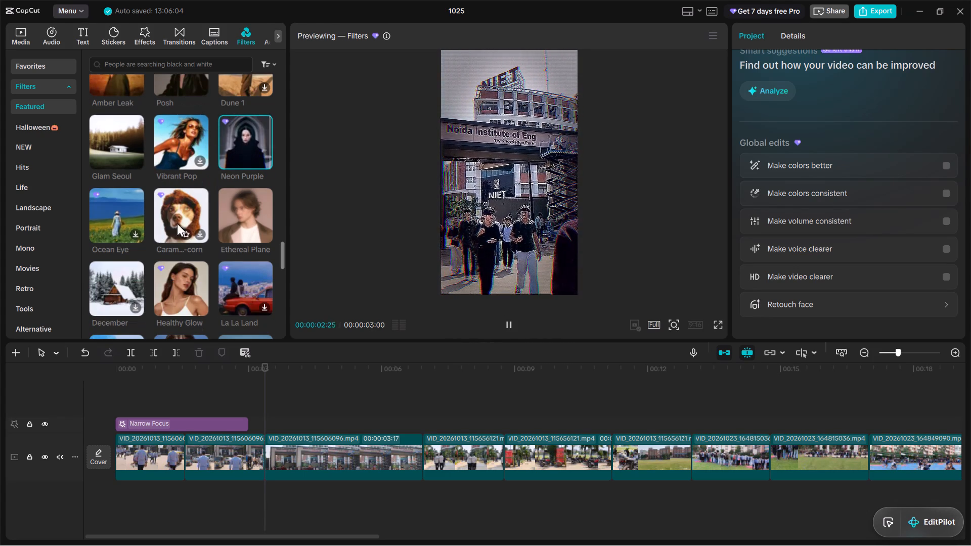
{"action": "scroll", "coordinate": [198, 226], "scroll_direction": "down", "scroll_amount": 2}
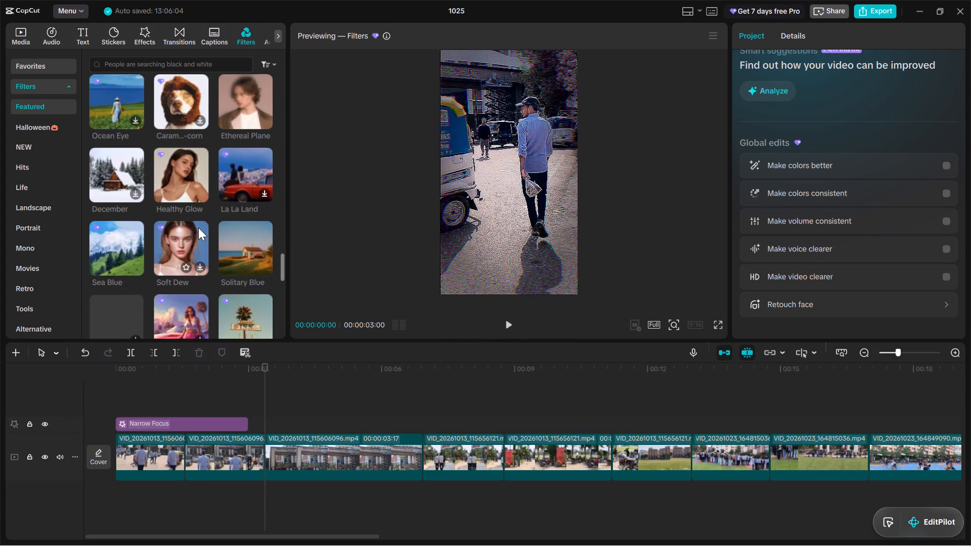
{"action": "scroll", "coordinate": [198, 227], "scroll_direction": "down", "scroll_amount": 2}
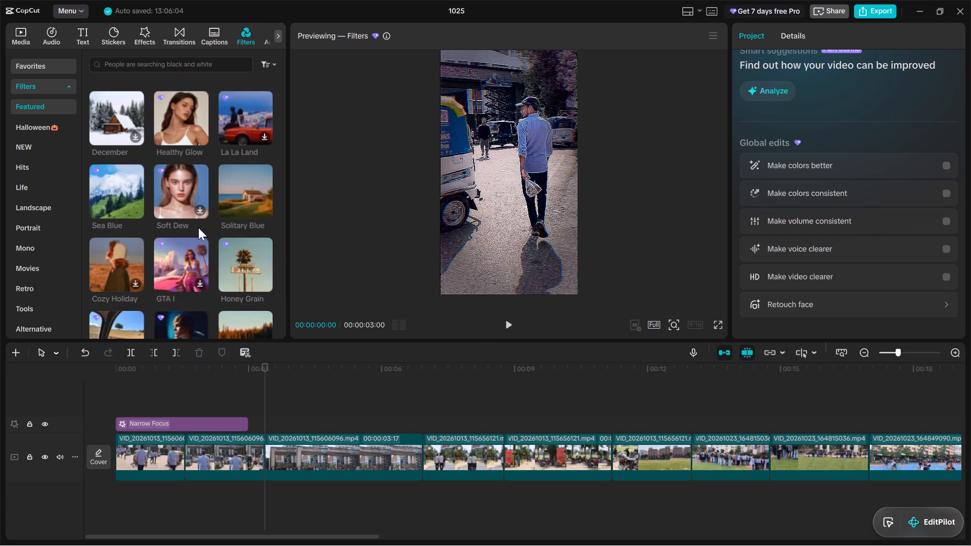
{"action": "left_click", "coordinate": [179, 204]}
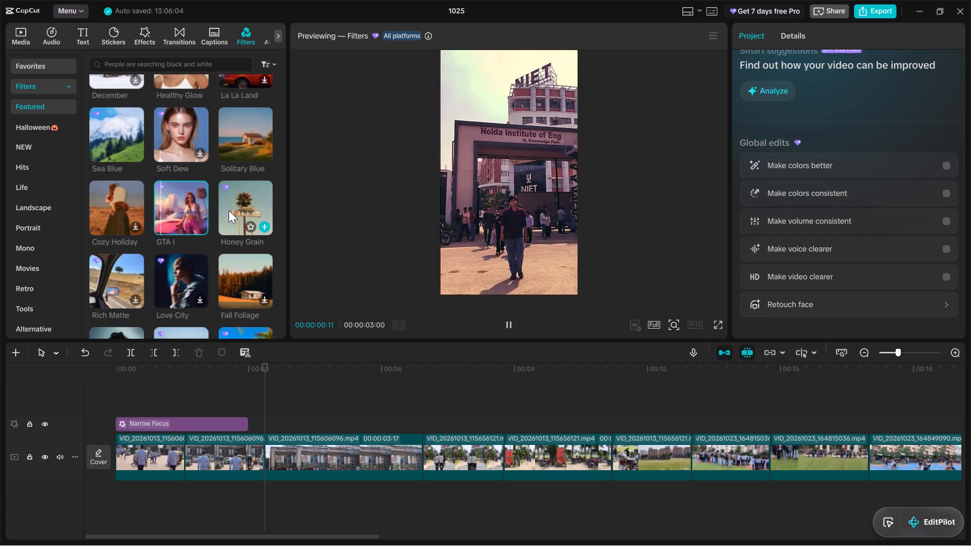
{"action": "scroll", "coordinate": [219, 236], "scroll_direction": "down", "scroll_amount": 1}
{"action": "scroll", "coordinate": [182, 219], "scroll_direction": "down", "scroll_amount": 1}
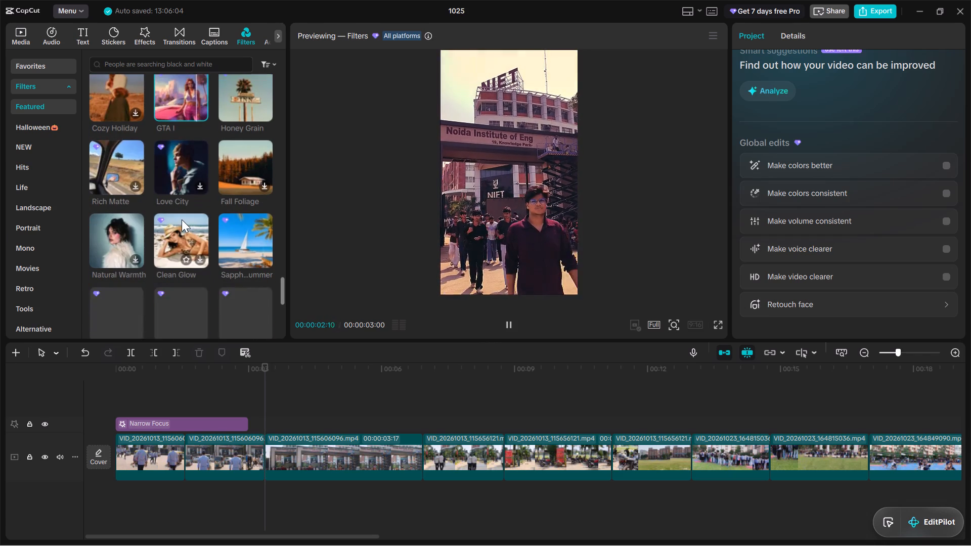
{"action": "left_click", "coordinate": [106, 230]}
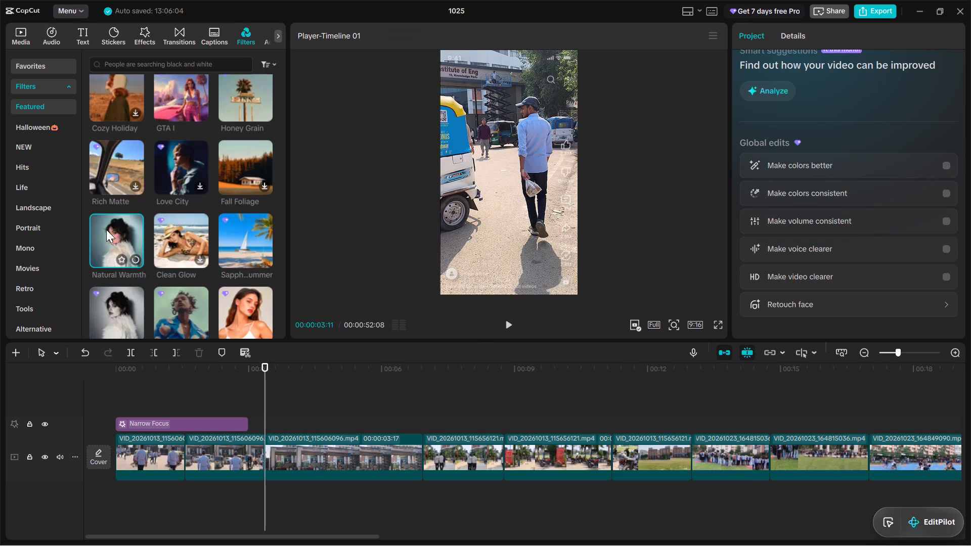
{"action": "scroll", "coordinate": [196, 227], "scroll_direction": "down", "scroll_amount": 1}
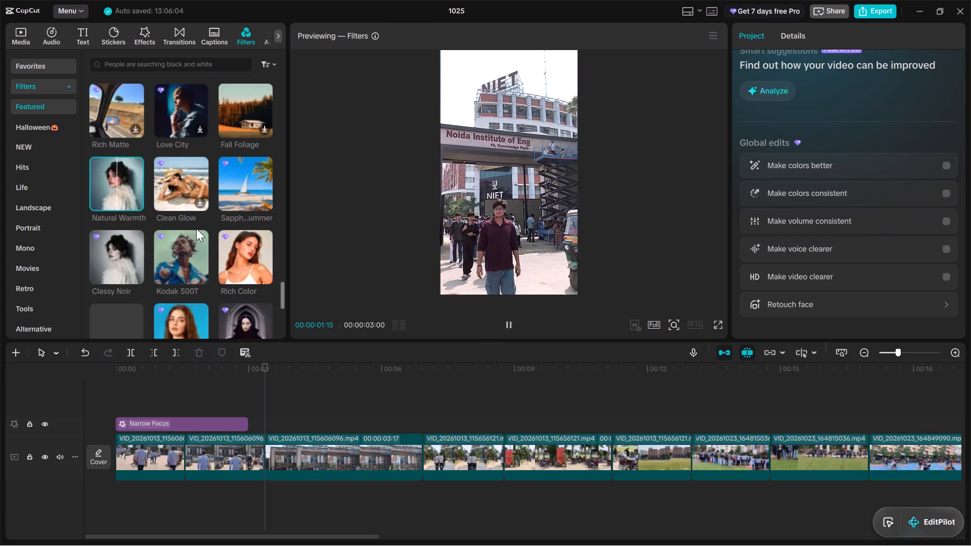
{"action": "scroll", "coordinate": [195, 230], "scroll_direction": "down", "scroll_amount": 1}
{"action": "left_click", "coordinate": [158, 203]}
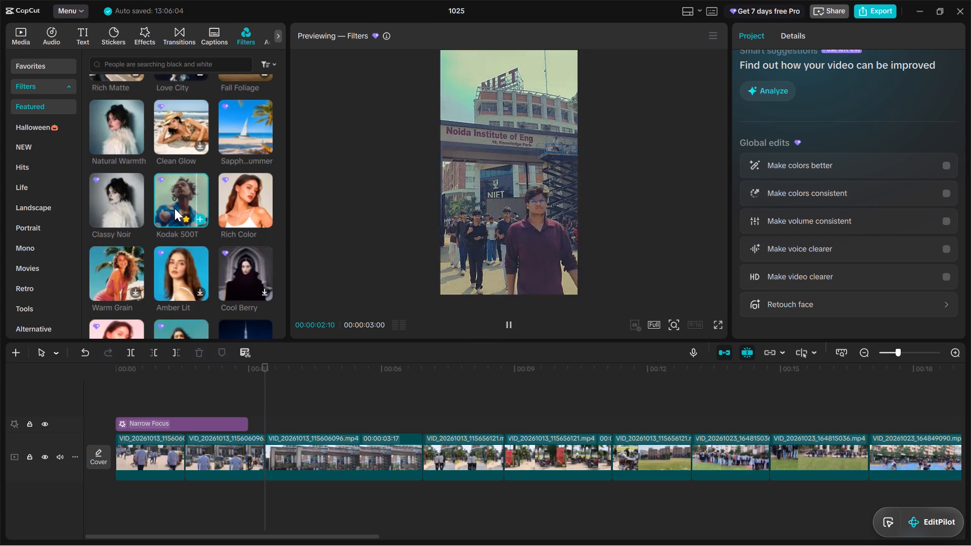
Preview the Featured filters Cinema... Blues and Sunbath, with the playhead at the start of the third clip.
{"action": "scroll", "coordinate": [174, 209], "scroll_direction": "down", "scroll_amount": 1}
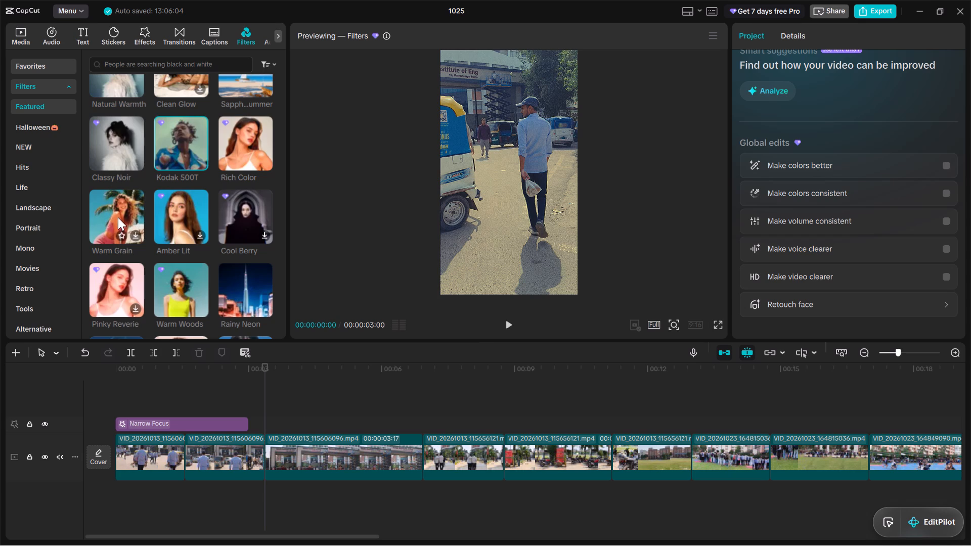
{"action": "scroll", "coordinate": [221, 223], "scroll_direction": "down", "scroll_amount": 1}
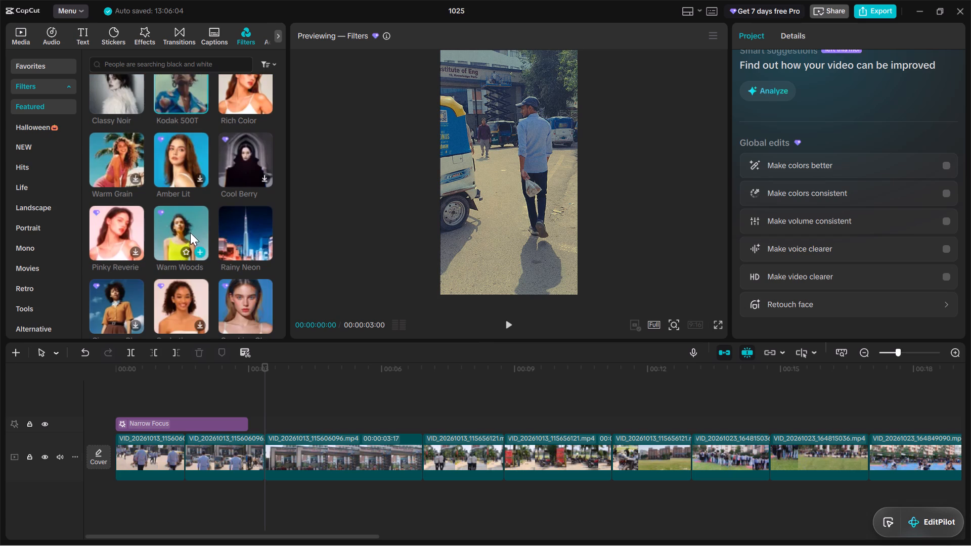
{"action": "scroll", "coordinate": [199, 231], "scroll_direction": "down", "scroll_amount": 1}
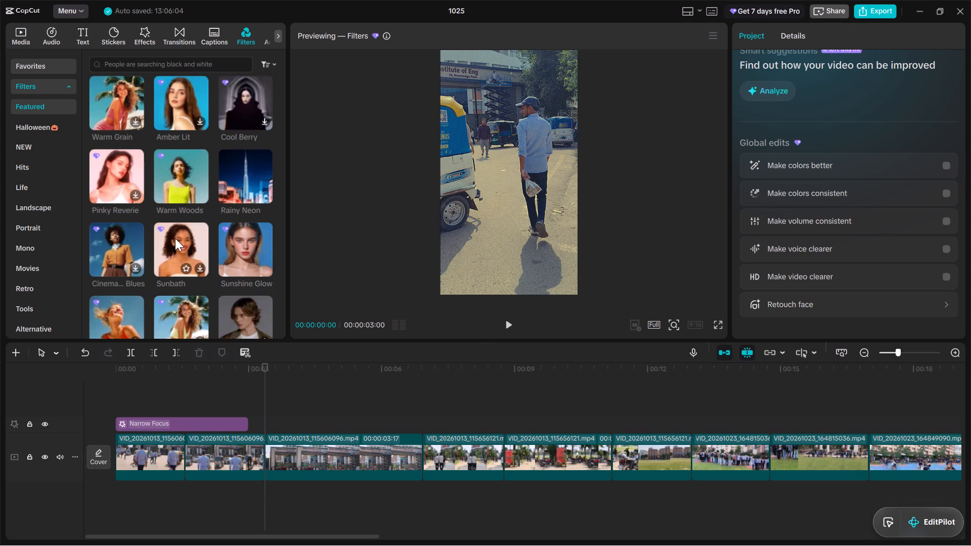
{"action": "left_click", "coordinate": [174, 239]}
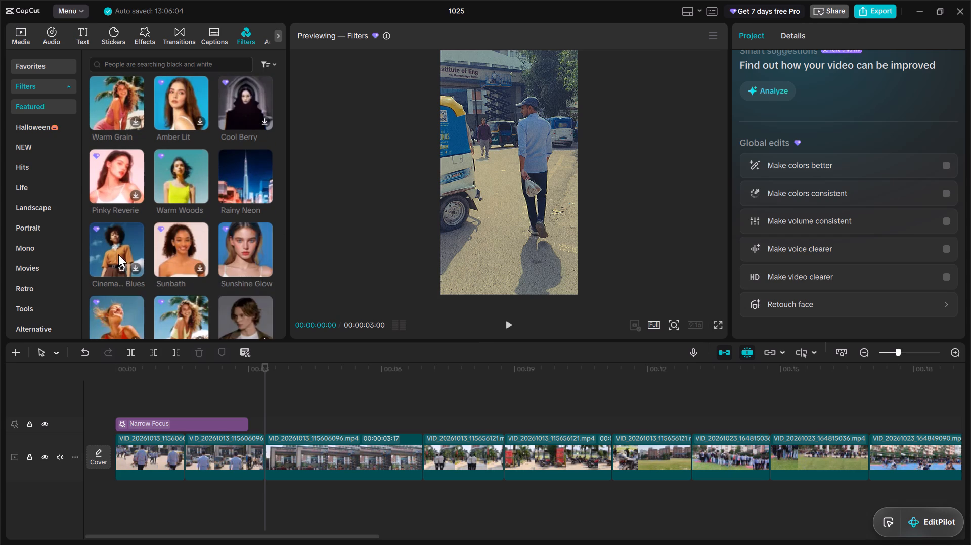
{"action": "left_click", "coordinate": [120, 249]}
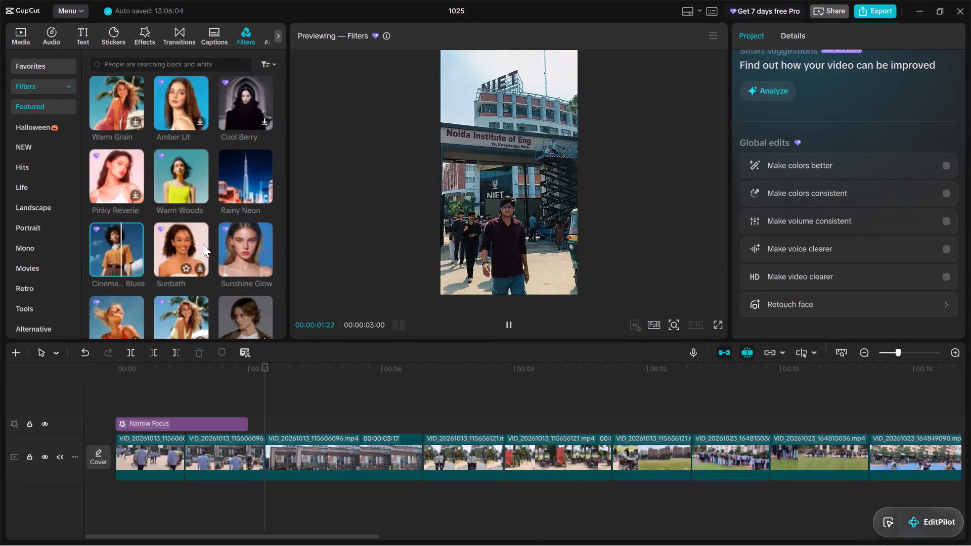
{"action": "left_click", "coordinate": [181, 247]}
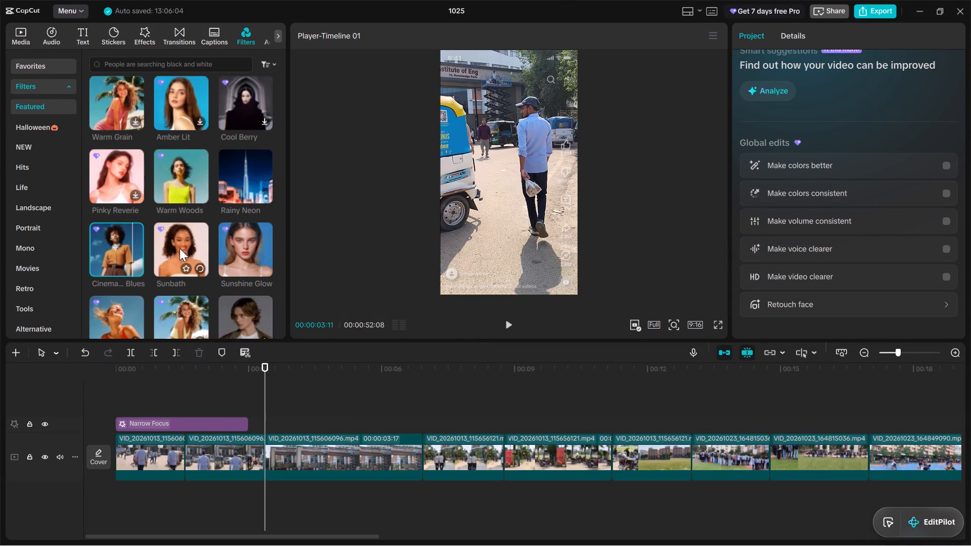
{"action": "left_click", "coordinate": [180, 248]}
{"action": "left_click_drag", "start_coordinate": [263, 367], "coordinate": [122, 373]}
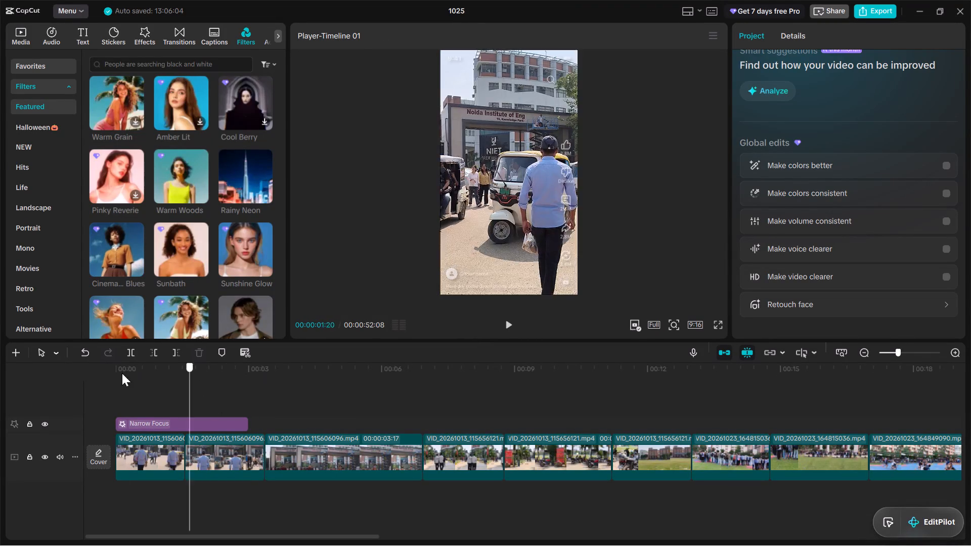
{"action": "left_click_drag", "start_coordinate": [122, 373], "coordinate": [119, 373]}
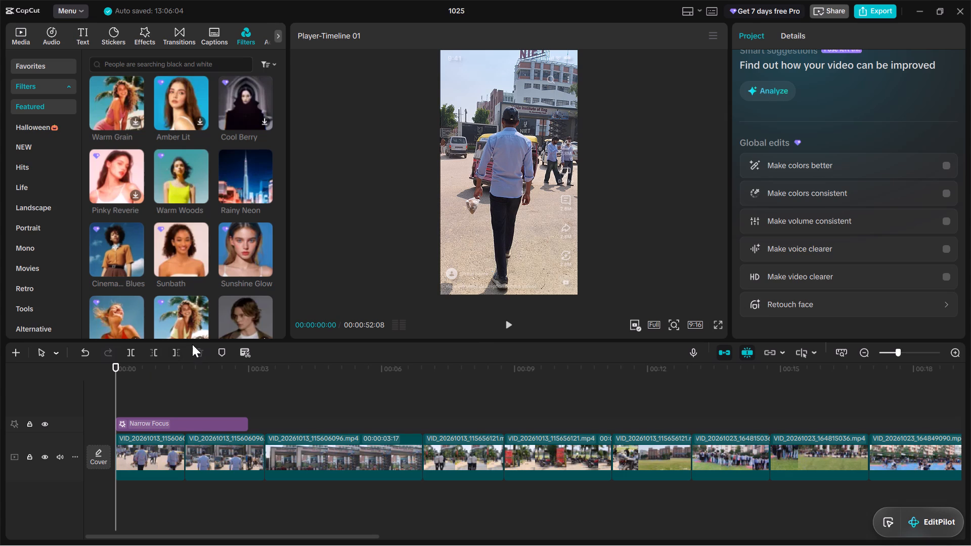
{"action": "left_click_drag", "start_coordinate": [115, 366], "coordinate": [264, 389]}
{"action": "left_click", "coordinate": [277, 440]}
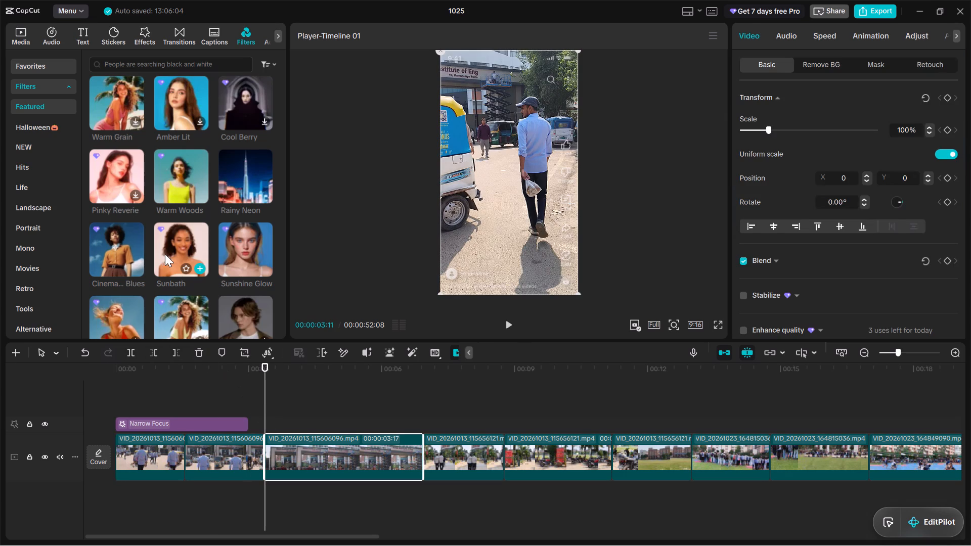
{"action": "left_click", "coordinate": [163, 252]}
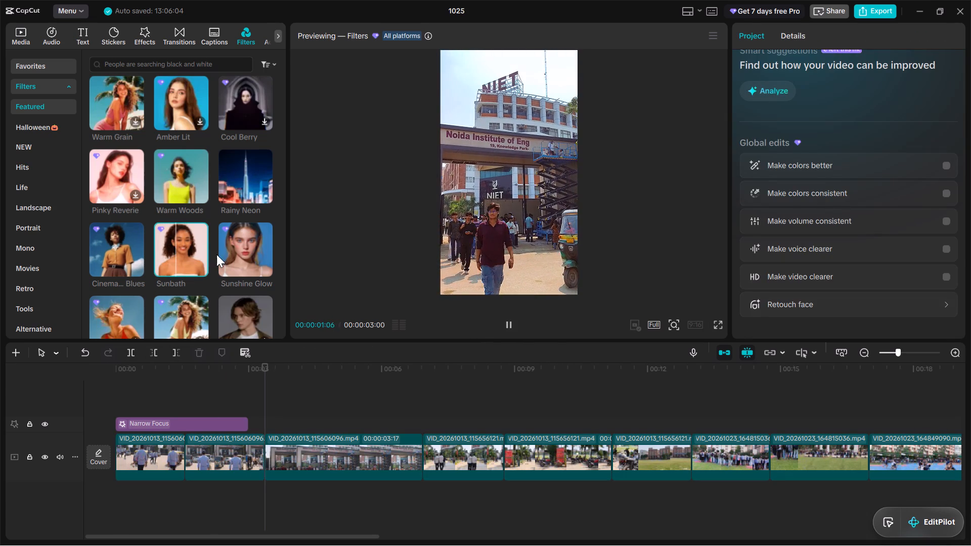
Preview the Featured filter Sunset Film on the video.
{"action": "scroll", "coordinate": [216, 254], "scroll_direction": "down", "scroll_amount": 2}
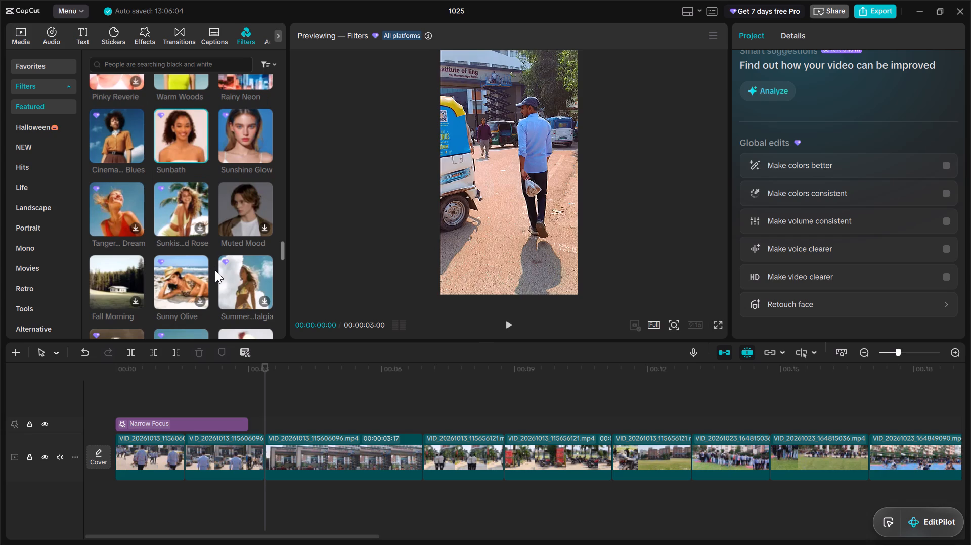
{"action": "scroll", "coordinate": [215, 270], "scroll_direction": "down", "scroll_amount": 2}
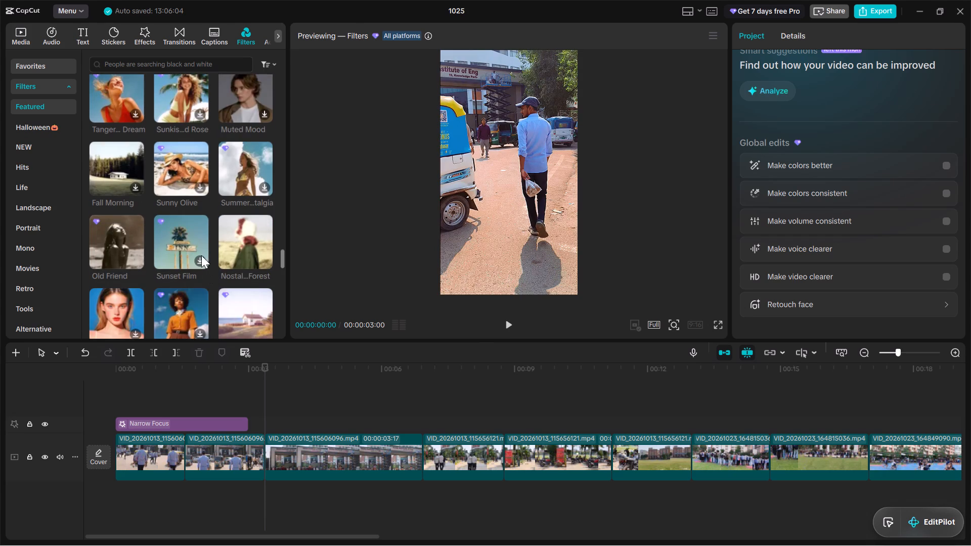
{"action": "left_click", "coordinate": [182, 237]}
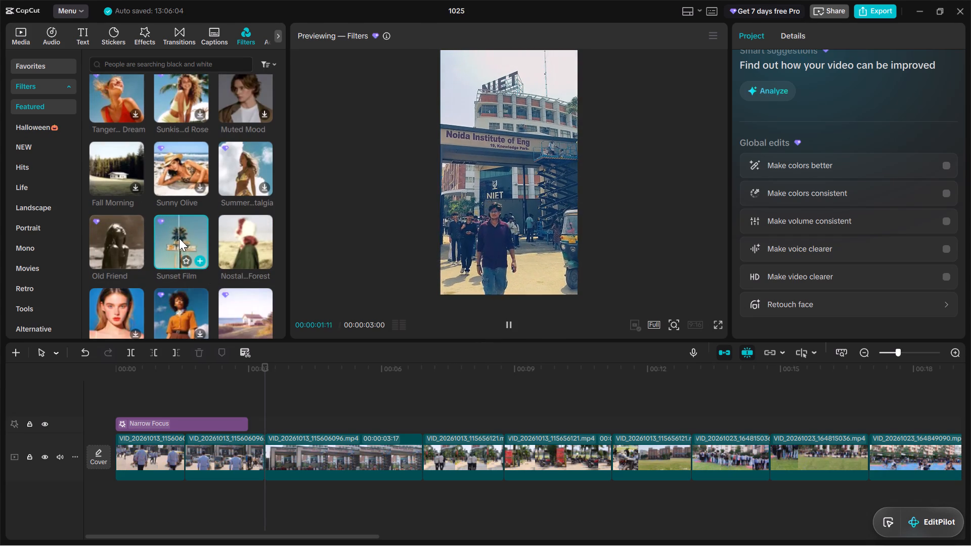
Browse further through the Featured filters for a suitable color look and preview Retro Print on the video.
{"action": "scroll", "coordinate": [182, 237], "scroll_direction": "down", "scroll_amount": 2}
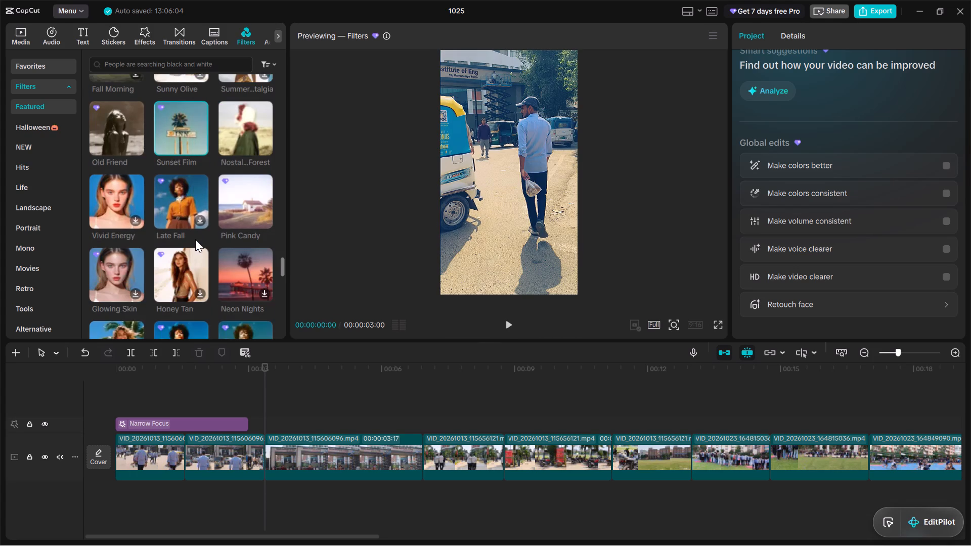
{"action": "scroll", "coordinate": [195, 239], "scroll_direction": "down", "scroll_amount": 3}
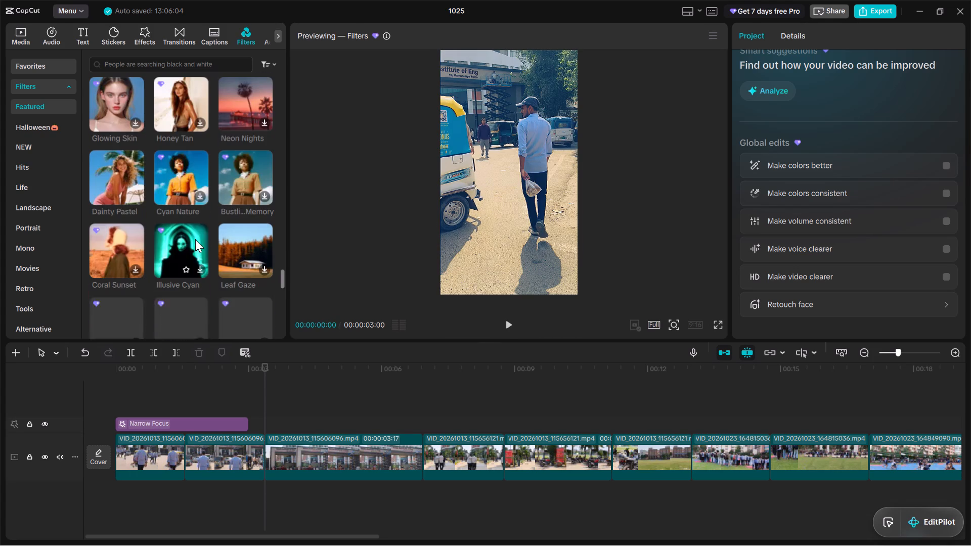
{"action": "scroll", "coordinate": [195, 239], "scroll_direction": "down", "scroll_amount": 2}
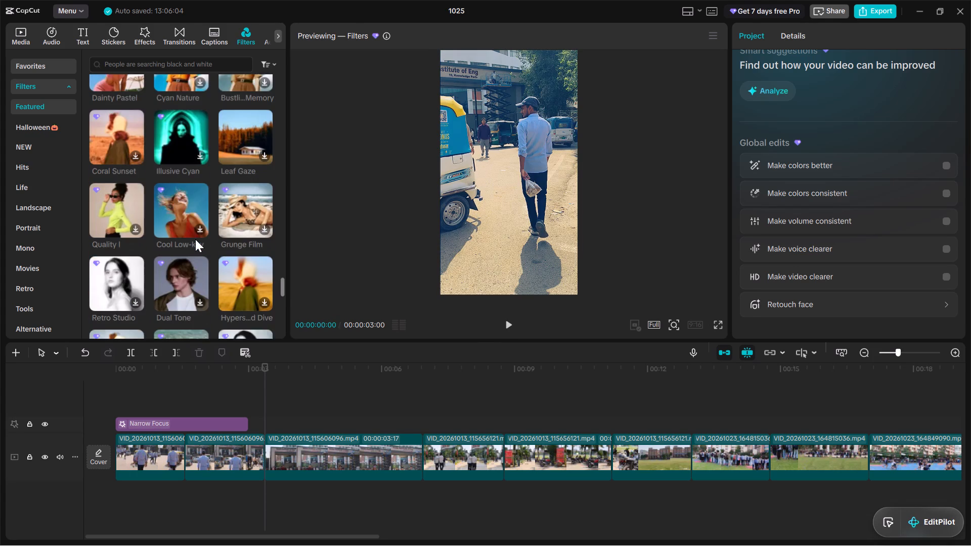
{"action": "scroll", "coordinate": [195, 239], "scroll_direction": "down", "scroll_amount": 2}
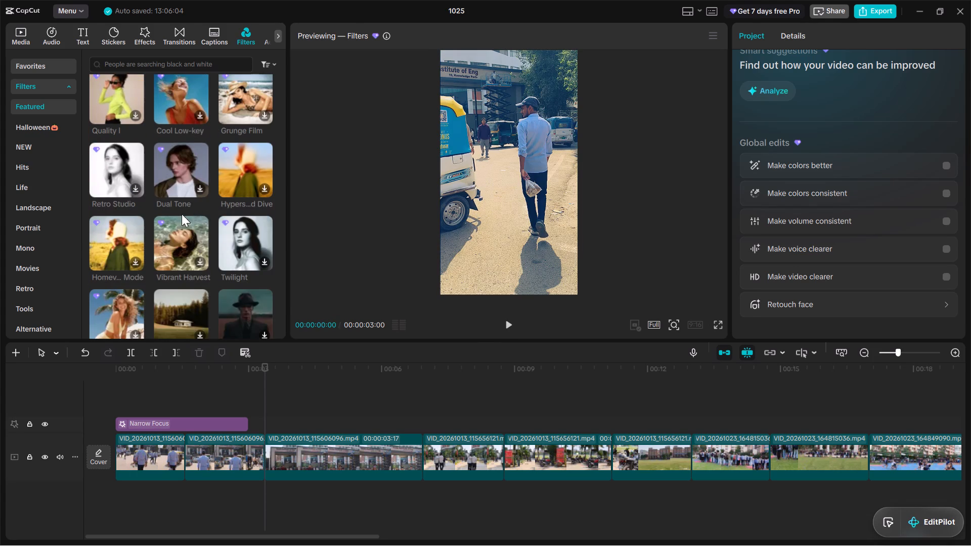
{"action": "scroll", "coordinate": [181, 229], "scroll_direction": "down", "scroll_amount": 2}
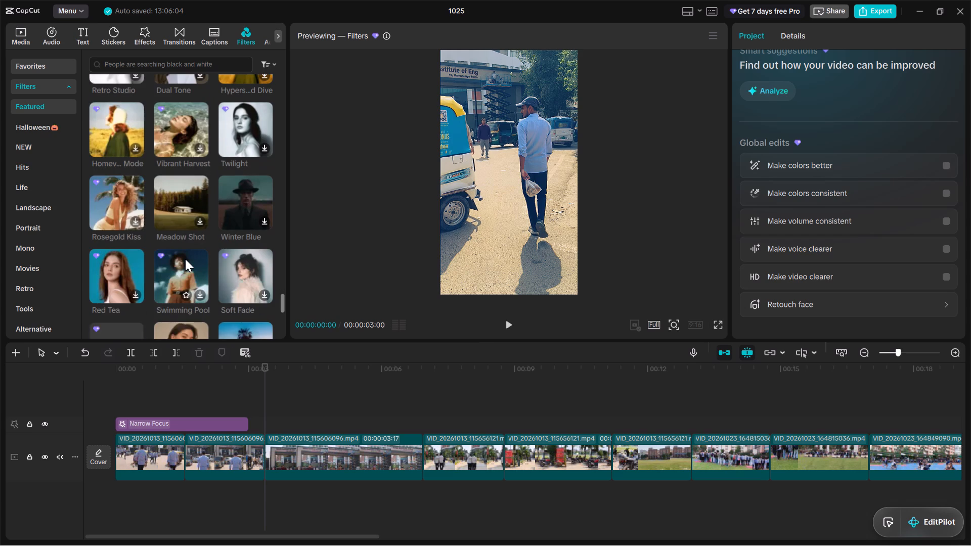
{"action": "scroll", "coordinate": [185, 259], "scroll_direction": "down", "scroll_amount": 2}
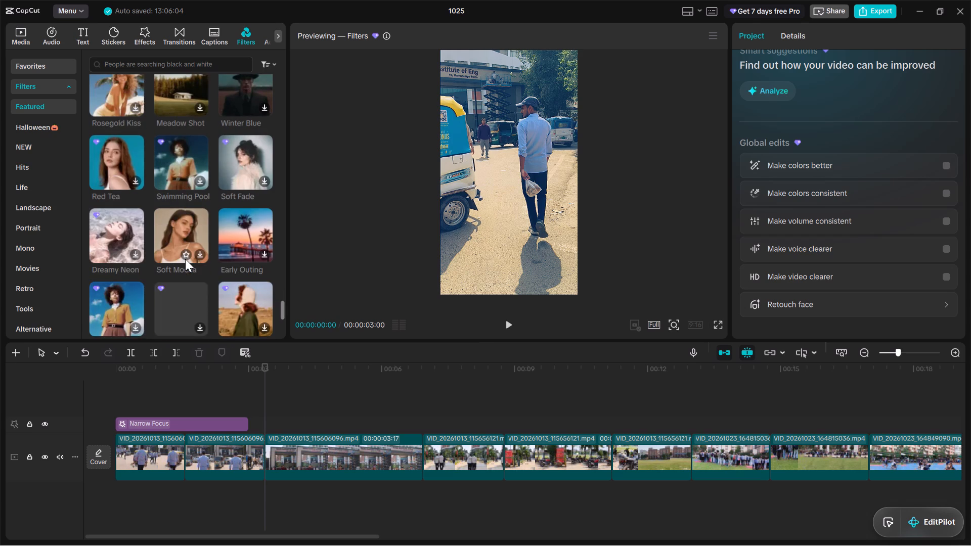
{"action": "scroll", "coordinate": [185, 259], "scroll_direction": "down", "scroll_amount": 4}
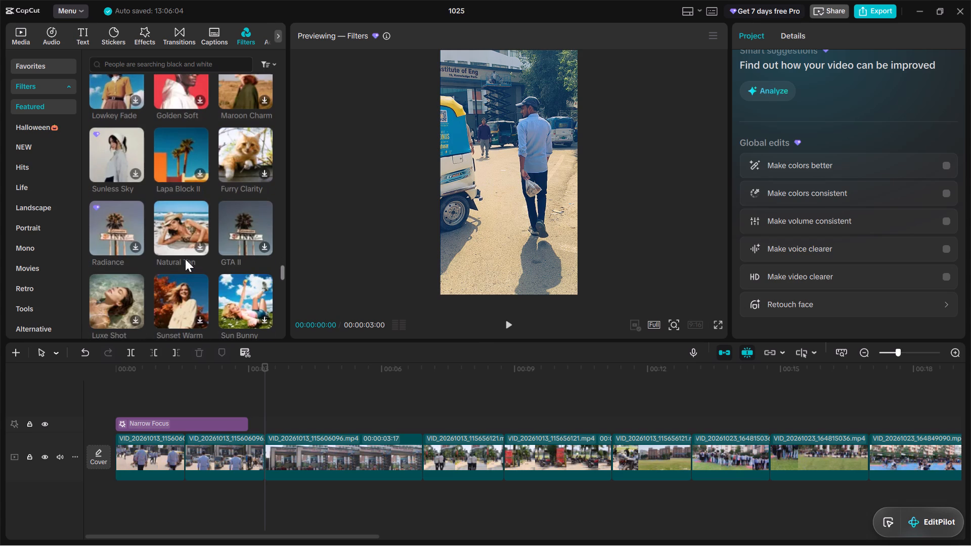
{"action": "scroll", "coordinate": [185, 259], "scroll_direction": "down", "scroll_amount": 2}
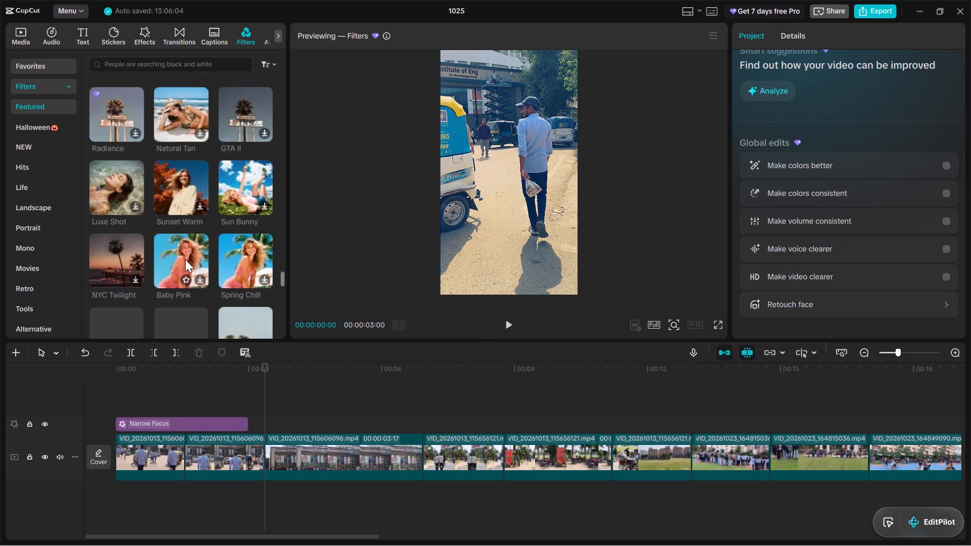
{"action": "scroll", "coordinate": [185, 259], "scroll_direction": "down", "scroll_amount": 4}
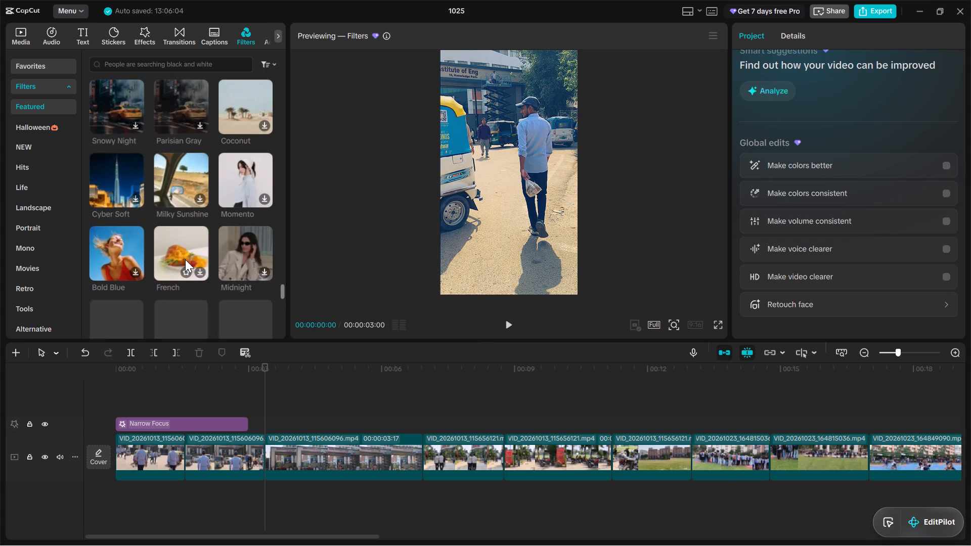
{"action": "scroll", "coordinate": [185, 259], "scroll_direction": "down", "scroll_amount": 1}
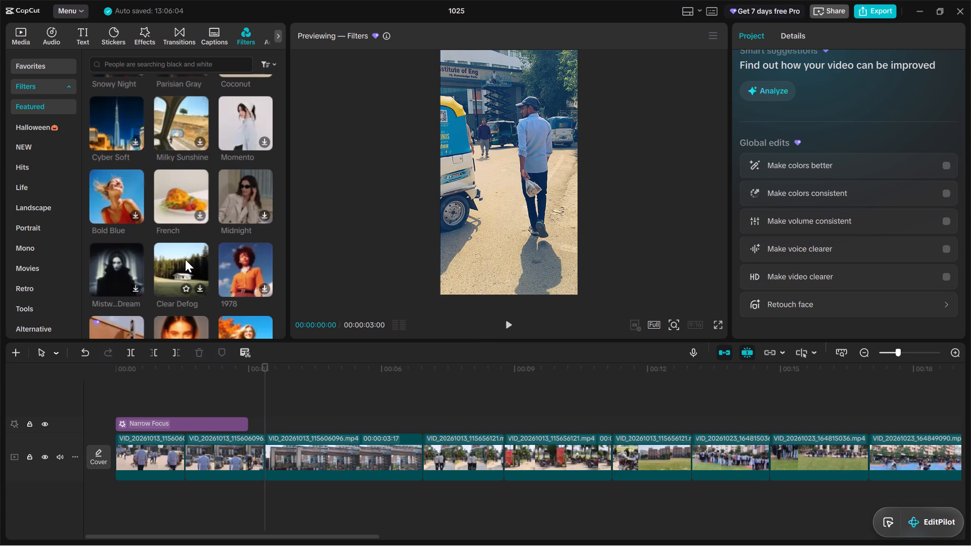
{"action": "scroll", "coordinate": [185, 259], "scroll_direction": "down", "scroll_amount": 3}
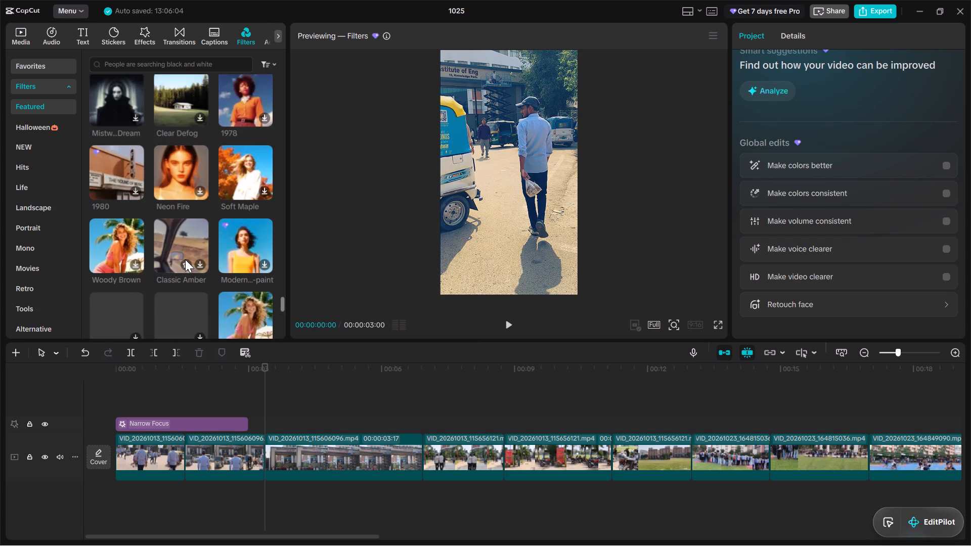
{"action": "scroll", "coordinate": [185, 259], "scroll_direction": "down", "scroll_amount": 3}
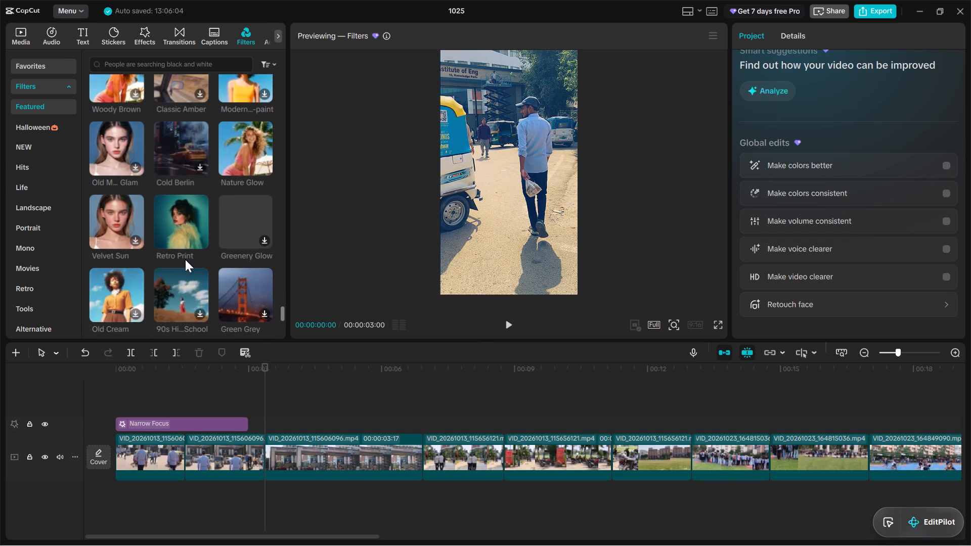
{"action": "left_click", "coordinate": [176, 227]}
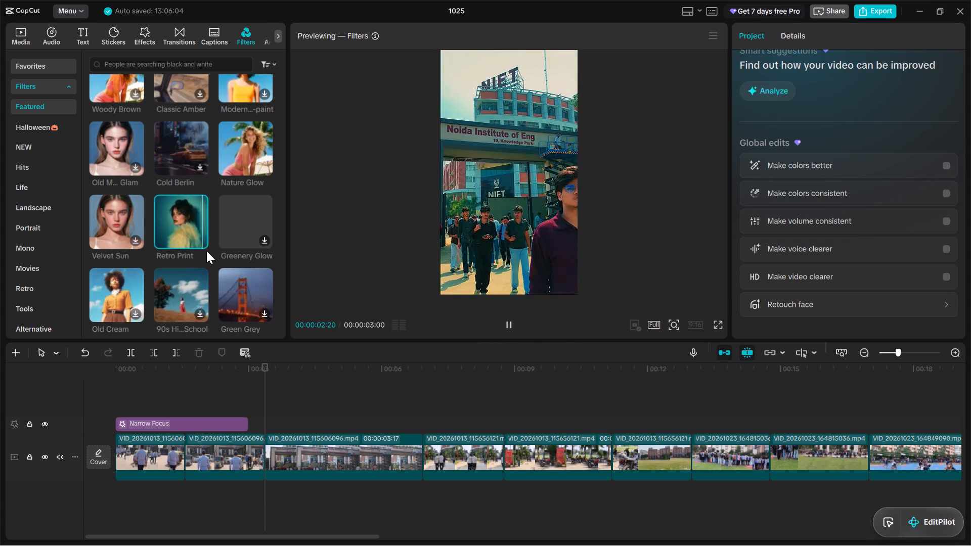
Browse the remaining Featured filters for a suitable color look and preview Speakeasy on the video.
{"action": "scroll", "coordinate": [221, 246], "scroll_direction": "down", "scroll_amount": 1}
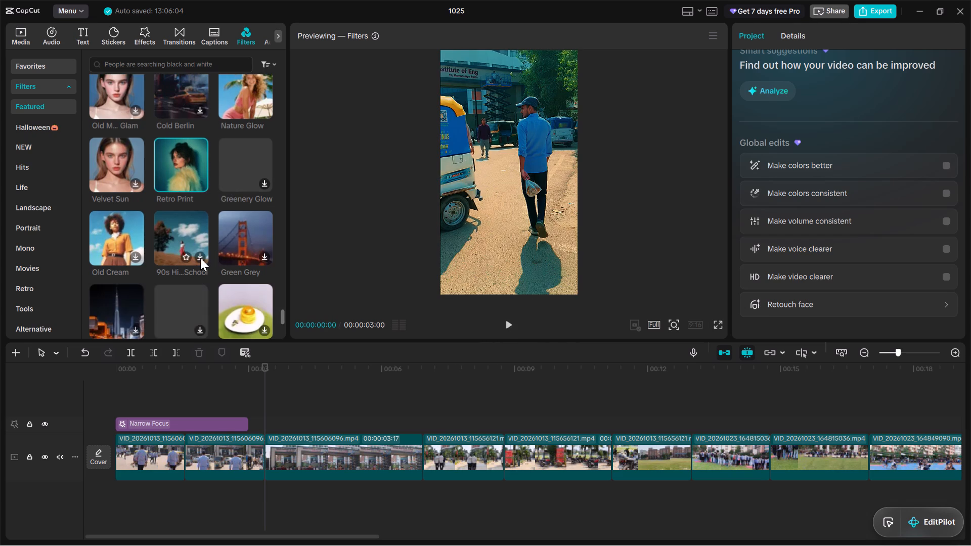
{"action": "scroll", "coordinate": [200, 260], "scroll_direction": "down", "scroll_amount": 2}
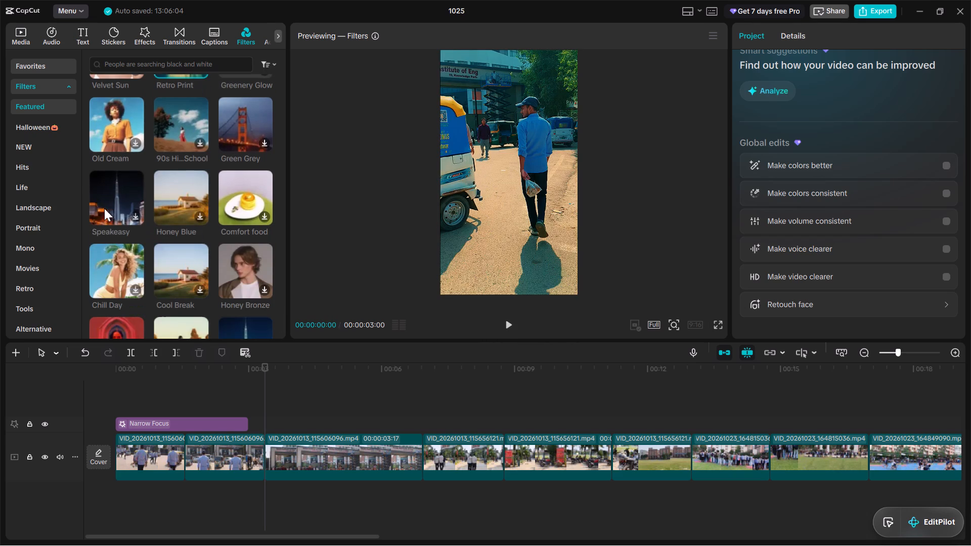
{"action": "left_click", "coordinate": [109, 198]}
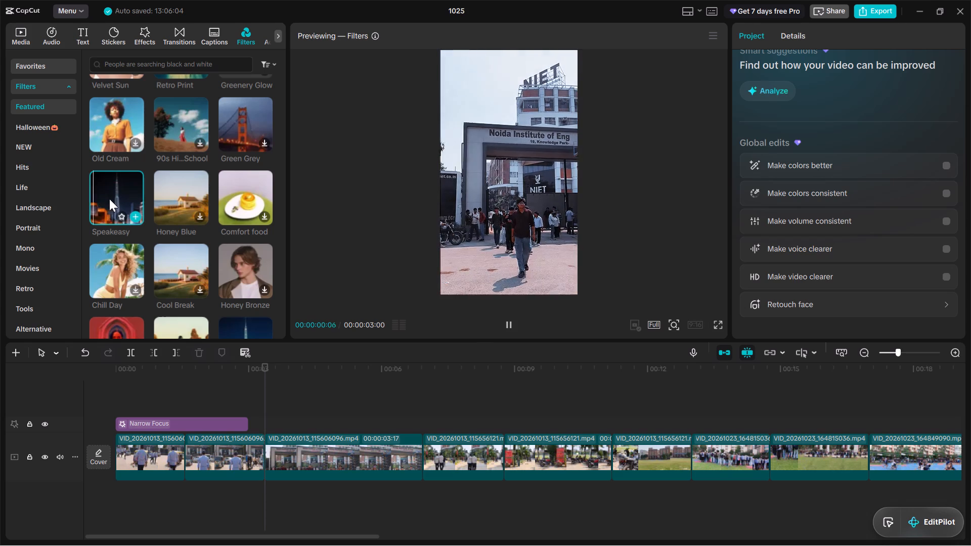
{"action": "scroll", "coordinate": [164, 237], "scroll_direction": "down", "scroll_amount": 2}
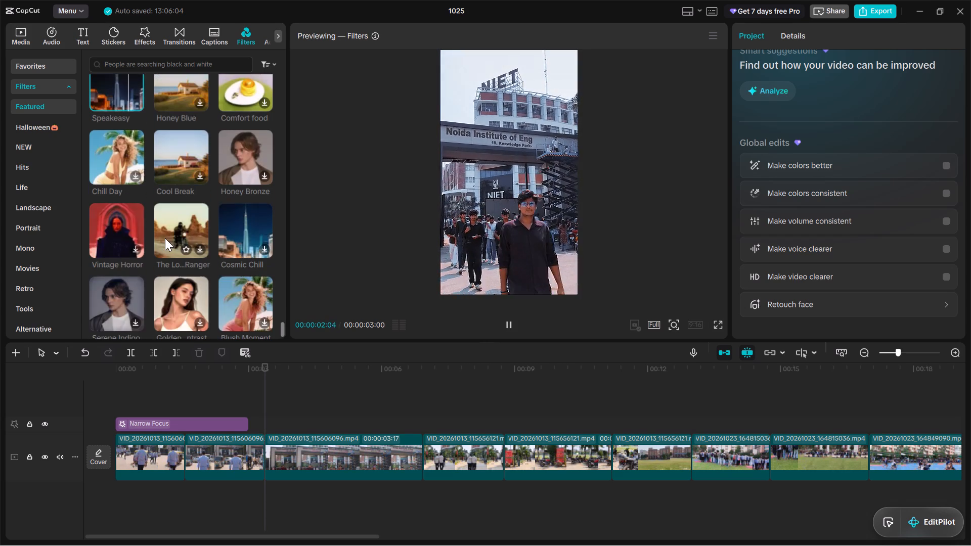
{"action": "scroll", "coordinate": [166, 247], "scroll_direction": "down", "scroll_amount": 2}
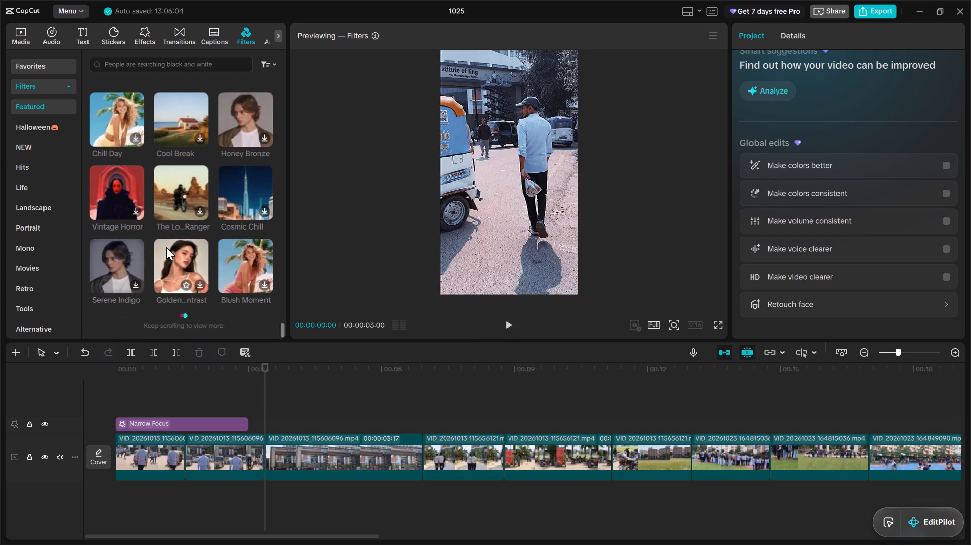
{"action": "scroll", "coordinate": [166, 247], "scroll_direction": "down", "scroll_amount": 1}
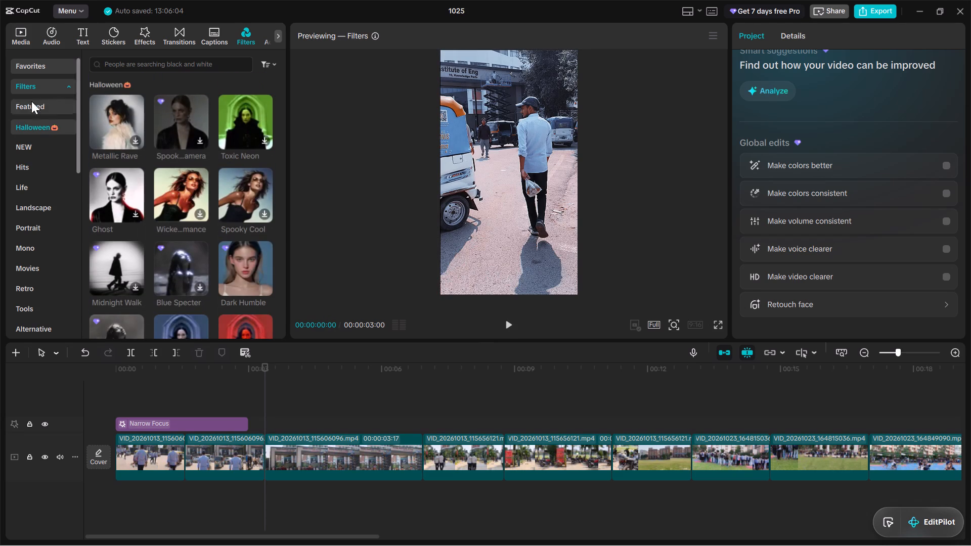
Examine the favorite filters for a suitable color look for the third clip.
{"action": "left_click", "coordinate": [48, 66]}
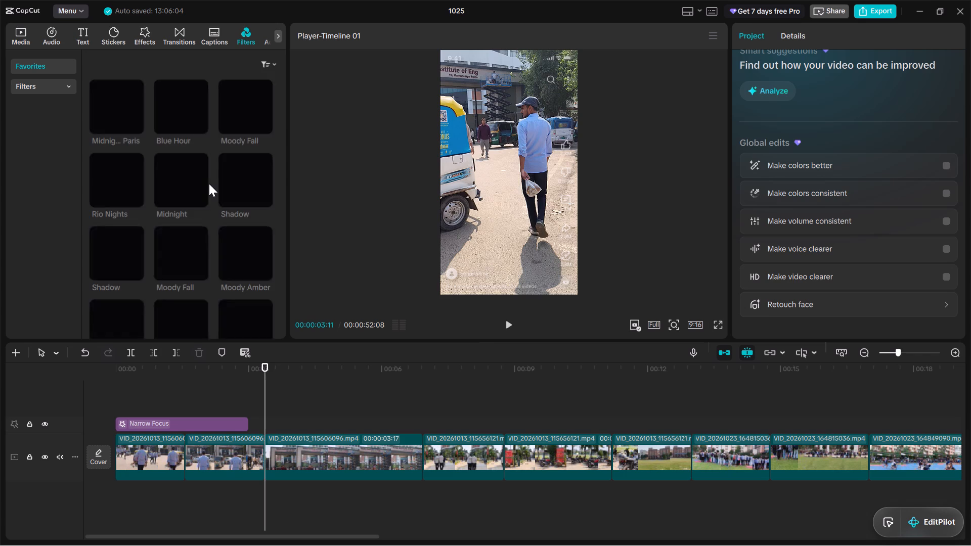
{"action": "scroll", "coordinate": [179, 196], "scroll_direction": "down", "scroll_amount": 5}
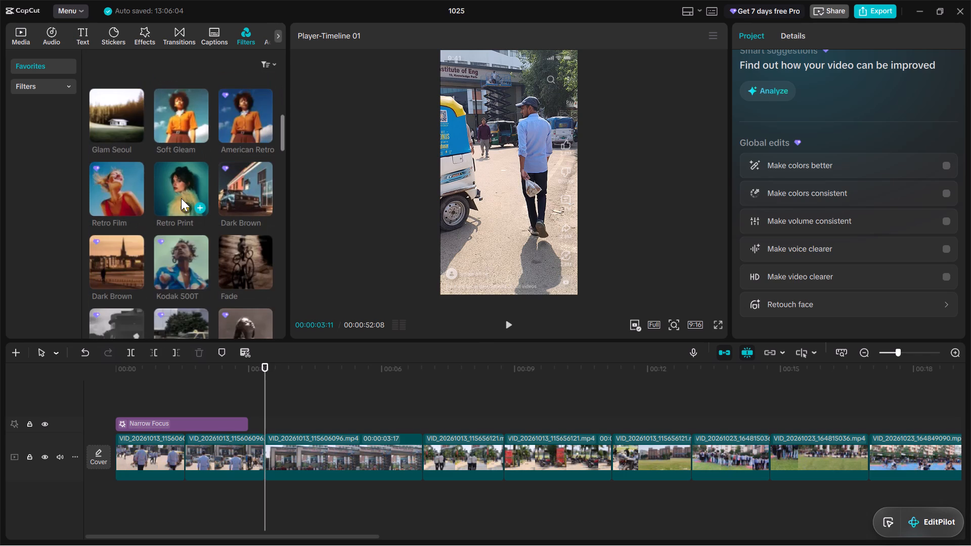
{"action": "scroll", "coordinate": [182, 198], "scroll_direction": "down", "scroll_amount": 5}
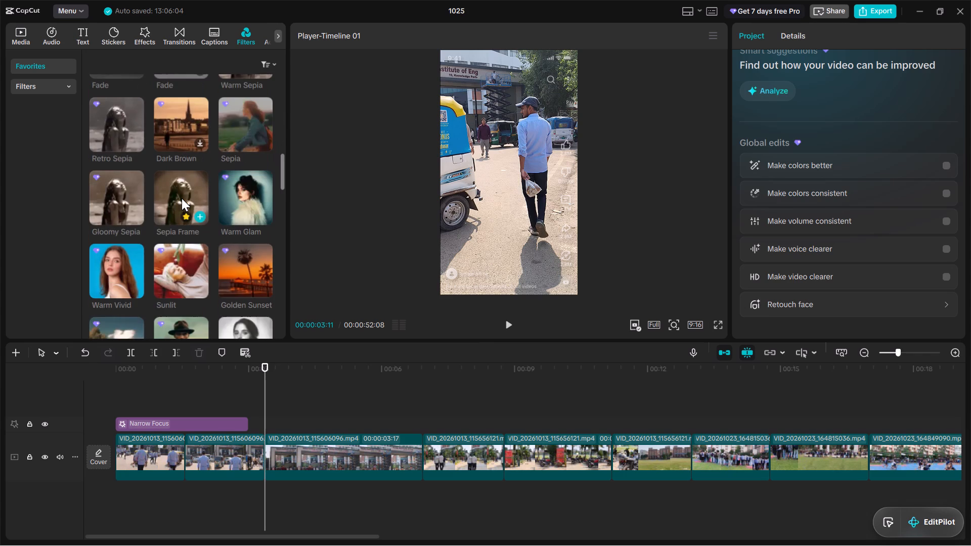
{"action": "scroll", "coordinate": [182, 198], "scroll_direction": "down", "scroll_amount": 3}
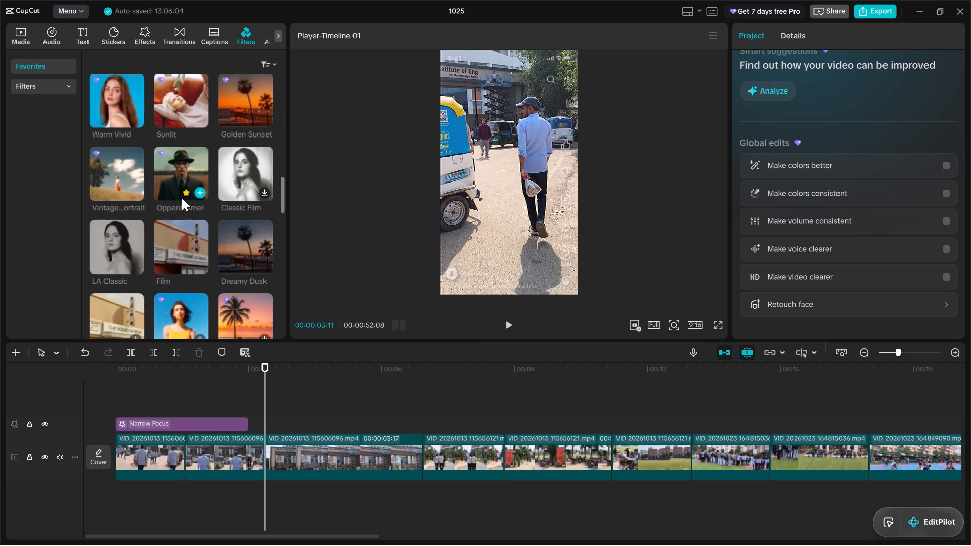
{"action": "scroll", "coordinate": [182, 198], "scroll_direction": "down", "scroll_amount": 3}
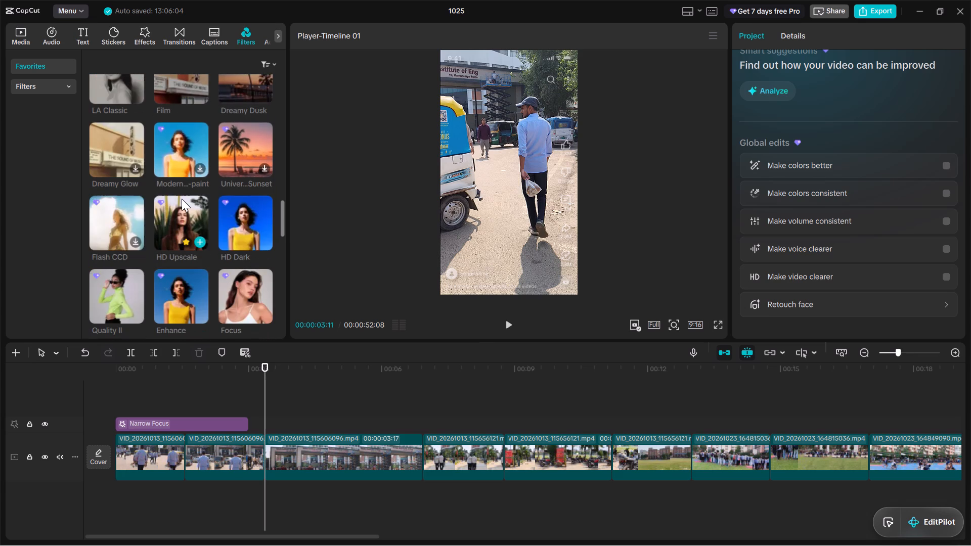
{"action": "scroll", "coordinate": [179, 213], "scroll_direction": "down", "scroll_amount": 1}
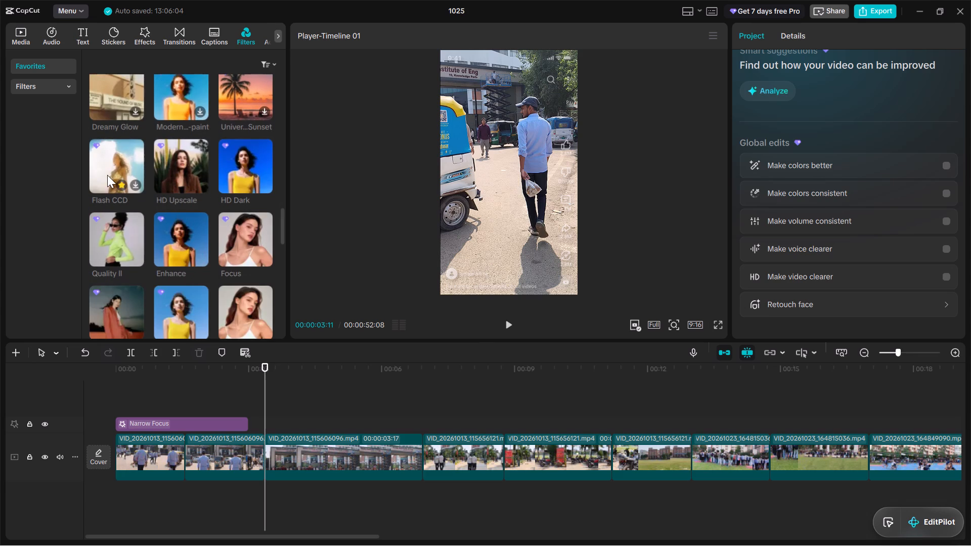
{"action": "scroll", "coordinate": [170, 196], "scroll_direction": "down", "scroll_amount": 1}
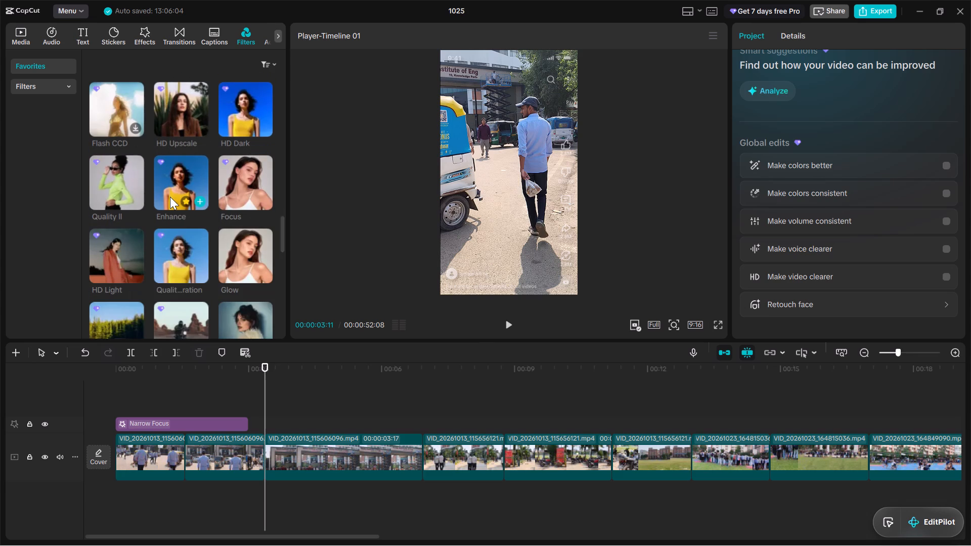
{"action": "scroll", "coordinate": [170, 200], "scroll_direction": "down", "scroll_amount": 1}
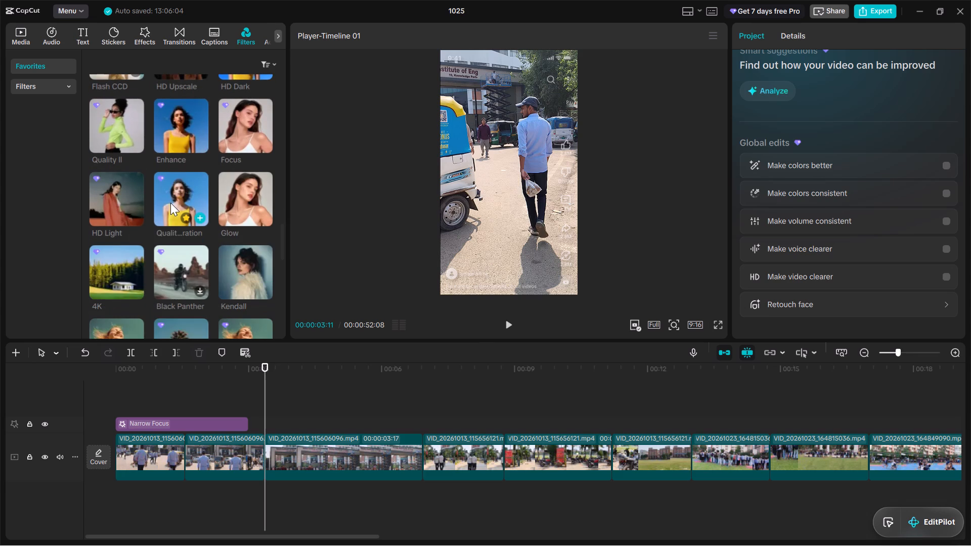
Preview the favorite filter Kendall and the three Freedom filters on the video.
{"action": "left_click", "coordinate": [240, 275]}
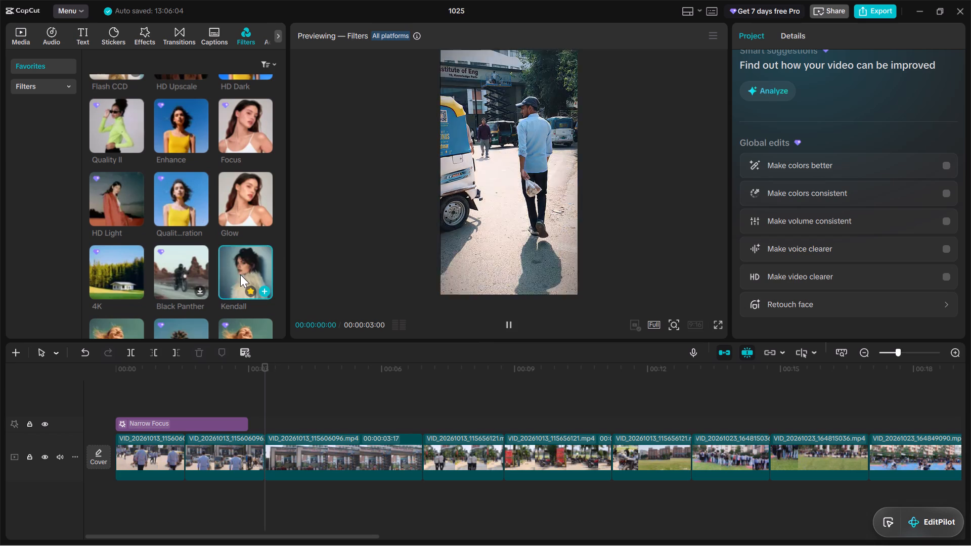
{"action": "scroll", "coordinate": [244, 256], "scroll_direction": "down", "scroll_amount": 1}
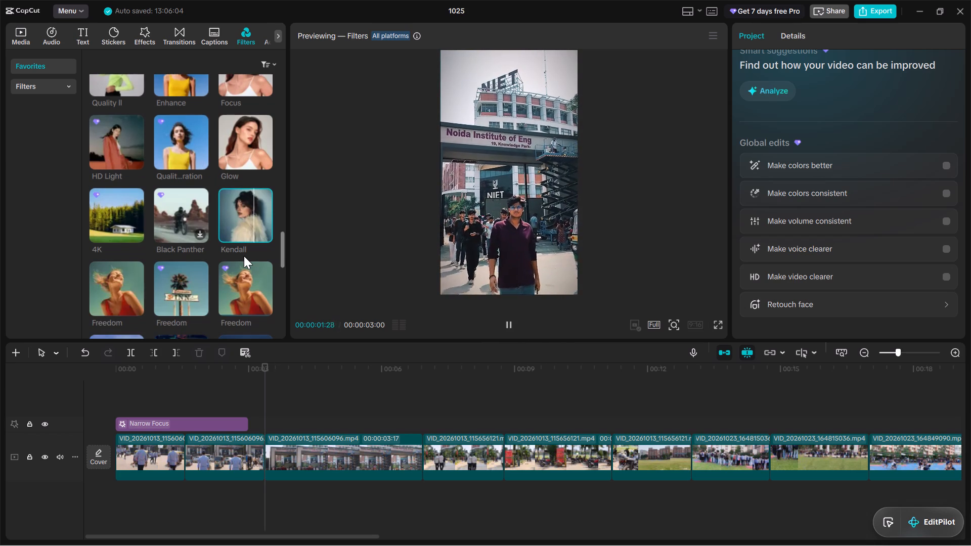
{"action": "scroll", "coordinate": [244, 256], "scroll_direction": "down", "scroll_amount": 1}
{"action": "left_click", "coordinate": [239, 239]}
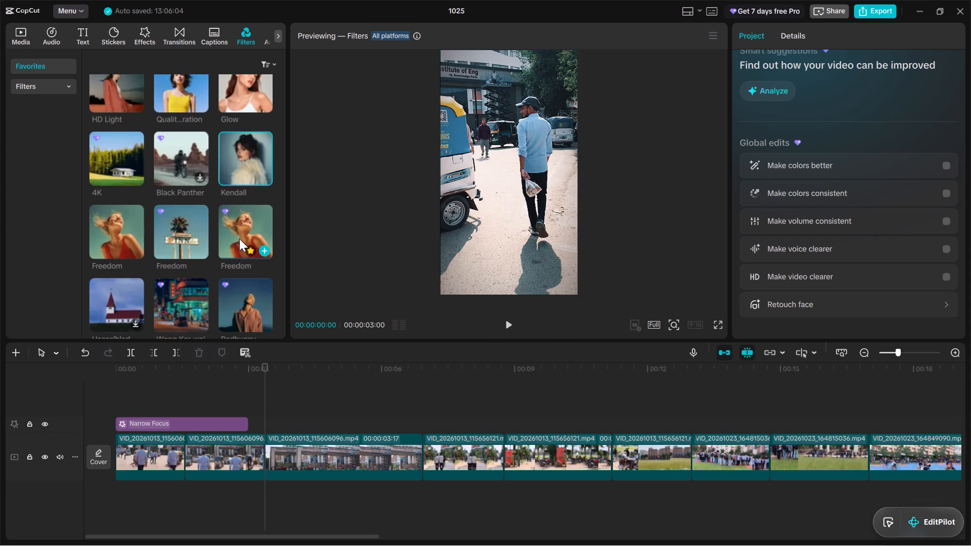
{"action": "left_click", "coordinate": [179, 237]}
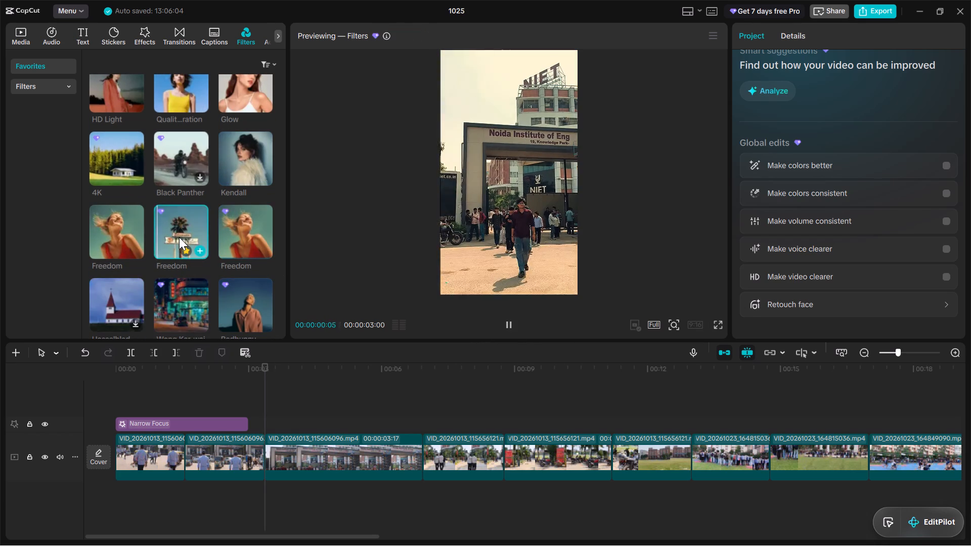
{"action": "left_click", "coordinate": [101, 243]}
Preview the favorite filters Badbunny and Sicily on the video.
{"action": "scroll", "coordinate": [169, 245], "scroll_direction": "down", "scroll_amount": 1}
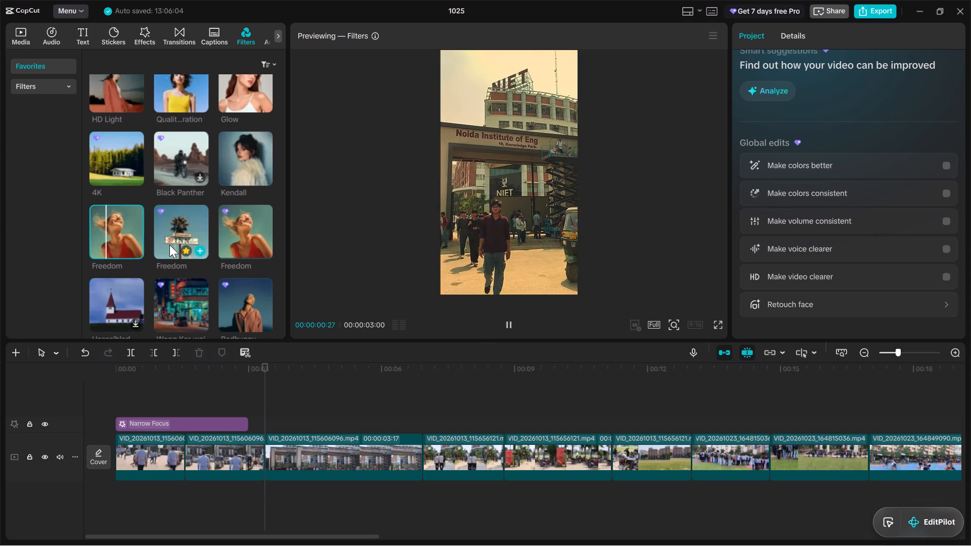
{"action": "scroll", "coordinate": [169, 245], "scroll_direction": "down", "scroll_amount": 1}
{"action": "left_click", "coordinate": [244, 194]}
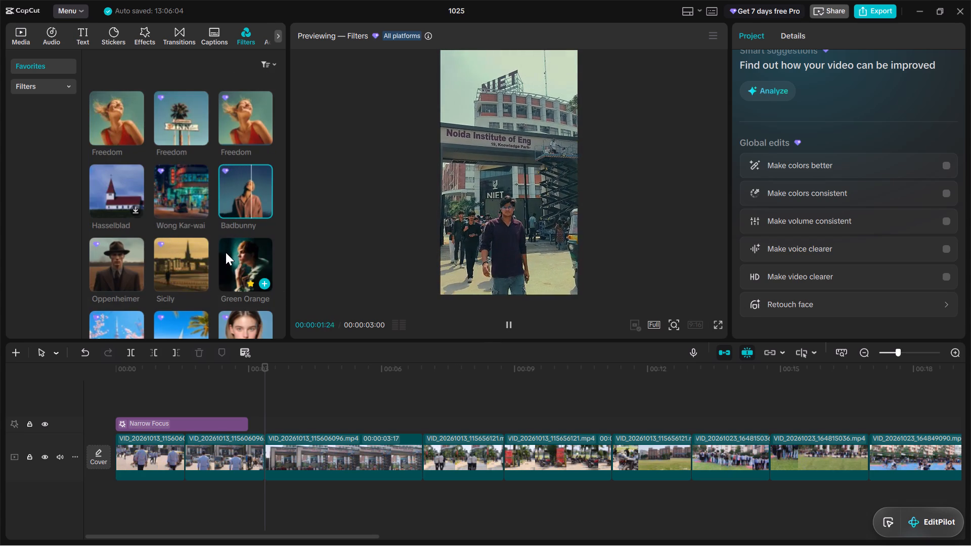
{"action": "left_click", "coordinate": [182, 261]}
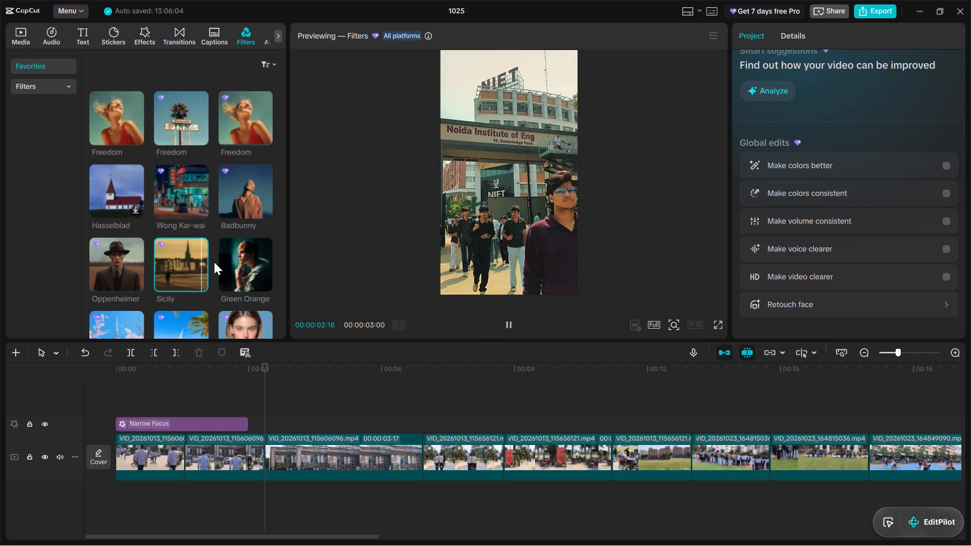
Browse the favorite filters to the end of the list and preview Cool Black on the video.
{"action": "scroll", "coordinate": [219, 264], "scroll_direction": "down", "scroll_amount": 2}
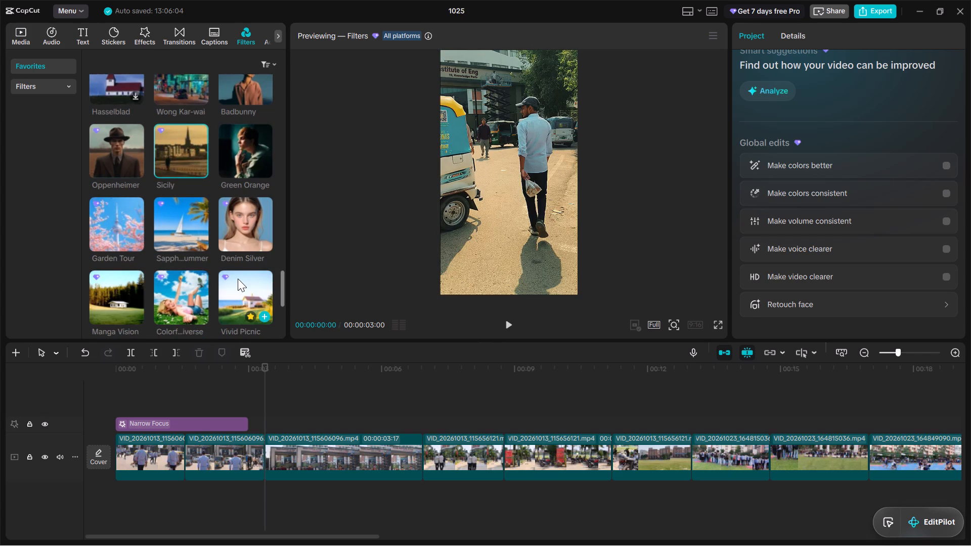
{"action": "scroll", "coordinate": [238, 279], "scroll_direction": "down", "scroll_amount": 3}
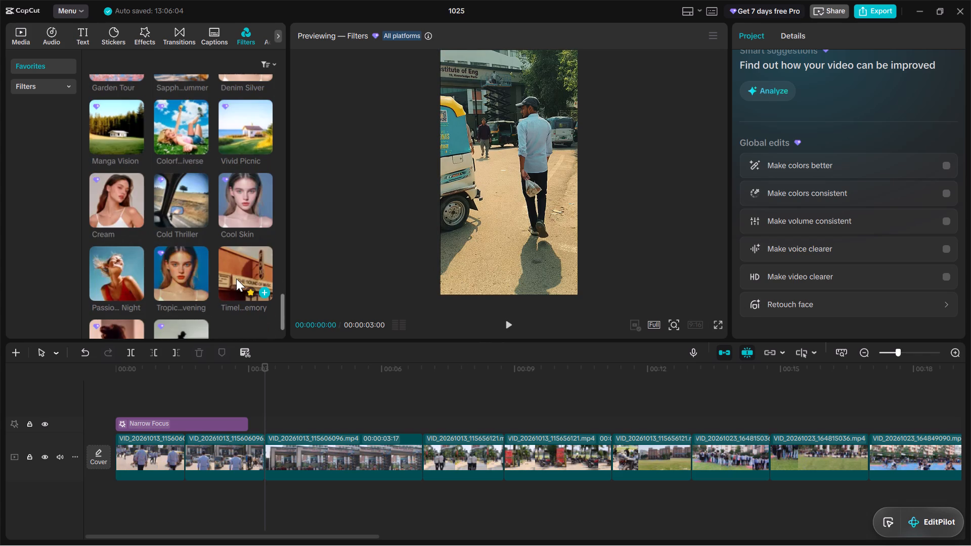
{"action": "scroll", "coordinate": [202, 278], "scroll_direction": "down", "scroll_amount": 1}
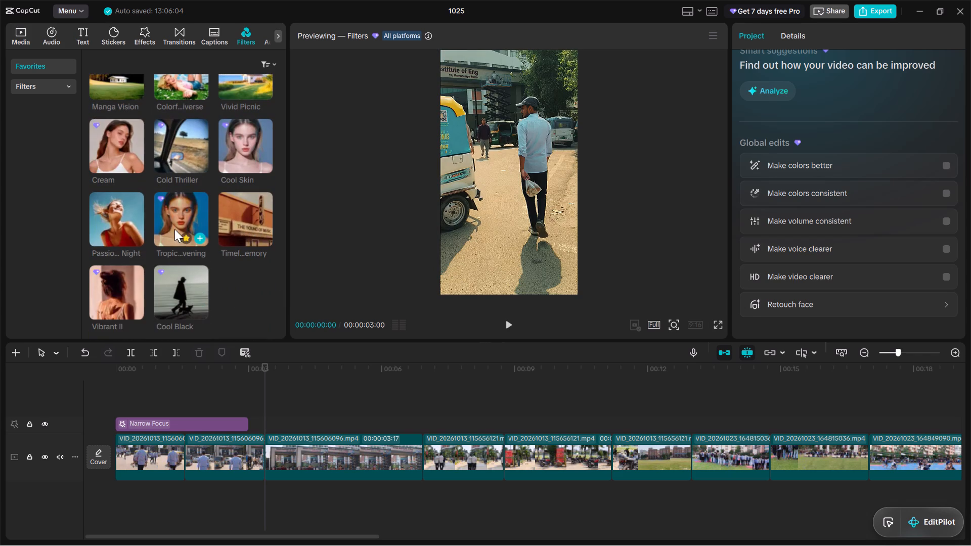
{"action": "left_click", "coordinate": [163, 294]}
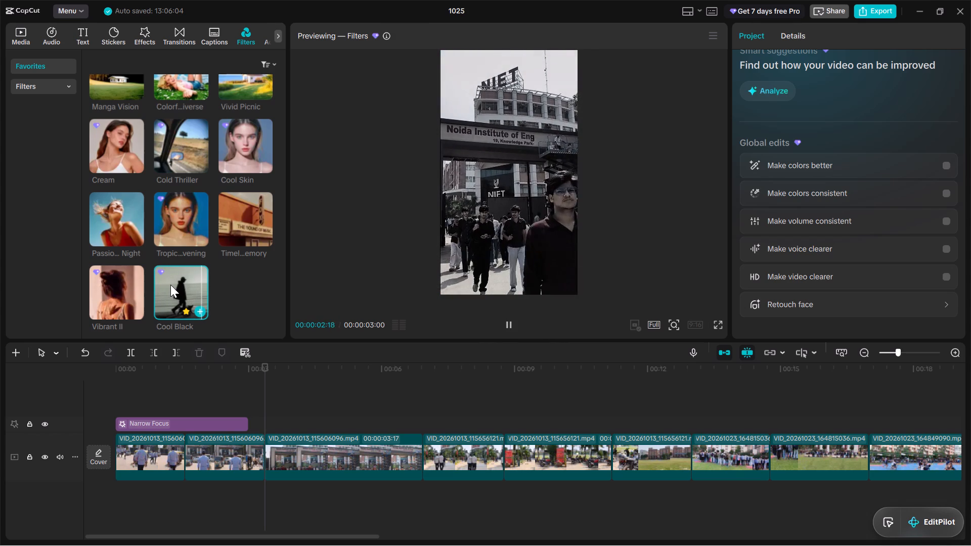
Preview the favorite filter Sicily again and add it to the timeline at the start of the third clip.
{"action": "scroll", "coordinate": [170, 285], "scroll_direction": "up", "scroll_amount": 2}
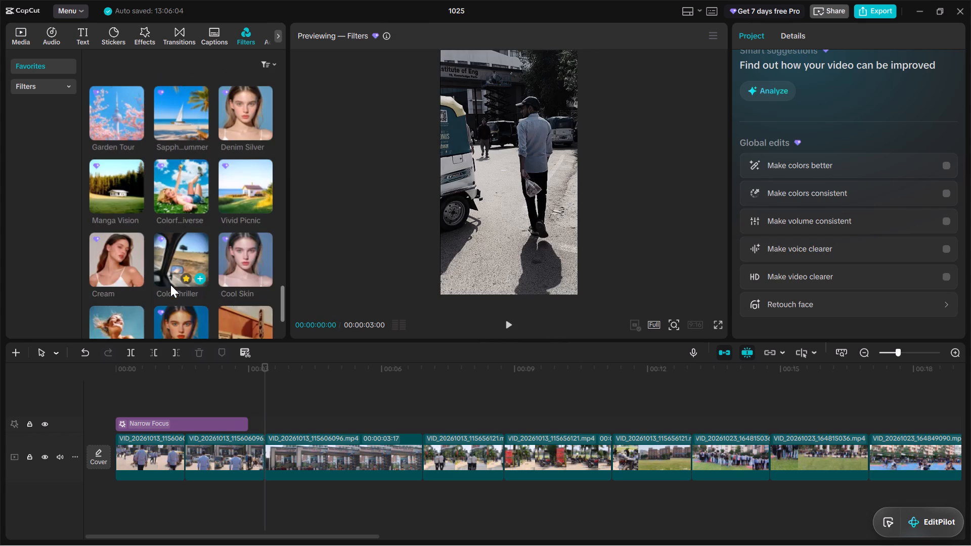
{"action": "scroll", "coordinate": [170, 285], "scroll_direction": "up", "scroll_amount": 2}
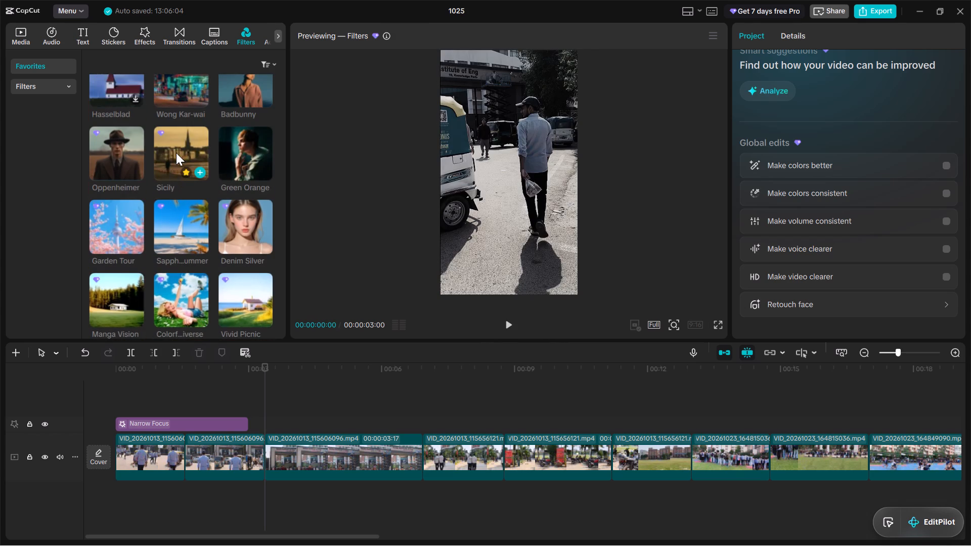
{"action": "left_click", "coordinate": [176, 152]}
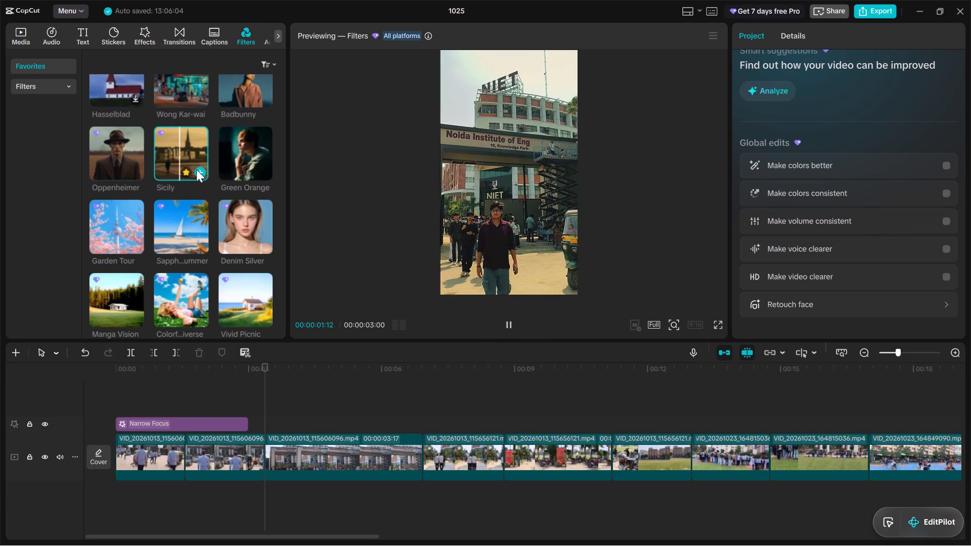
{"action": "left_click", "coordinate": [196, 172]}
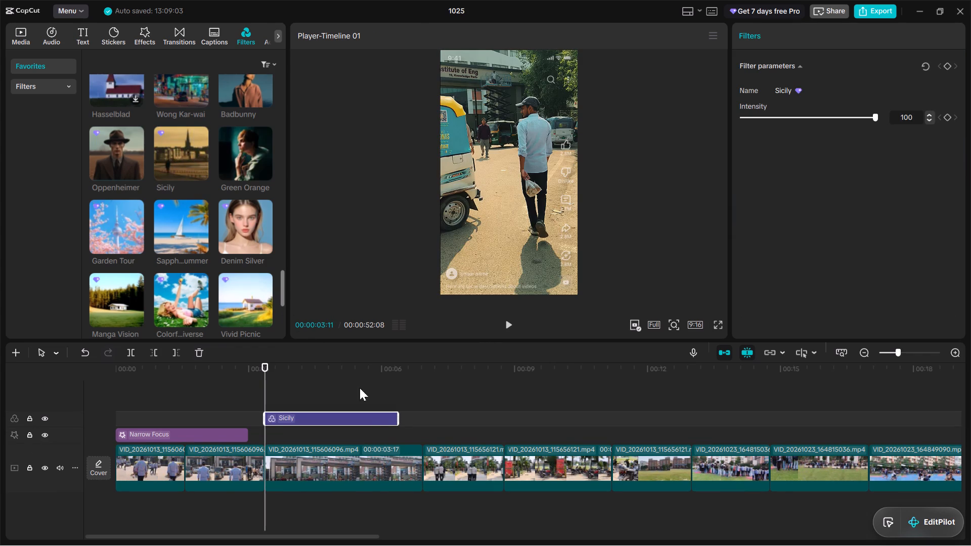
Extend the Sicily filter on the timeline to the end of the third clip.
{"action": "left_click_drag", "start_coordinate": [399, 417], "coordinate": [416, 418]}
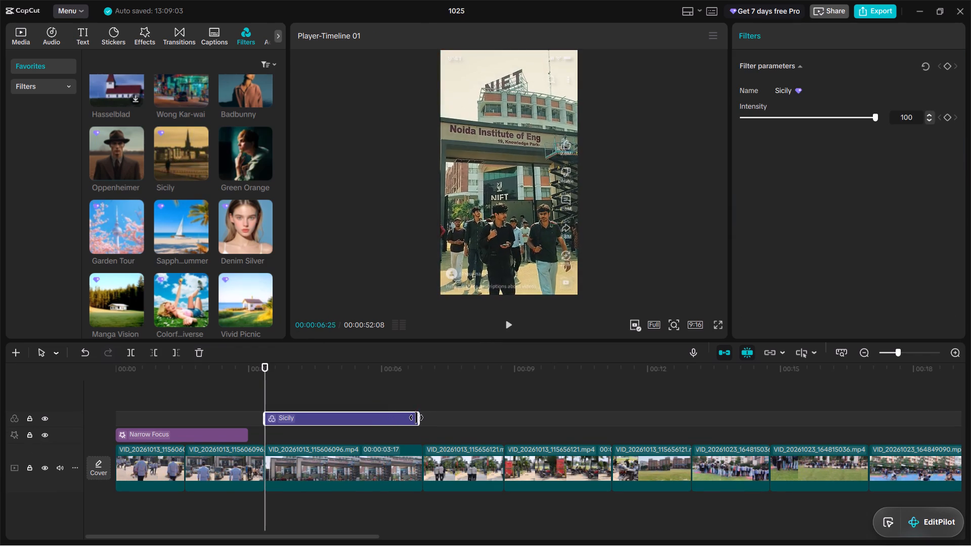
{"action": "left_click_drag", "start_coordinate": [416, 418], "coordinate": [419, 418]}
Play the timeline past the Sicily filter into the following clips, stopping at about 00:00:09:04.
{"action": "left_click", "coordinate": [508, 321]}
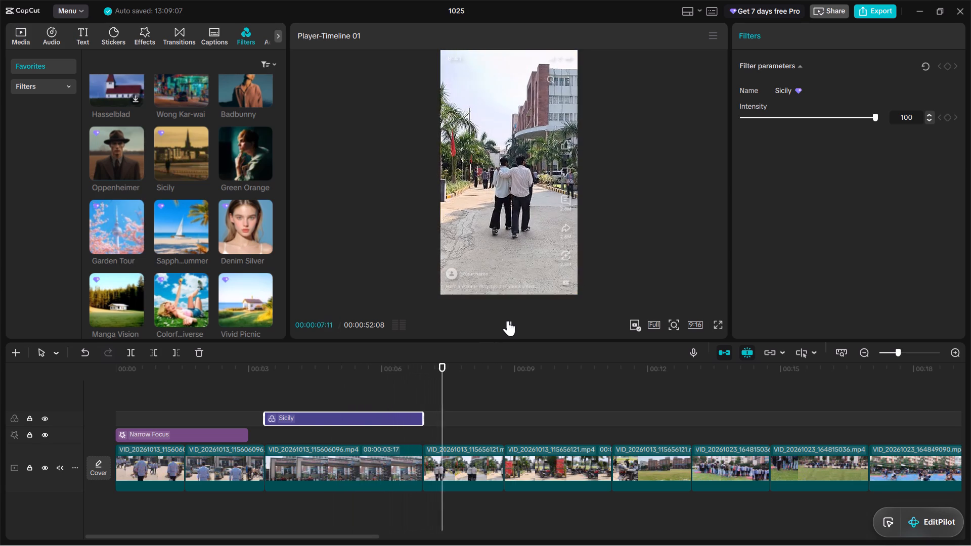
{"action": "left_click", "coordinate": [508, 321]}
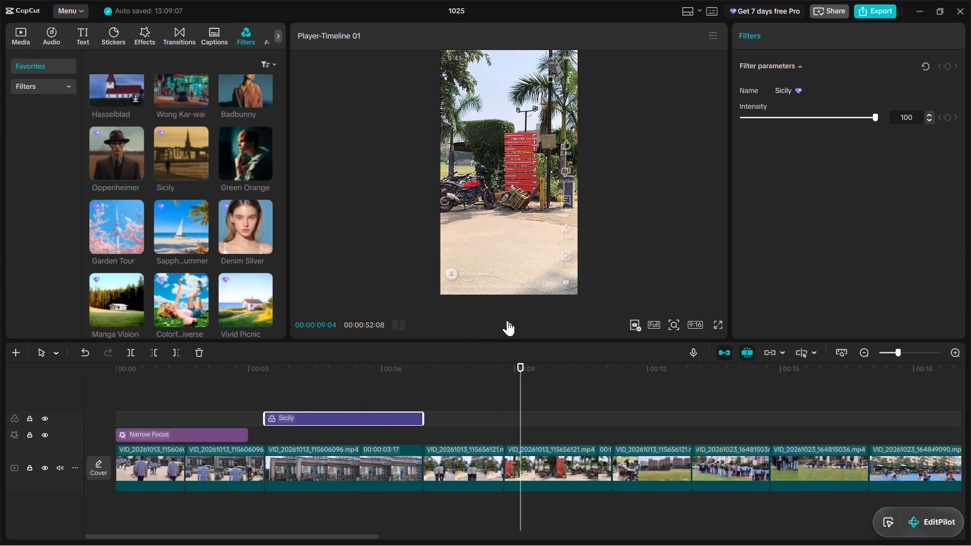
Preview the favorite filter Hasselblad with the playhead at the start of the fourth clip.
{"action": "left_click_drag", "start_coordinate": [522, 368], "coordinate": [426, 400]}
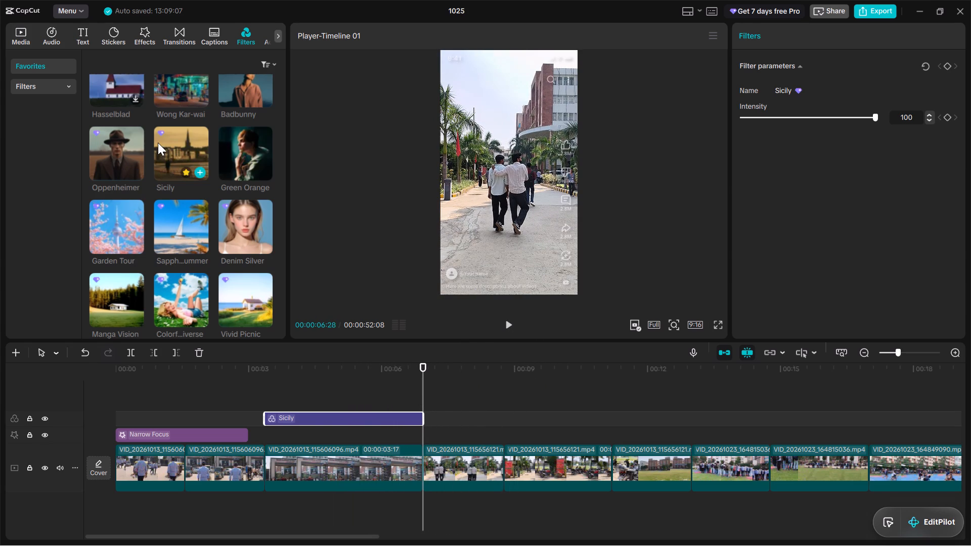
{"action": "left_click", "coordinate": [101, 87]}
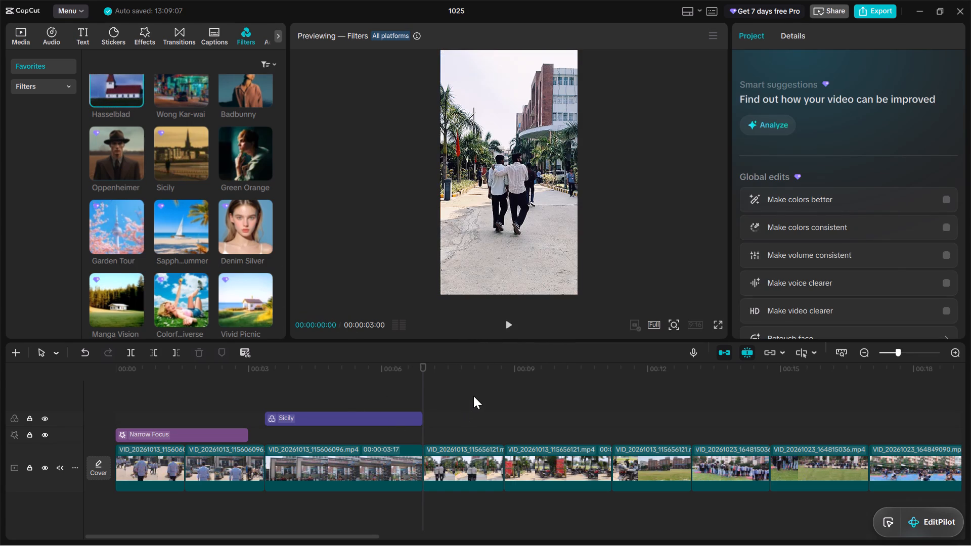
Preview the favorite filters Green Orange and Badbunny, and add Badbunny to the timeline at the start of the fourth clip.
{"action": "left_click", "coordinate": [465, 458]}
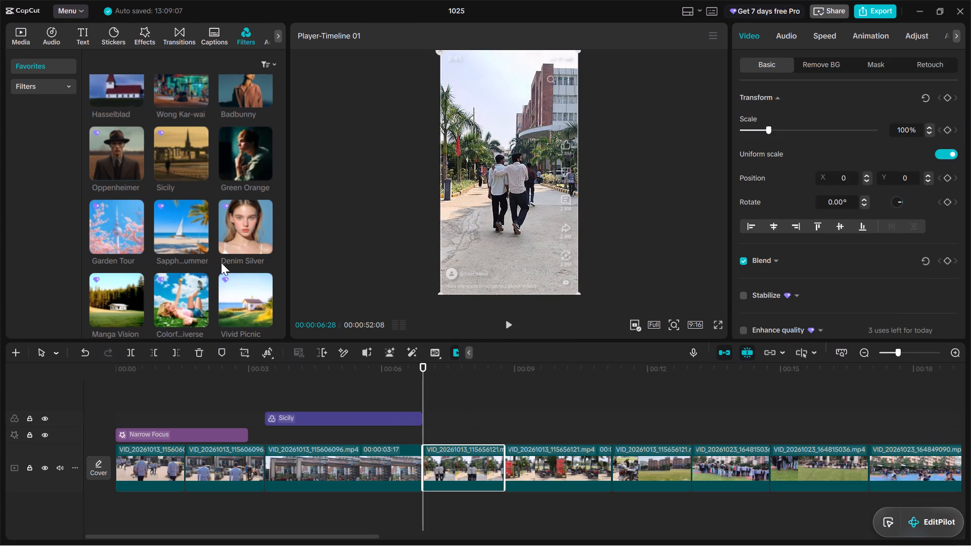
{"action": "left_click", "coordinate": [235, 157]}
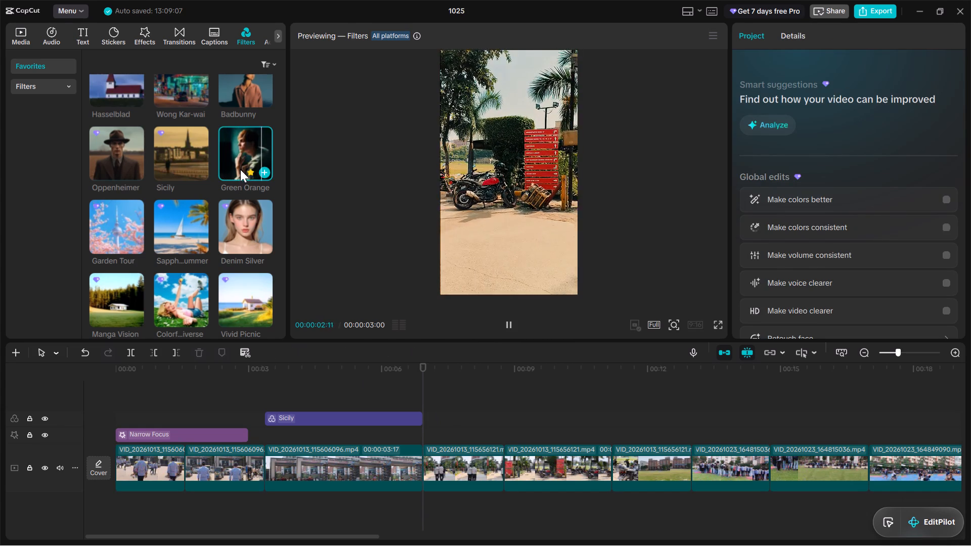
{"action": "scroll", "coordinate": [240, 169], "scroll_direction": "up", "scroll_amount": 1}
{"action": "left_click", "coordinate": [239, 145]}
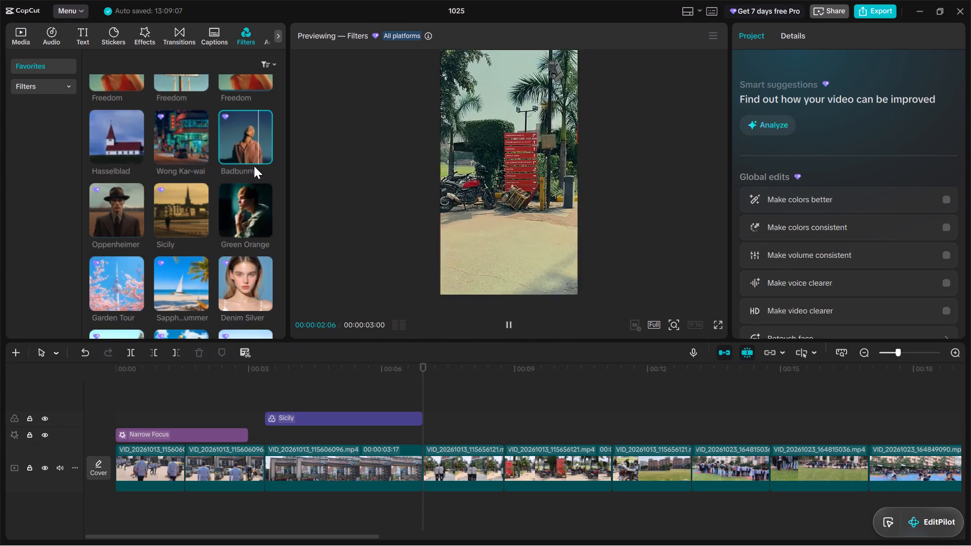
{"action": "left_click", "coordinate": [261, 156]}
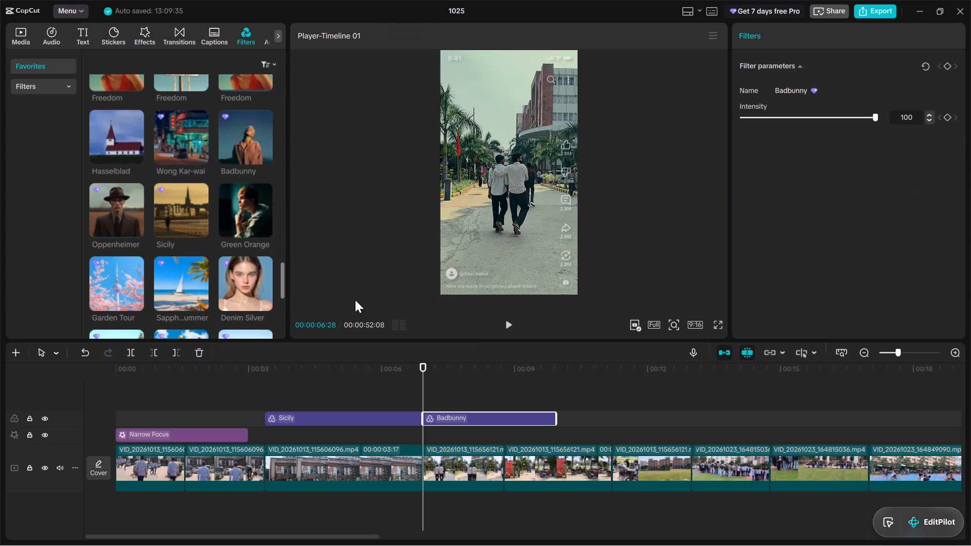
Extend the Badbunny filter on the timeline to the end of the fifth clip.
{"action": "left_click_drag", "start_coordinate": [555, 419], "coordinate": [585, 419]}
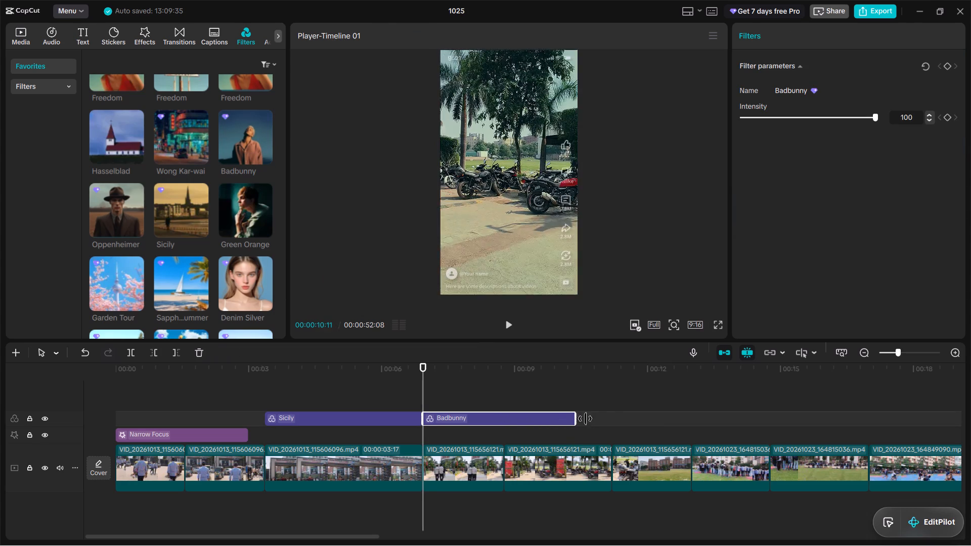
{"action": "left_click_drag", "start_coordinate": [585, 419], "coordinate": [614, 424]}
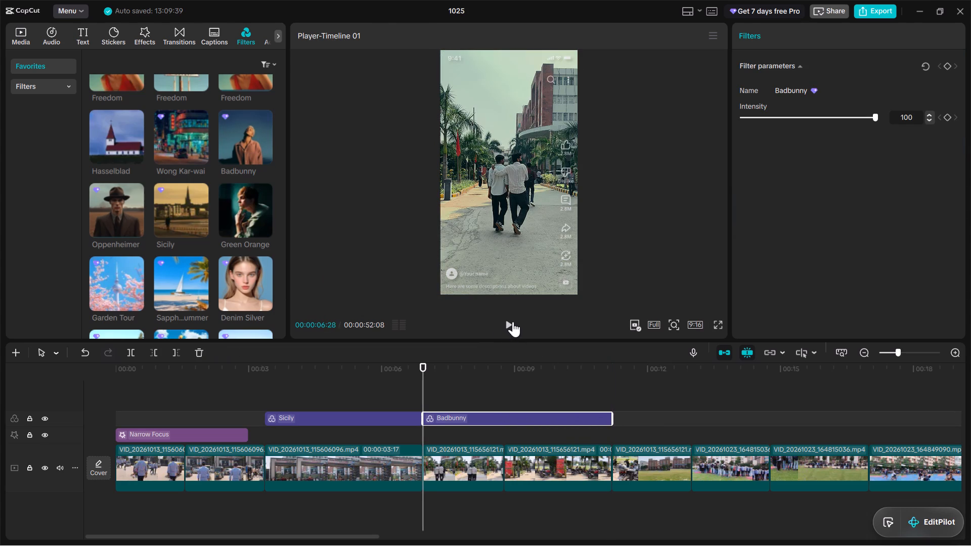
Play the timeline past the Badbunny filter and set the playhead at 00:00:17:00, the start of the ninth clip.
{"action": "left_click", "coordinate": [507, 322]}
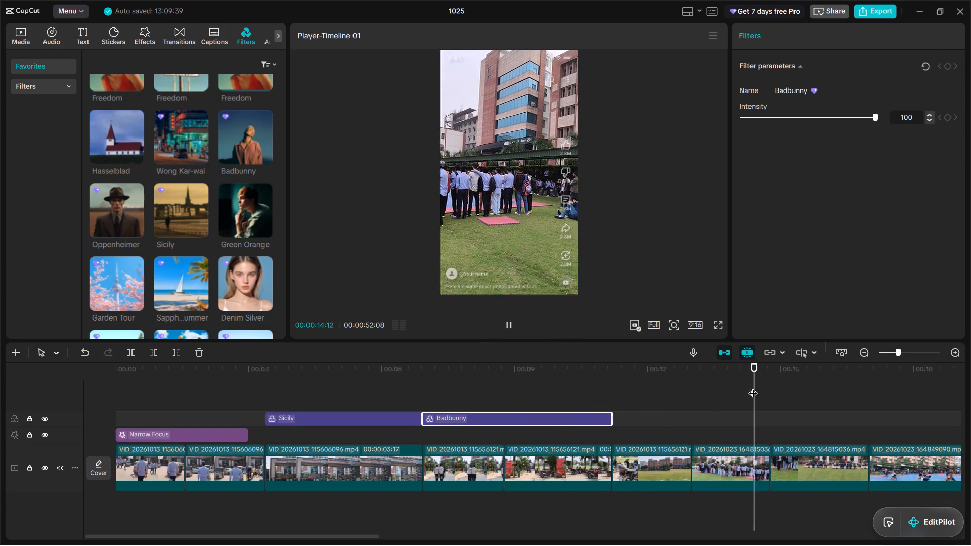
{"action": "scroll", "coordinate": [835, 410], "scroll_direction": "left", "scroll_amount": 1}
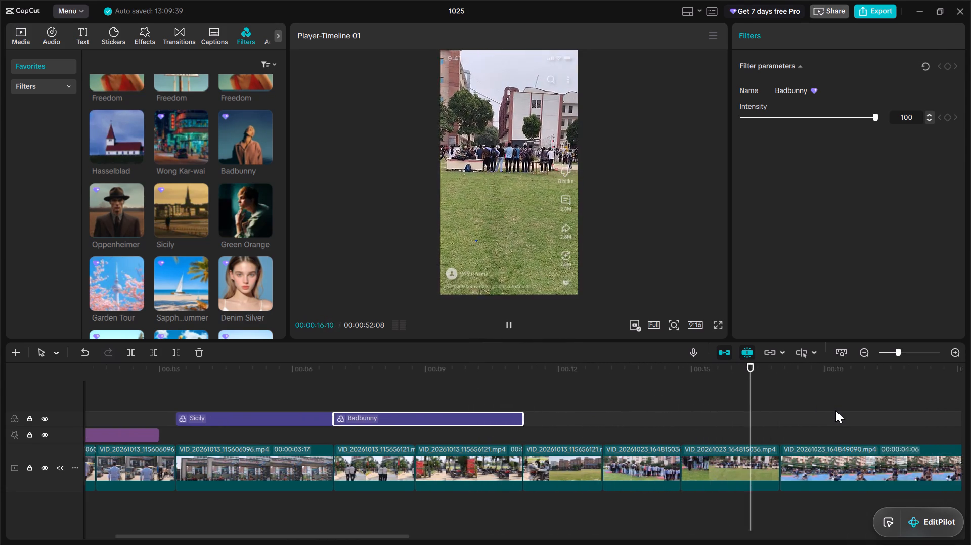
{"action": "scroll", "coordinate": [835, 410], "scroll_direction": "left", "scroll_amount": 1}
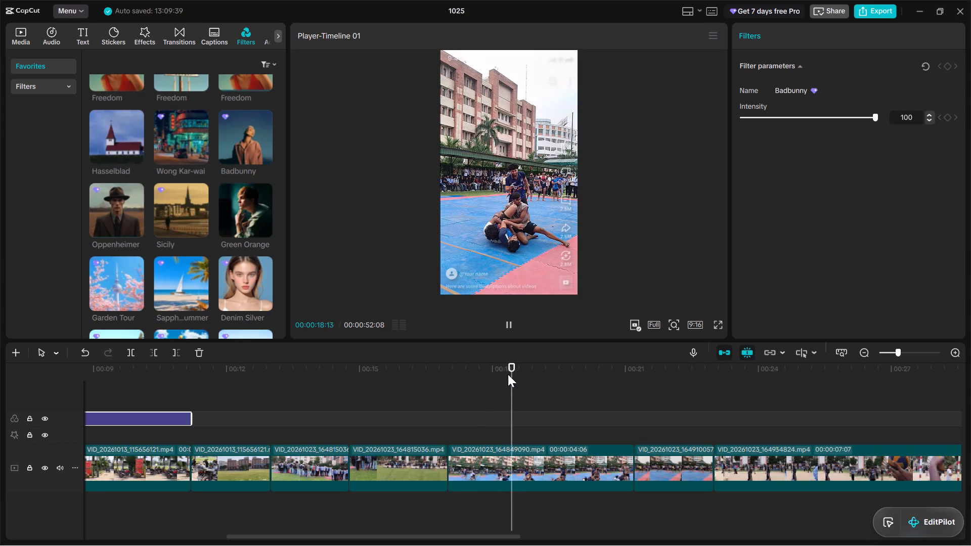
{"action": "left_click_drag", "start_coordinate": [508, 374], "coordinate": [449, 400]}
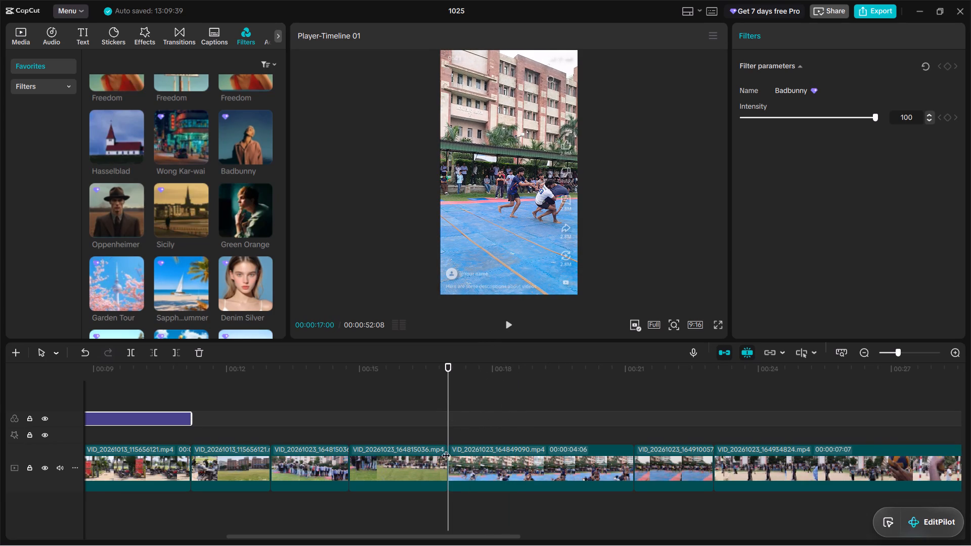
Preview two favorite Freedom filters, Kendall, Black Panther, the Quality restoration filter and HD Light on the ninth clip.
{"action": "scroll", "coordinate": [133, 133], "scroll_direction": "up", "scroll_amount": 1}
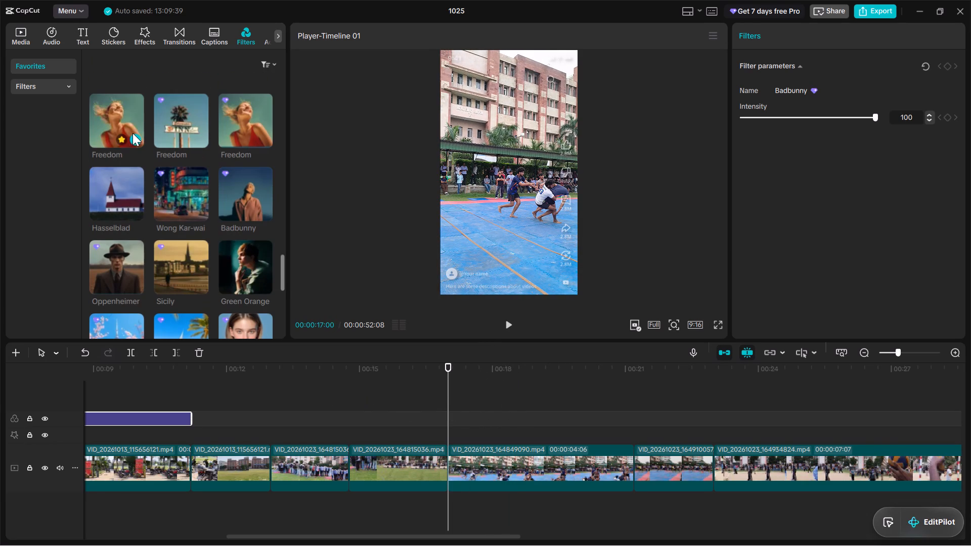
{"action": "left_click", "coordinate": [110, 115]}
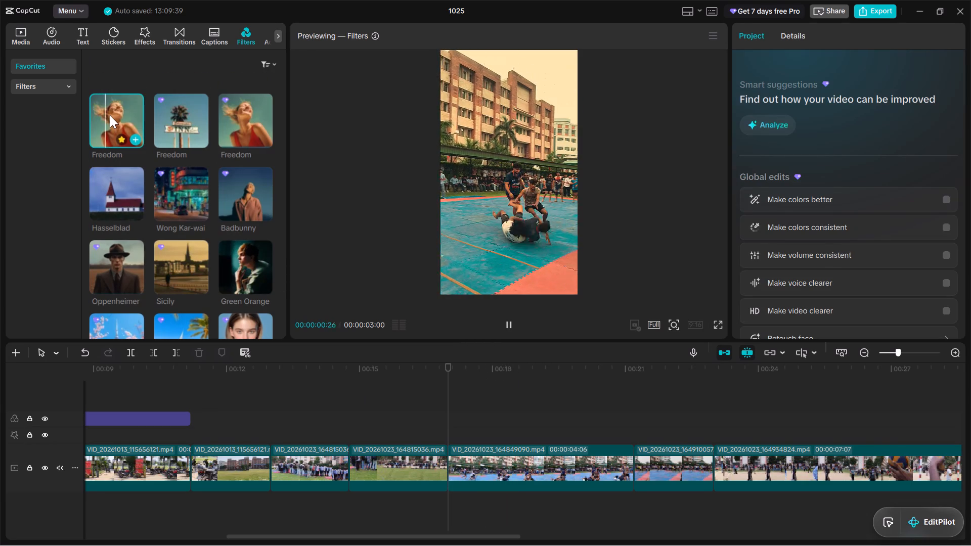
{"action": "left_click", "coordinate": [189, 122]}
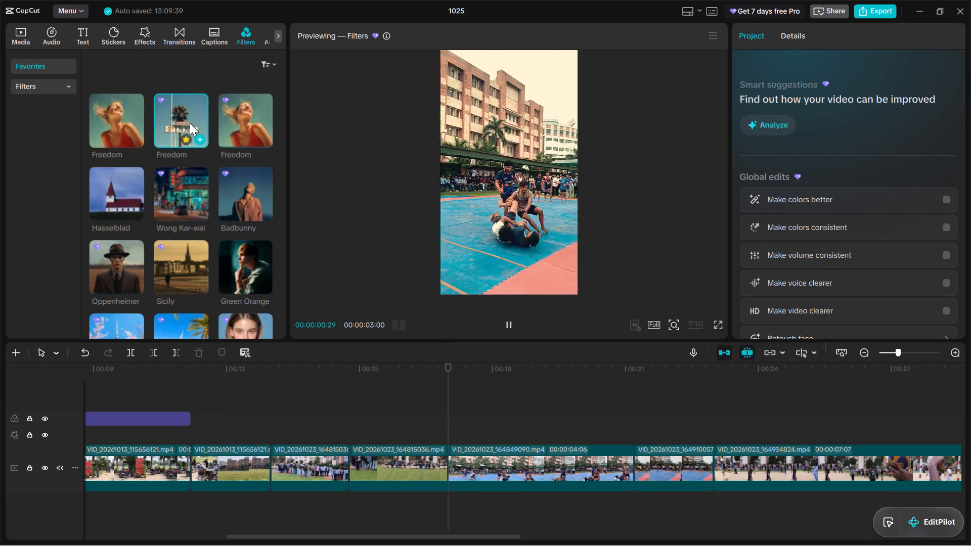
{"action": "scroll", "coordinate": [237, 137], "scroll_direction": "up", "scroll_amount": 1}
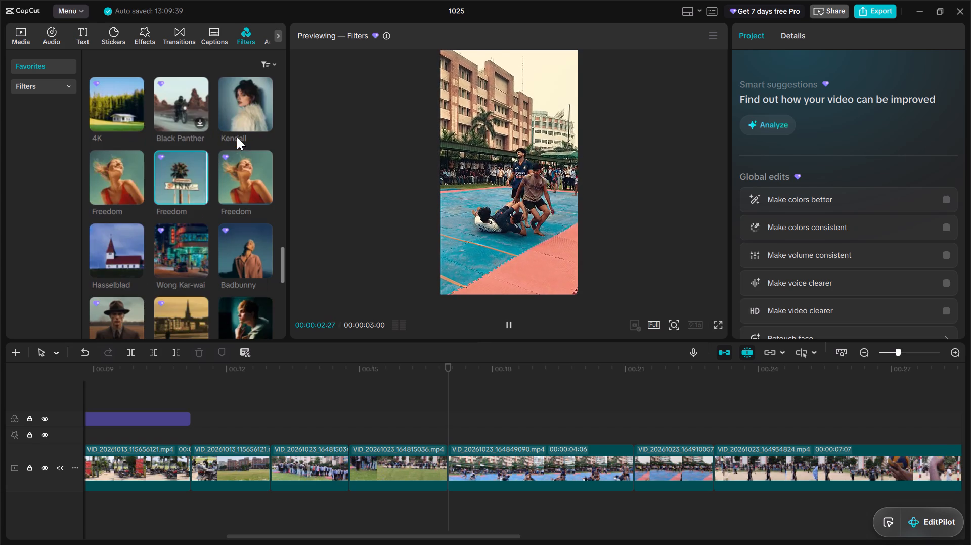
{"action": "left_click", "coordinate": [229, 106]}
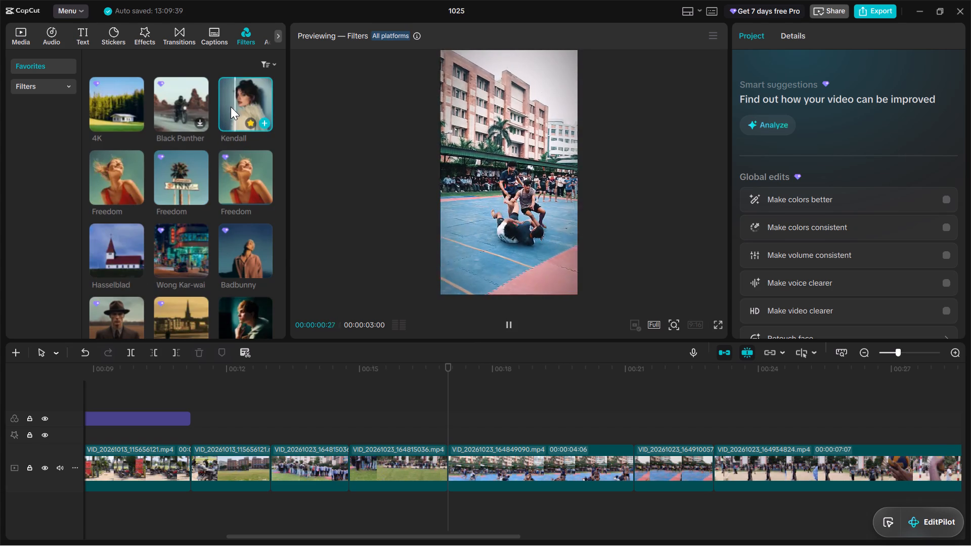
{"action": "left_click", "coordinate": [175, 105]}
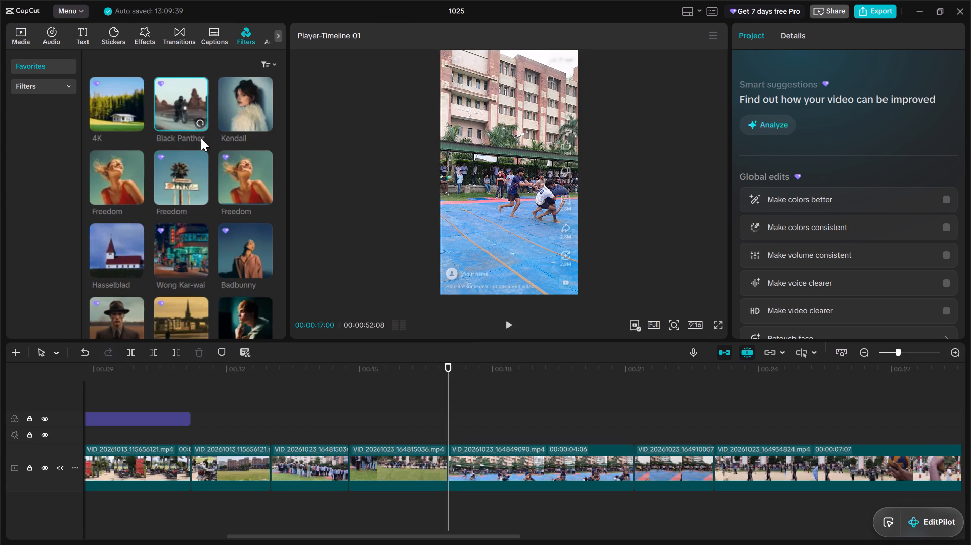
{"action": "scroll", "coordinate": [201, 138], "scroll_direction": "up", "scroll_amount": 1}
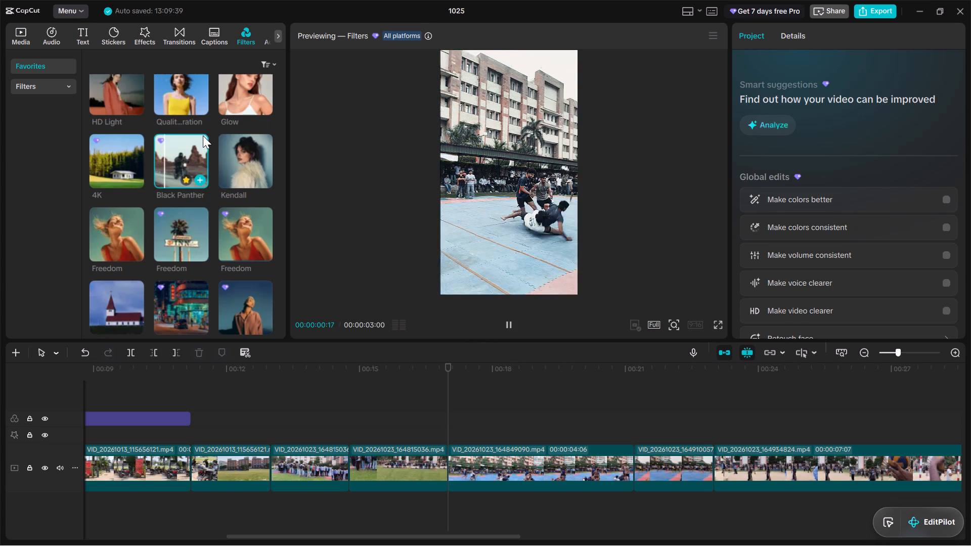
{"action": "scroll", "coordinate": [203, 135], "scroll_direction": "up", "scroll_amount": 1}
{"action": "left_click", "coordinate": [190, 141]}
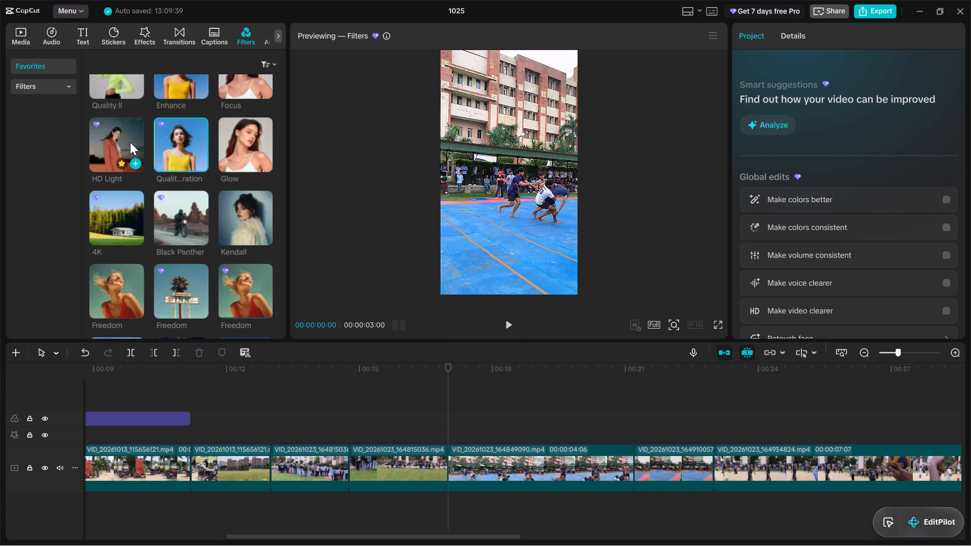
{"action": "left_click", "coordinate": [114, 142]}
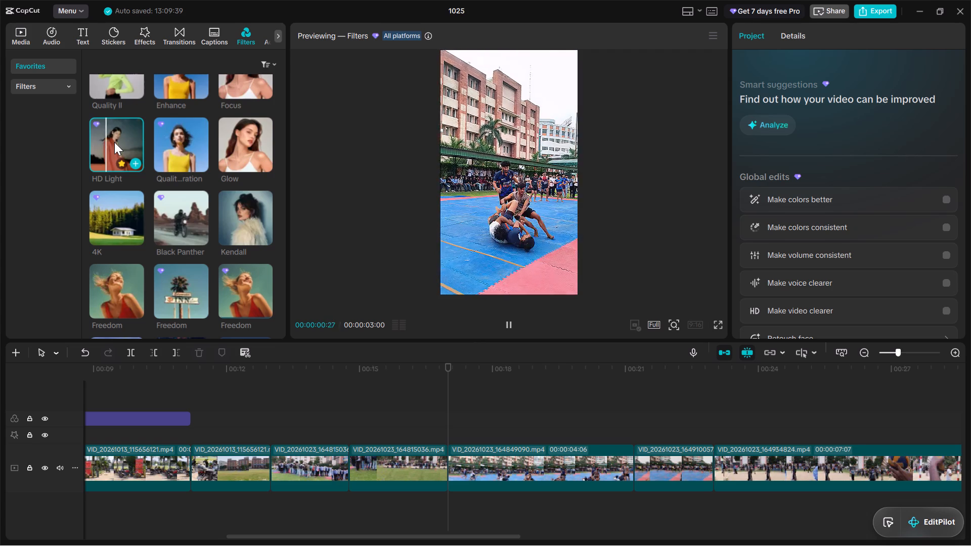
Preview the favorite filters Enhance, HD Upscale, the Sunset filter beside Modern-paint, and Dreamy Glow on the ninth clip.
{"action": "scroll", "coordinate": [137, 145], "scroll_direction": "up", "scroll_amount": 1}
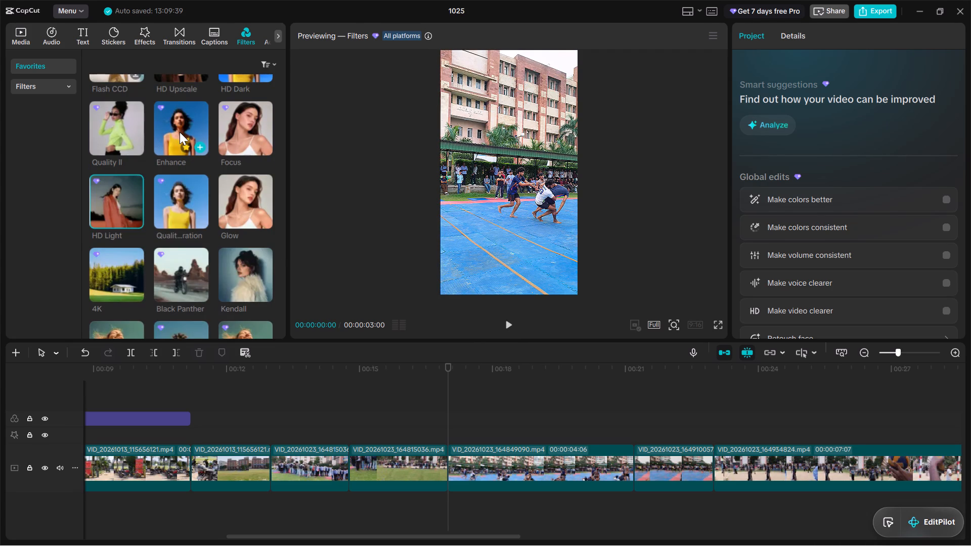
{"action": "left_click", "coordinate": [180, 132]}
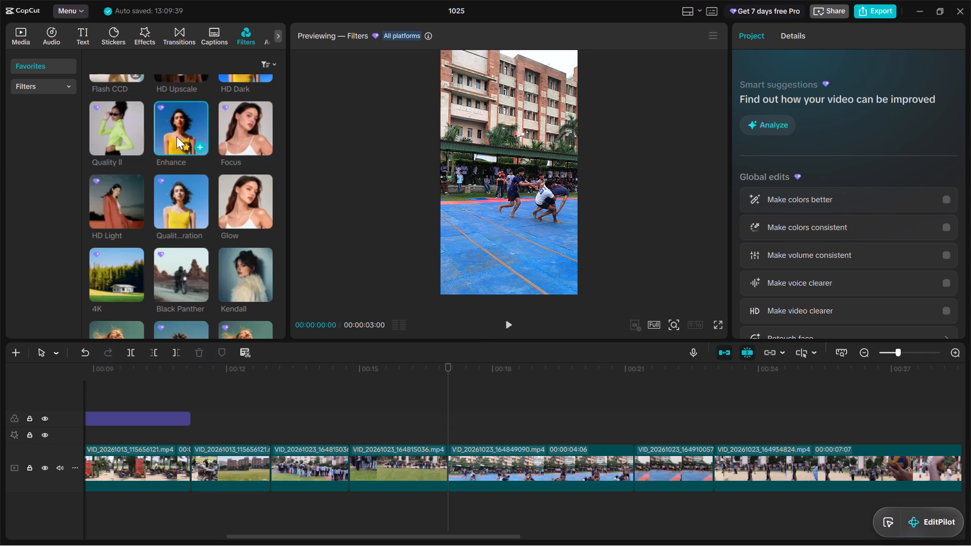
{"action": "scroll", "coordinate": [222, 127], "scroll_direction": "up", "scroll_amount": 1}
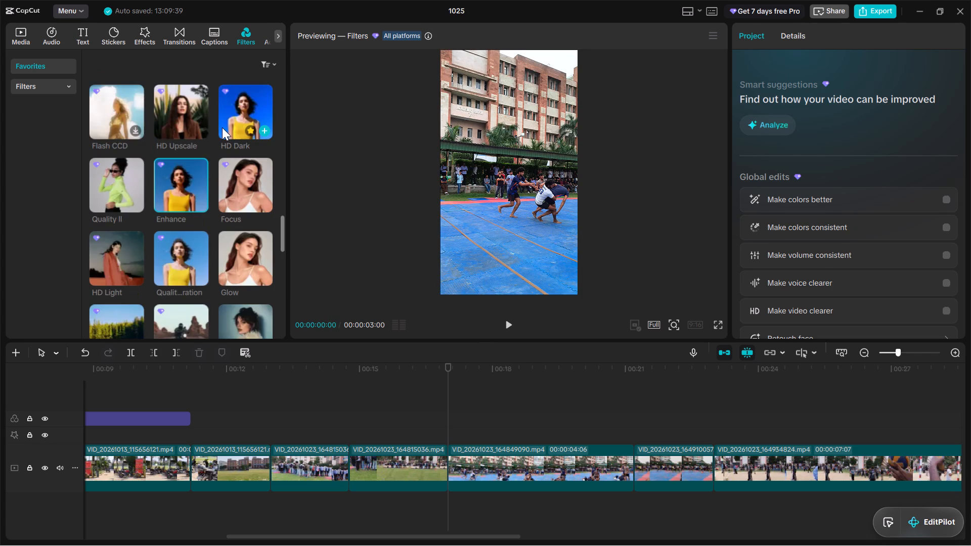
{"action": "left_click", "coordinate": [170, 109]}
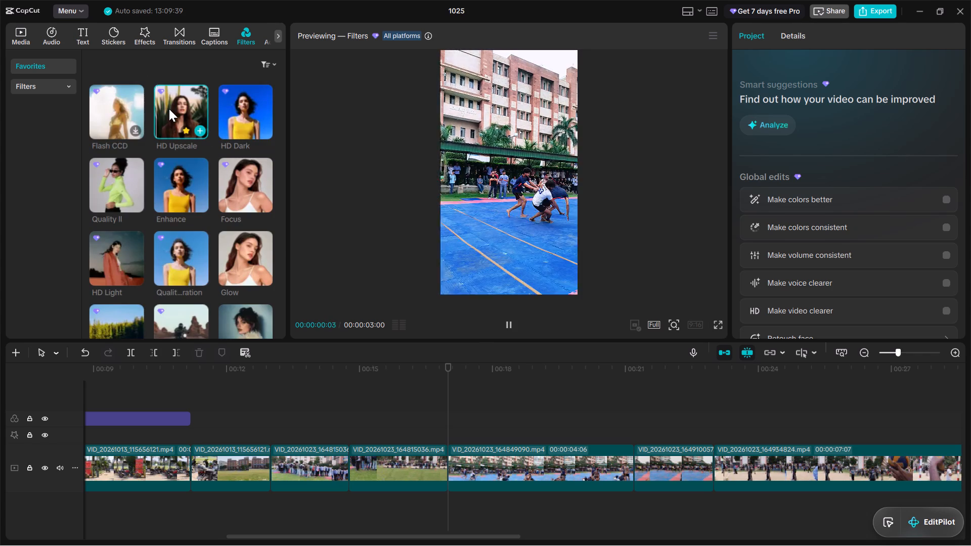
{"action": "scroll", "coordinate": [214, 112], "scroll_direction": "up", "scroll_amount": 1}
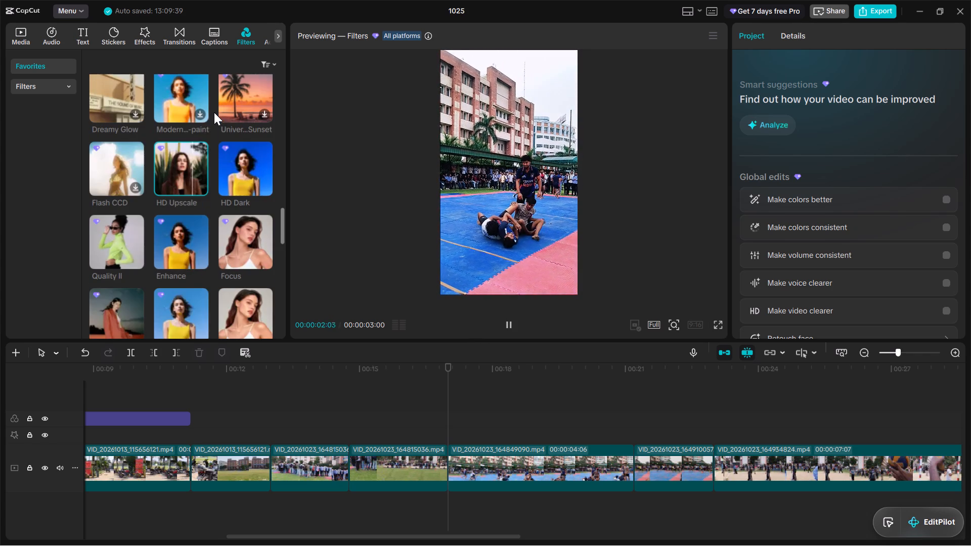
{"action": "scroll", "coordinate": [192, 142], "scroll_direction": "up", "scroll_amount": 1}
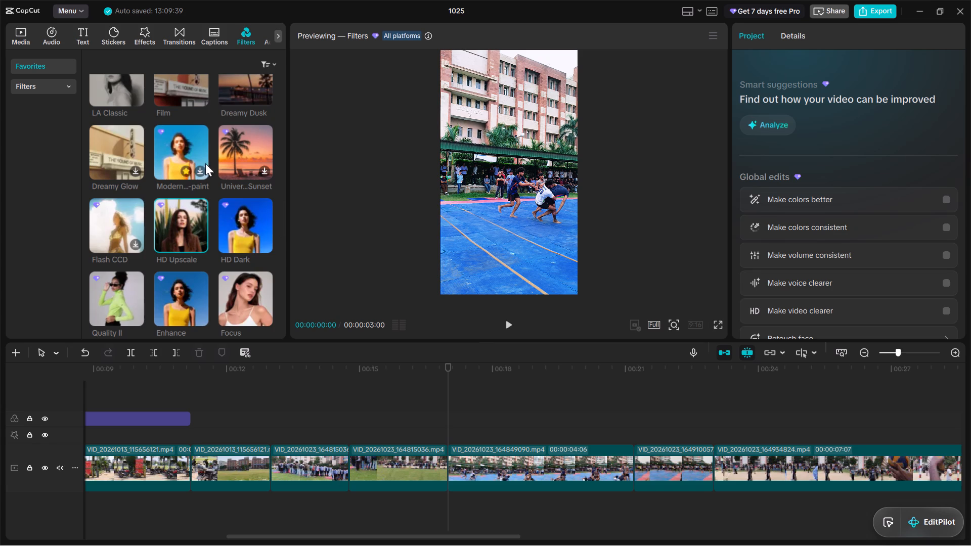
{"action": "left_click", "coordinate": [233, 153]}
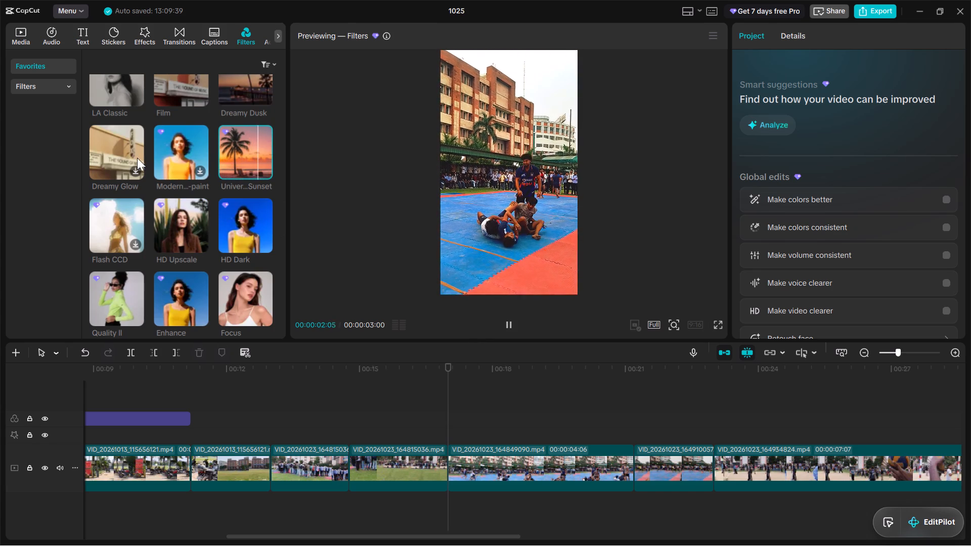
{"action": "left_click", "coordinate": [98, 147]}
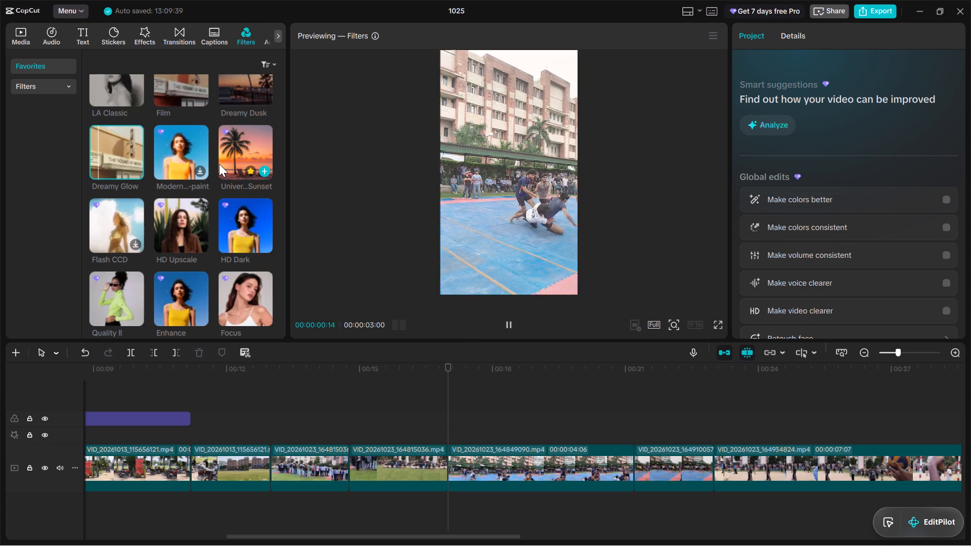
Preview the favorite filter Film and add it to the timeline at the start of the ninth clip.
{"action": "scroll", "coordinate": [254, 166], "scroll_direction": "up", "scroll_amount": 1}
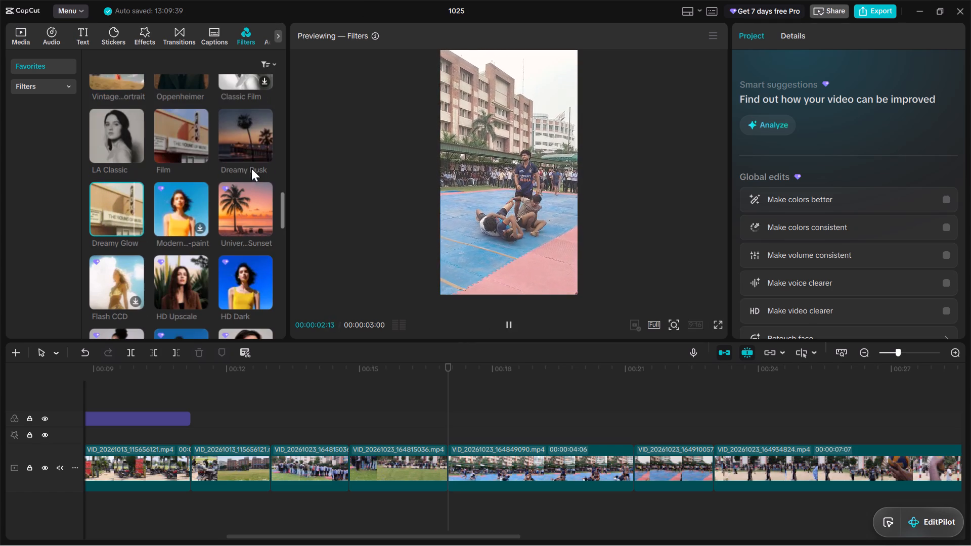
{"action": "left_click", "coordinate": [170, 140]}
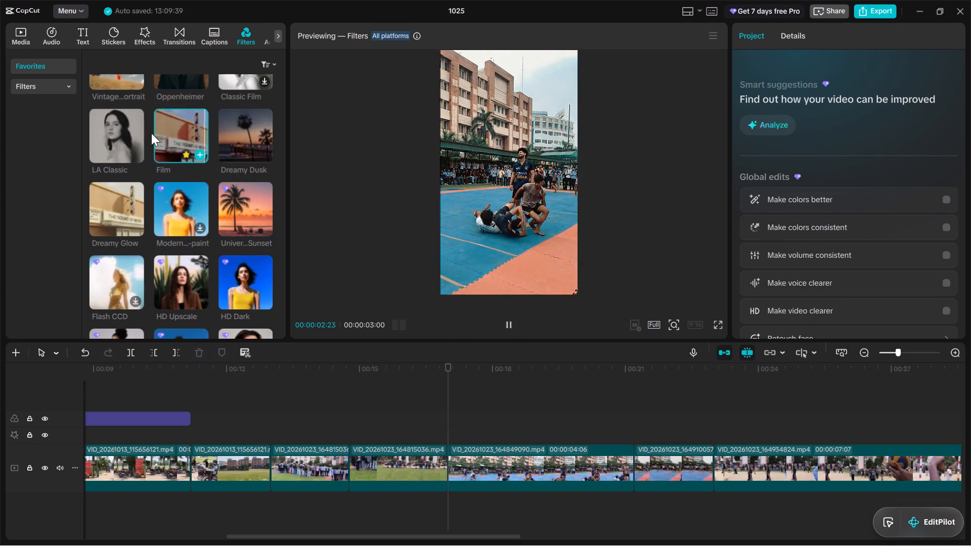
{"action": "left_click", "coordinate": [200, 153]}
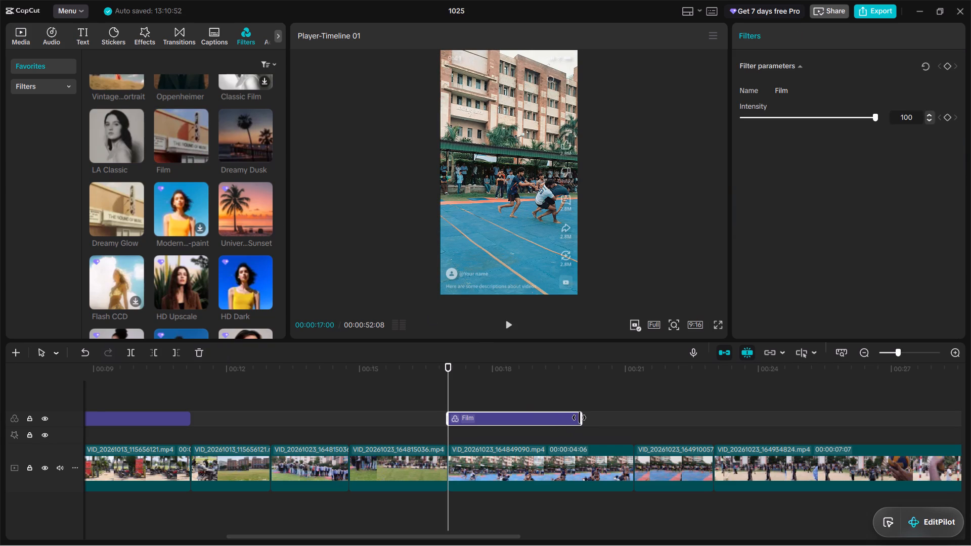
Extend the Film filter on the timeline to the end of the ninth clip.
{"action": "left_click_drag", "start_coordinate": [582, 418], "coordinate": [627, 421]}
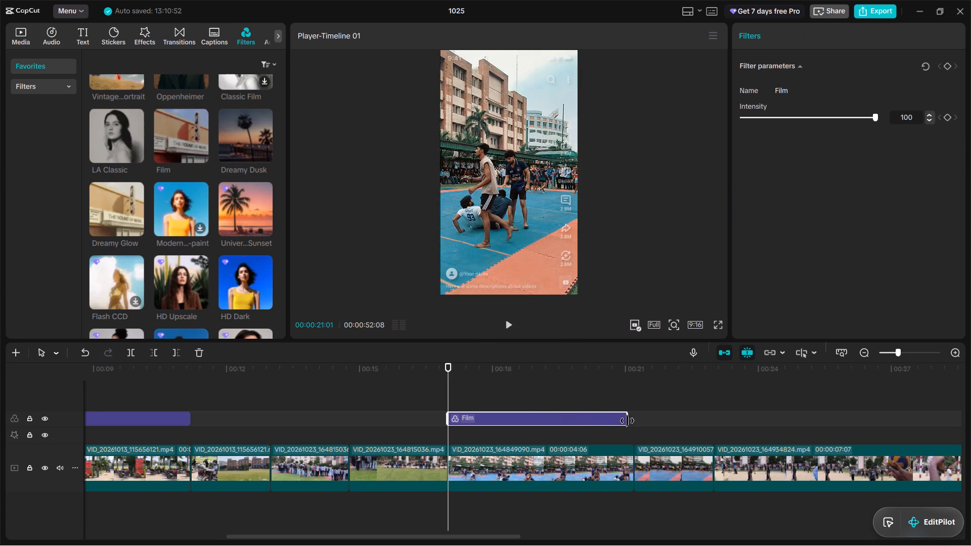
{"action": "left_click_drag", "start_coordinate": [627, 421], "coordinate": [639, 430]}
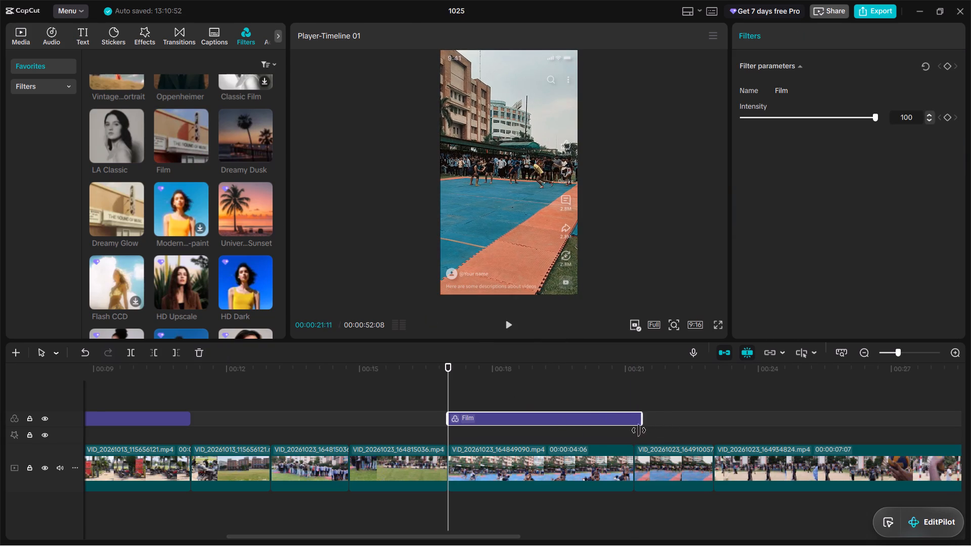
{"action": "left_click_drag", "start_coordinate": [639, 430], "coordinate": [631, 434]}
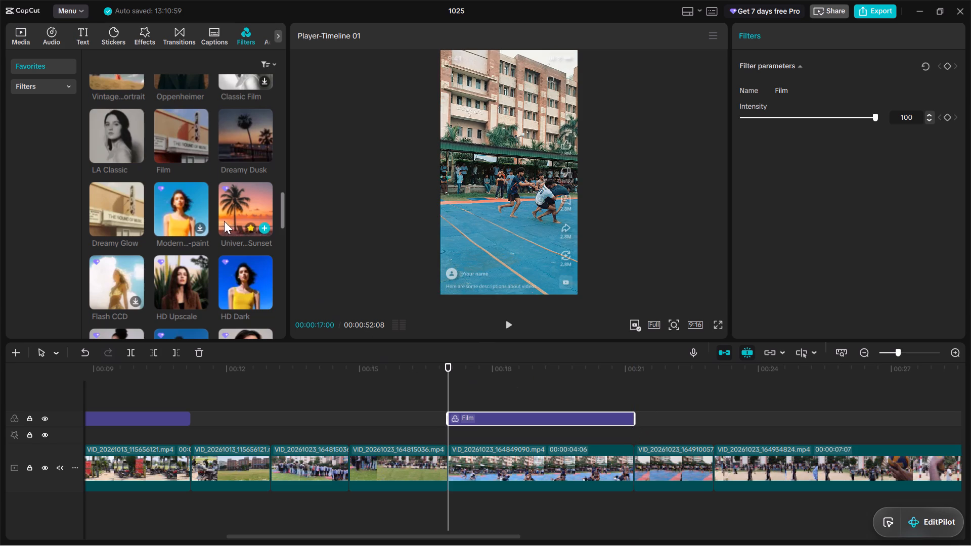
At the start of the tenth clip, preview the favorite Fade filter with the yellow taxi, Warm Sepia, and Fade with the bicycle.
{"action": "scroll", "coordinate": [224, 220], "scroll_direction": "up", "scroll_amount": 1}
{"action": "scroll", "coordinate": [207, 177], "scroll_direction": "up", "scroll_amount": 1}
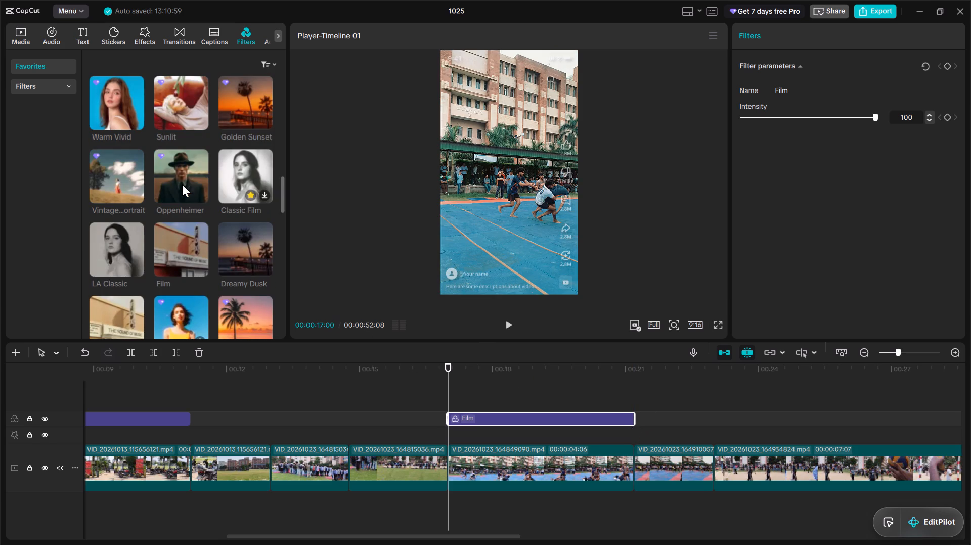
{"action": "scroll", "coordinate": [184, 183], "scroll_direction": "up", "scroll_amount": 1}
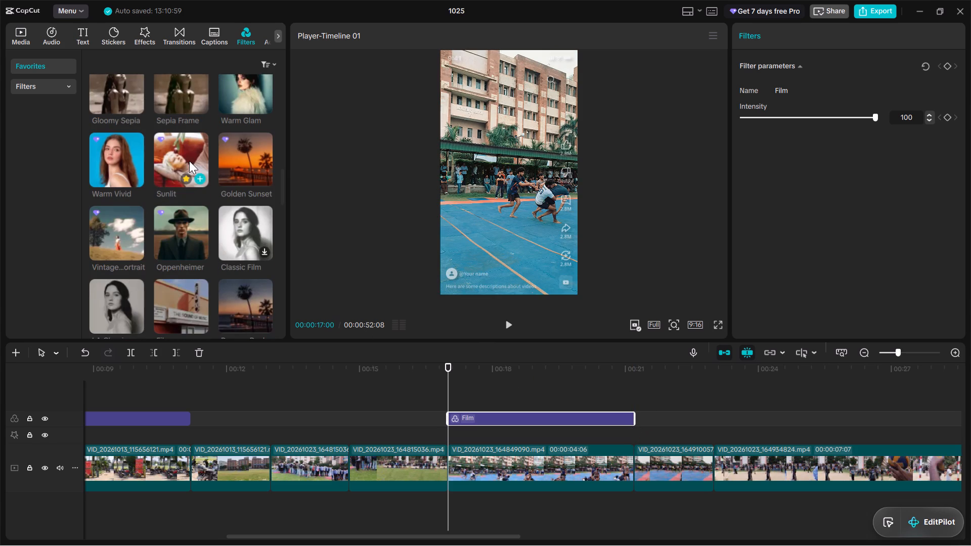
{"action": "left_click_drag", "start_coordinate": [448, 369], "coordinate": [631, 393]}
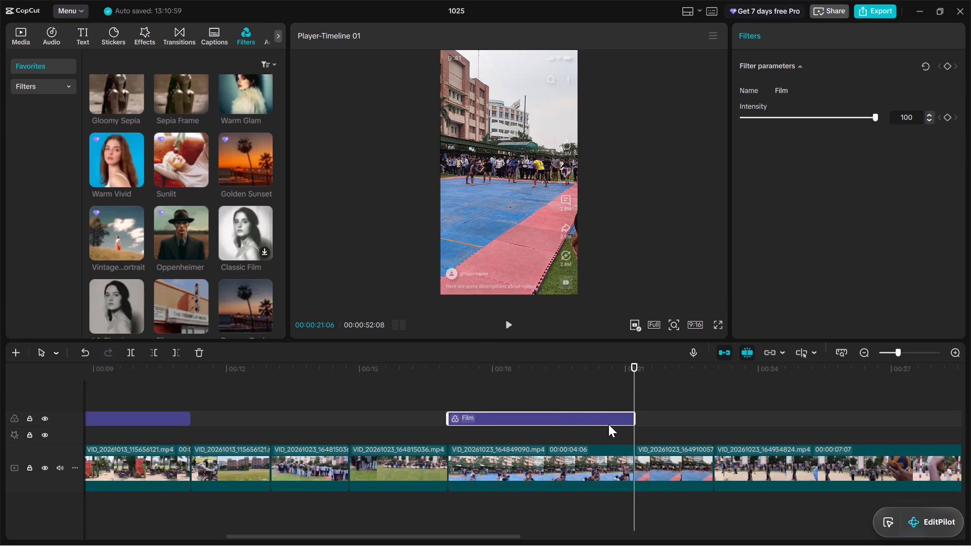
{"action": "left_click", "coordinate": [664, 451]}
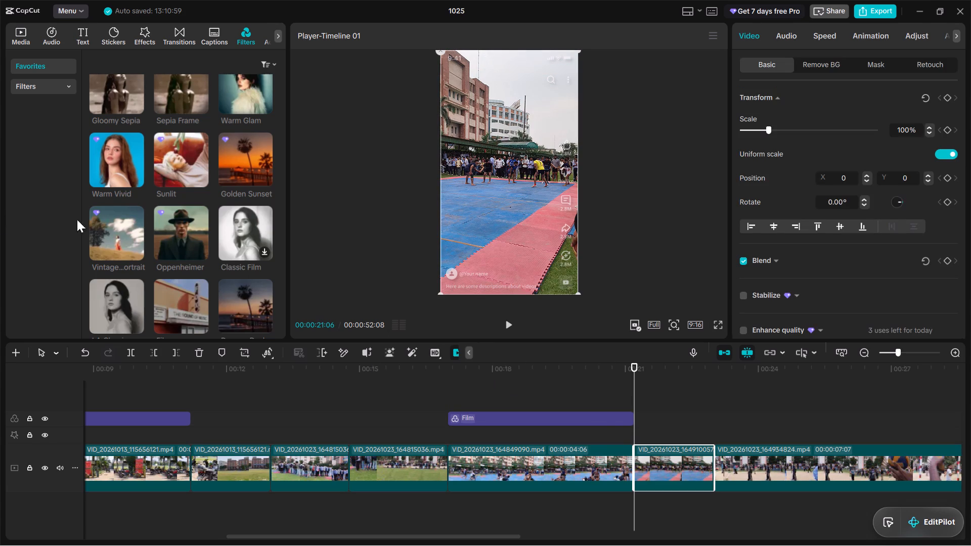
{"action": "scroll", "coordinate": [206, 217], "scroll_direction": "up", "scroll_amount": 3}
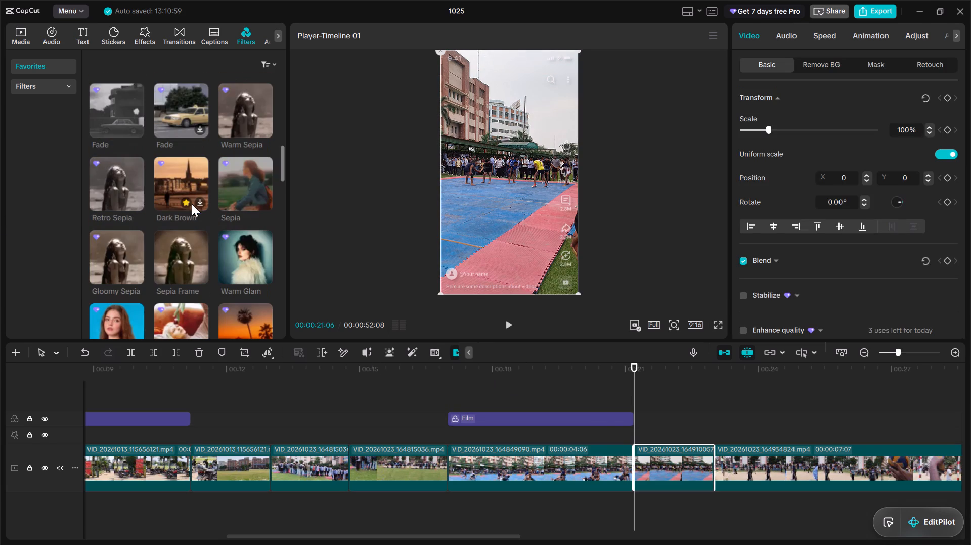
{"action": "scroll", "coordinate": [191, 195], "scroll_direction": "up", "scroll_amount": 1}
{"action": "left_click", "coordinate": [186, 159]}
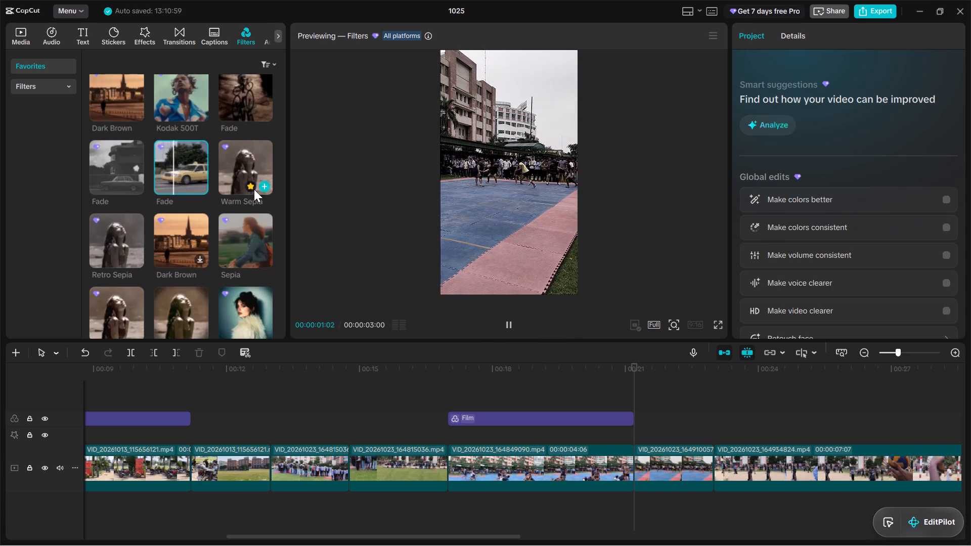
{"action": "left_click", "coordinate": [255, 164]}
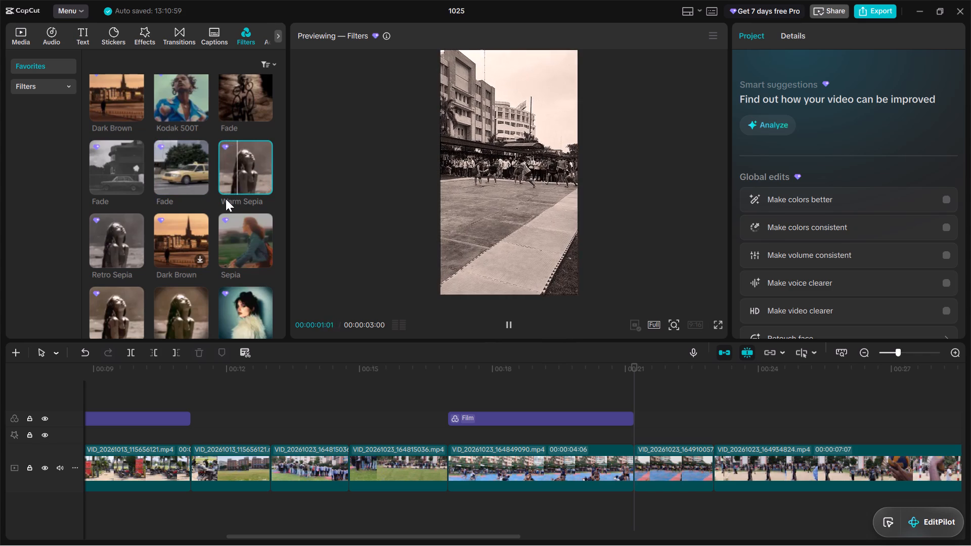
{"action": "scroll", "coordinate": [226, 199], "scroll_direction": "up", "scroll_amount": 1}
{"action": "left_click", "coordinate": [240, 153]}
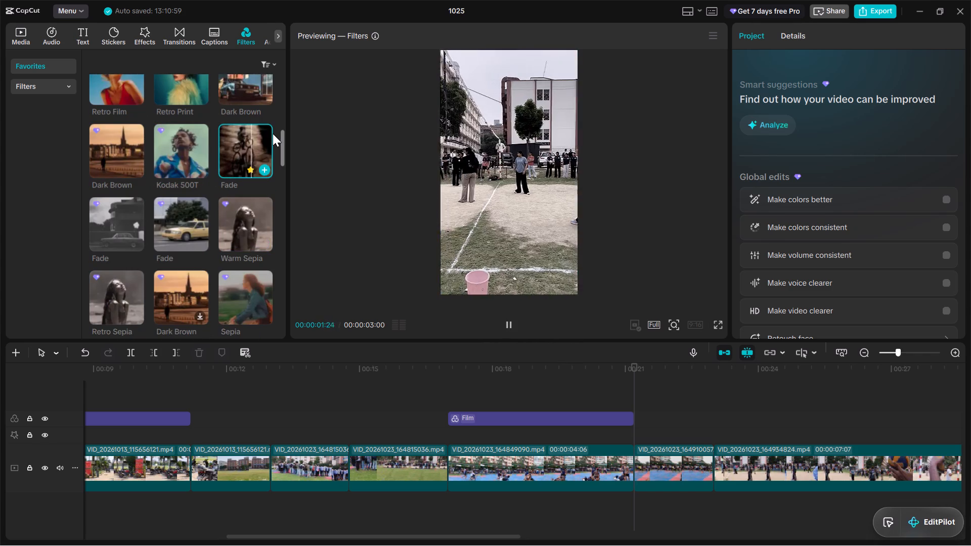
Preview the favorite filters Retro Film, Soft Gleam and American Retro on the tenth clip.
{"action": "scroll", "coordinate": [186, 169], "scroll_direction": "up", "scroll_amount": 1}
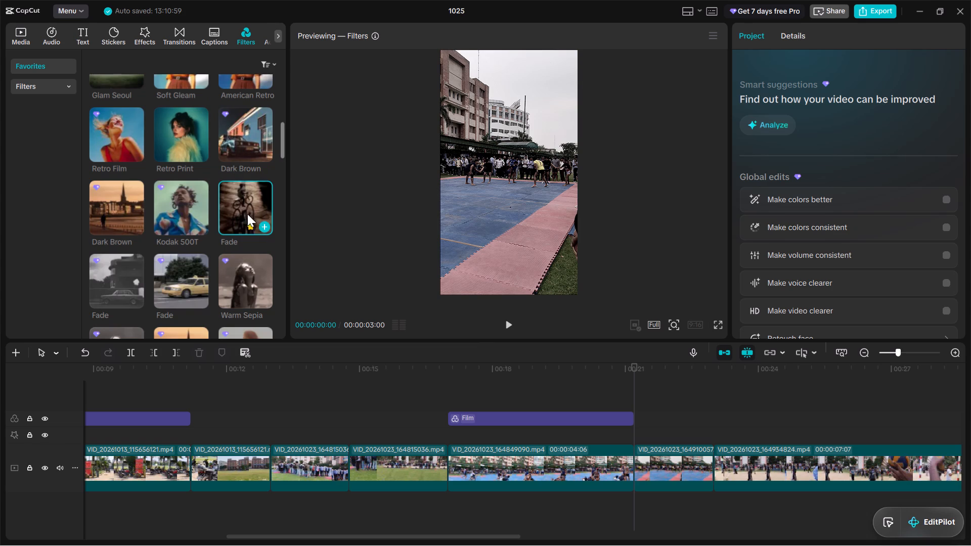
{"action": "left_click", "coordinate": [104, 129]}
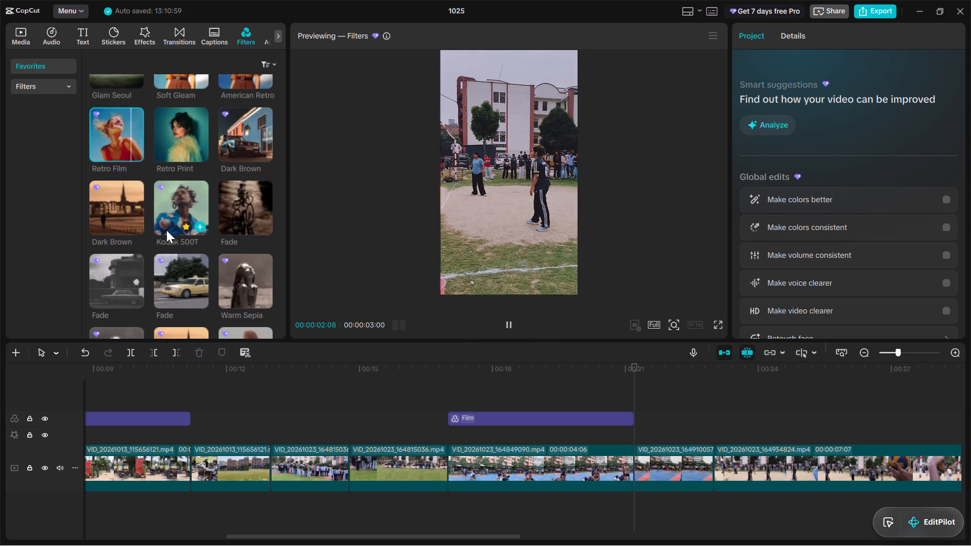
{"action": "scroll", "coordinate": [174, 226], "scroll_direction": "up", "scroll_amount": 1}
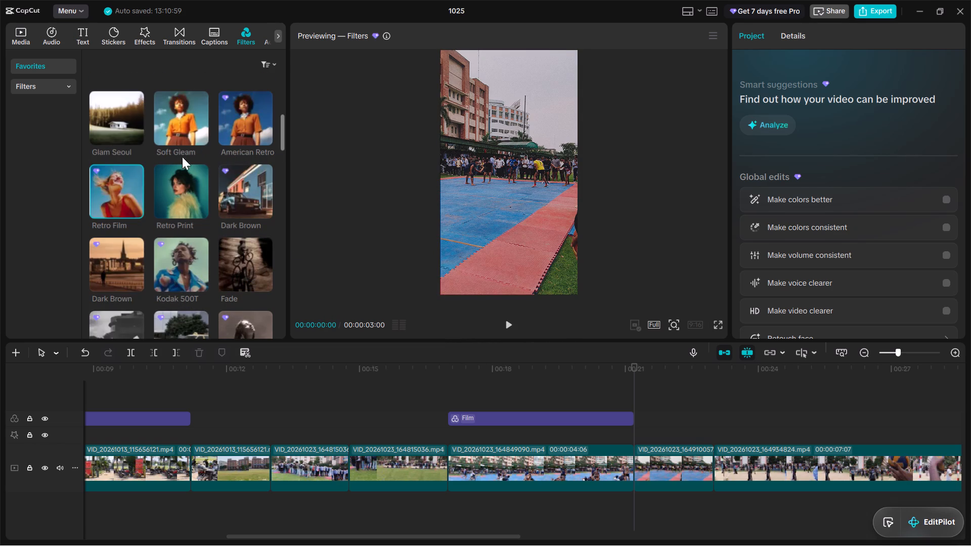
{"action": "left_click", "coordinate": [174, 110]}
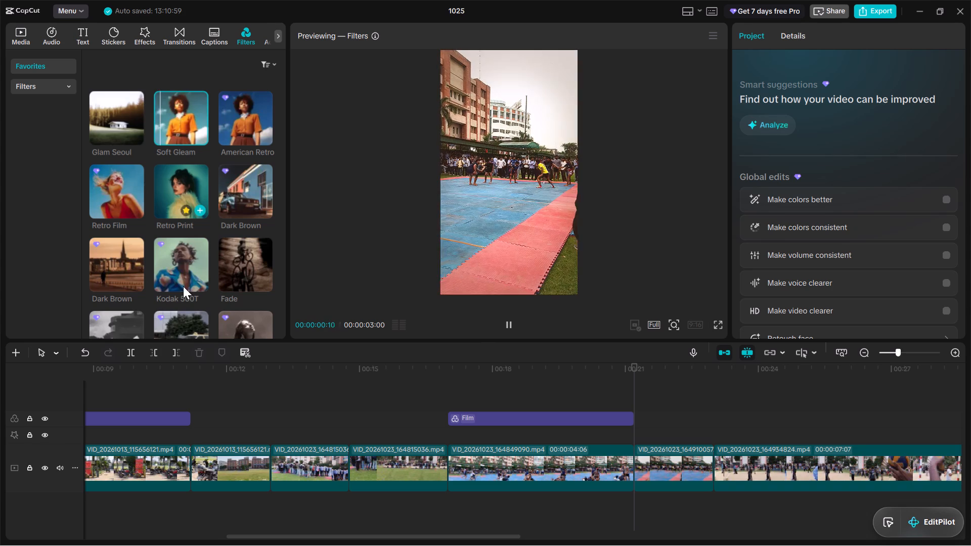
{"action": "left_click", "coordinate": [239, 118]}
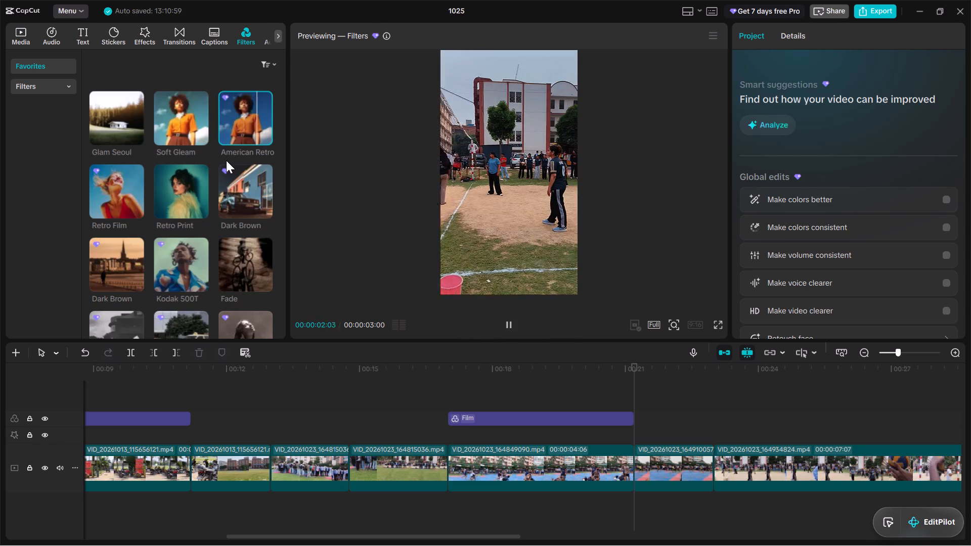
Preview the favorite filters Moody Fall, Moody Amber and Rio Nights on the tenth clip.
{"action": "scroll", "coordinate": [205, 152], "scroll_direction": "up", "scroll_amount": 1}
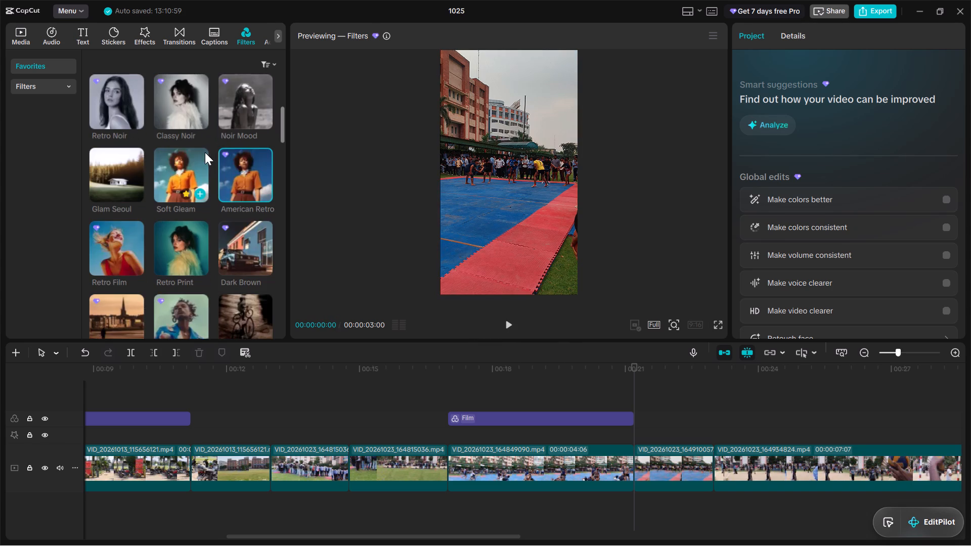
{"action": "scroll", "coordinate": [162, 162], "scroll_direction": "up", "scroll_amount": 1}
{"action": "scroll", "coordinate": [221, 152], "scroll_direction": "up", "scroll_amount": 1}
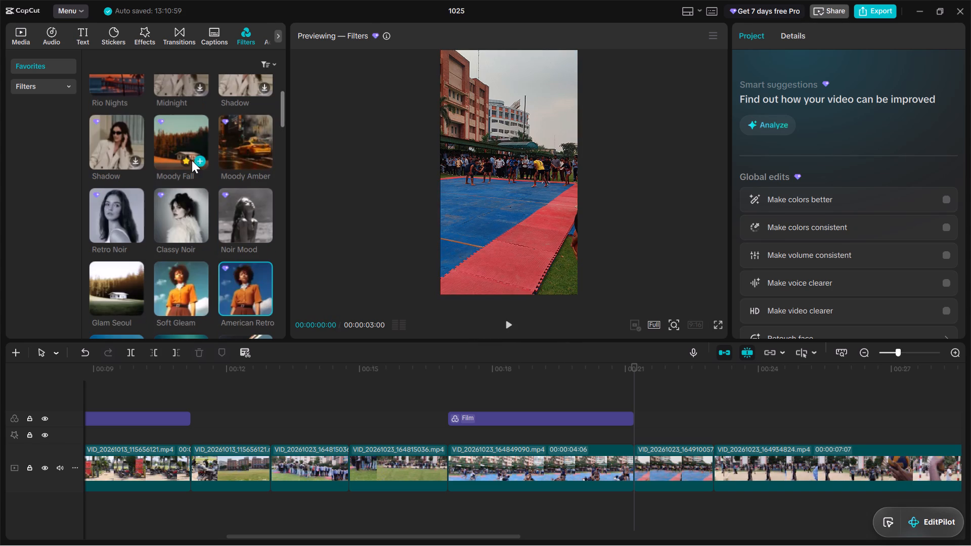
{"action": "left_click", "coordinate": [182, 139]}
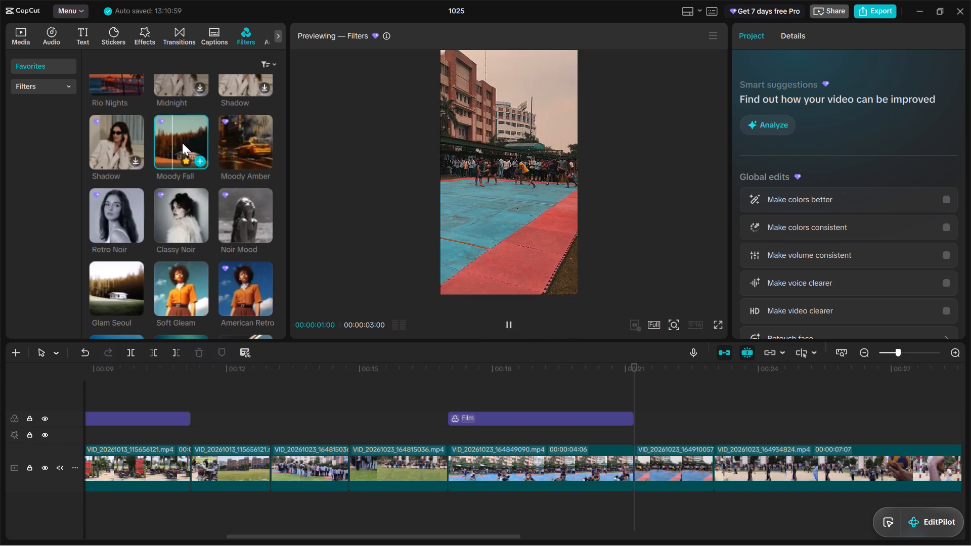
{"action": "scroll", "coordinate": [189, 156], "scroll_direction": "up", "scroll_amount": 1}
{"action": "left_click", "coordinate": [234, 190]}
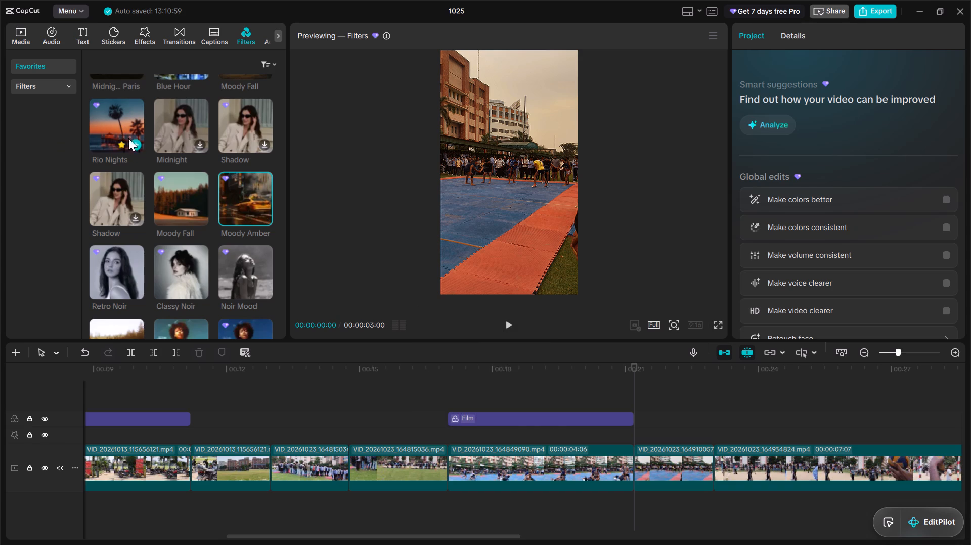
{"action": "scroll", "coordinate": [134, 150], "scroll_direction": "up", "scroll_amount": 1}
{"action": "left_click", "coordinate": [119, 171]}
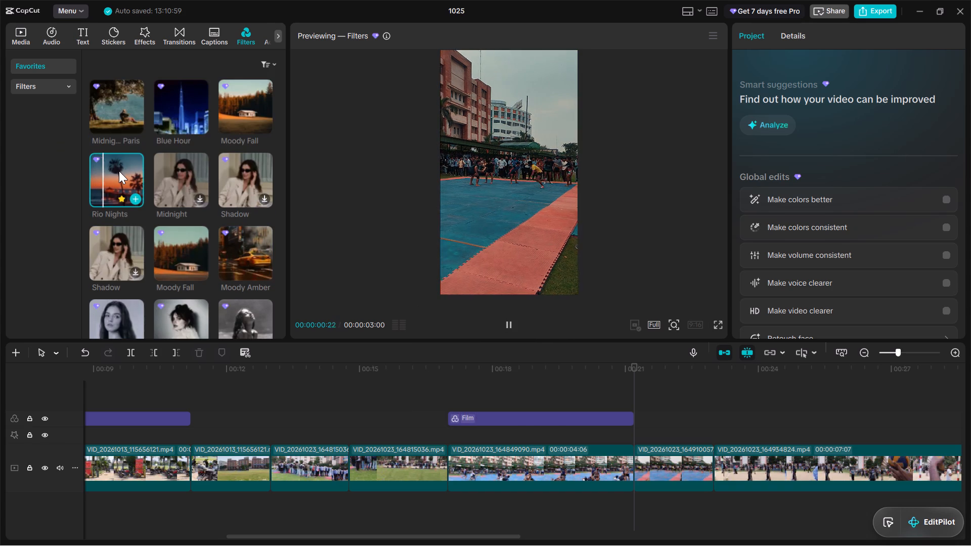
Preview the favorite Midnight Paris filter and the Moody Fall filter beside Blue Hour on the tenth clip.
{"action": "scroll", "coordinate": [191, 151], "scroll_direction": "up", "scroll_amount": 1}
{"action": "scroll", "coordinate": [138, 163], "scroll_direction": "up", "scroll_amount": 1}
{"action": "left_click", "coordinate": [114, 113]}
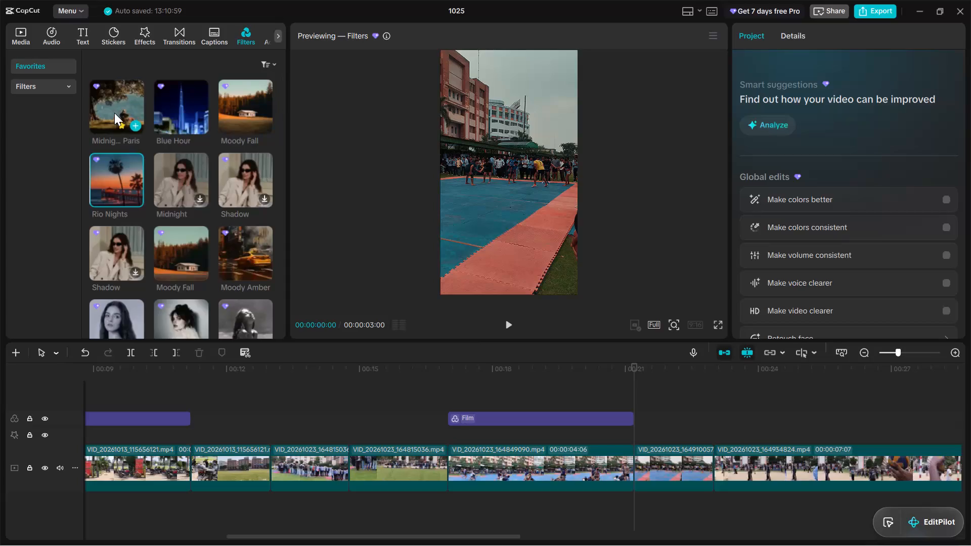
{"action": "left_click", "coordinate": [232, 103]}
{"action": "scroll", "coordinate": [250, 134], "scroll_direction": "up", "scroll_amount": 3}
{"action": "scroll", "coordinate": [194, 156], "scroll_direction": "up", "scroll_amount": 2}
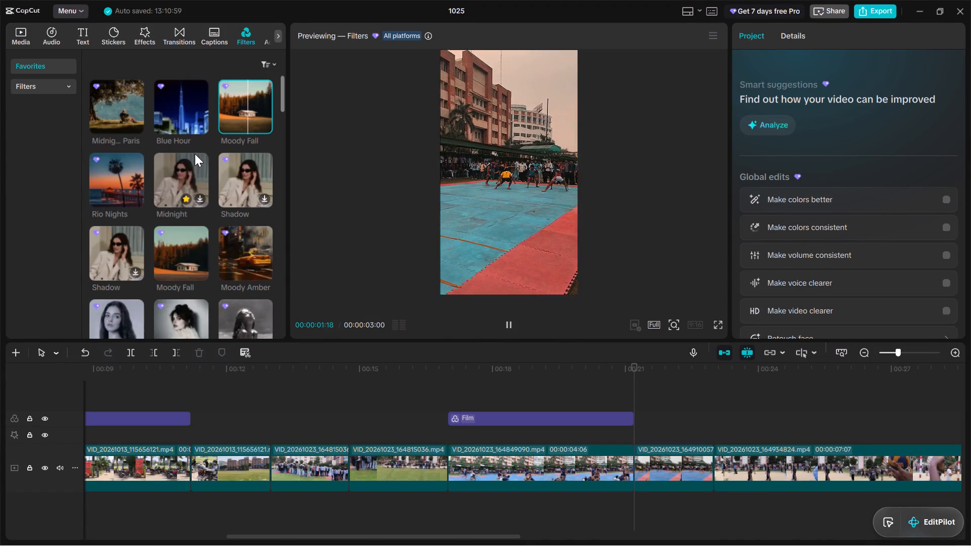
Preview the favorite filters Soft Gleam and American Retro again on the tenth clip.
{"action": "scroll", "coordinate": [199, 162], "scroll_direction": "down", "scroll_amount": 2}
{"action": "scroll", "coordinate": [201, 173], "scroll_direction": "up", "scroll_amount": 3}
{"action": "scroll", "coordinate": [202, 173], "scroll_direction": "down", "scroll_amount": 4}
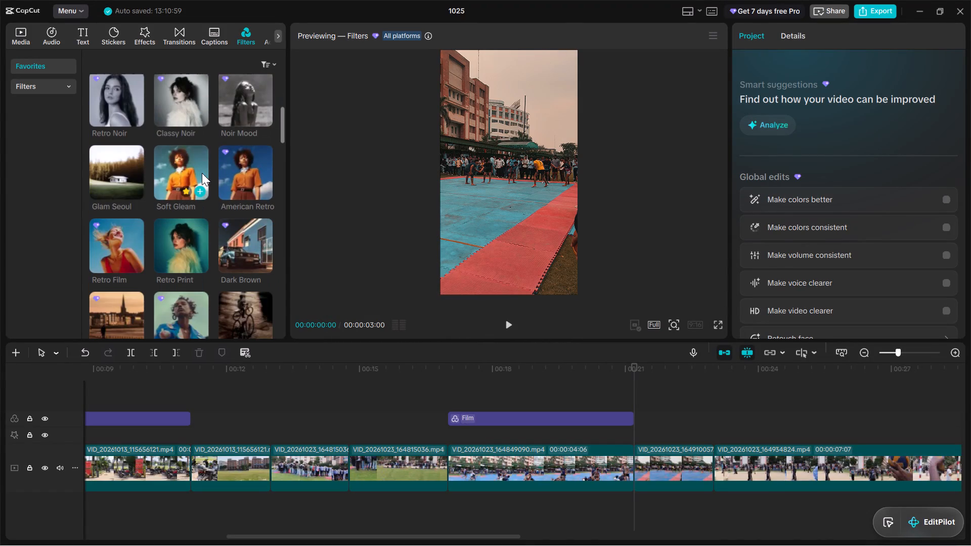
{"action": "left_click", "coordinate": [182, 170]}
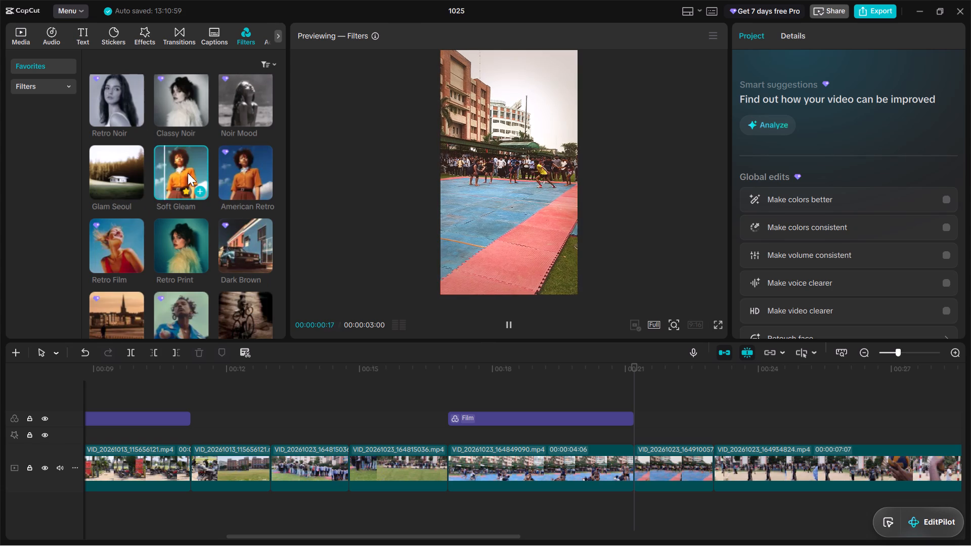
{"action": "left_click", "coordinate": [240, 169]}
Preview the black-and-white Fade filter and Warm Sepia from the favorites on the tenth clip.
{"action": "scroll", "coordinate": [188, 211], "scroll_direction": "down", "scroll_amount": 2}
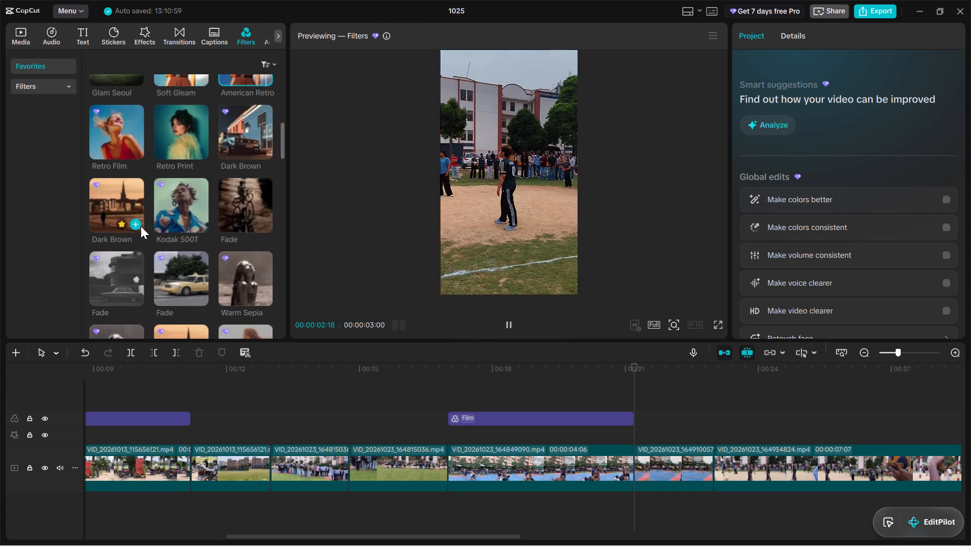
{"action": "scroll", "coordinate": [141, 227], "scroll_direction": "down", "scroll_amount": 1}
{"action": "left_click", "coordinate": [103, 219]}
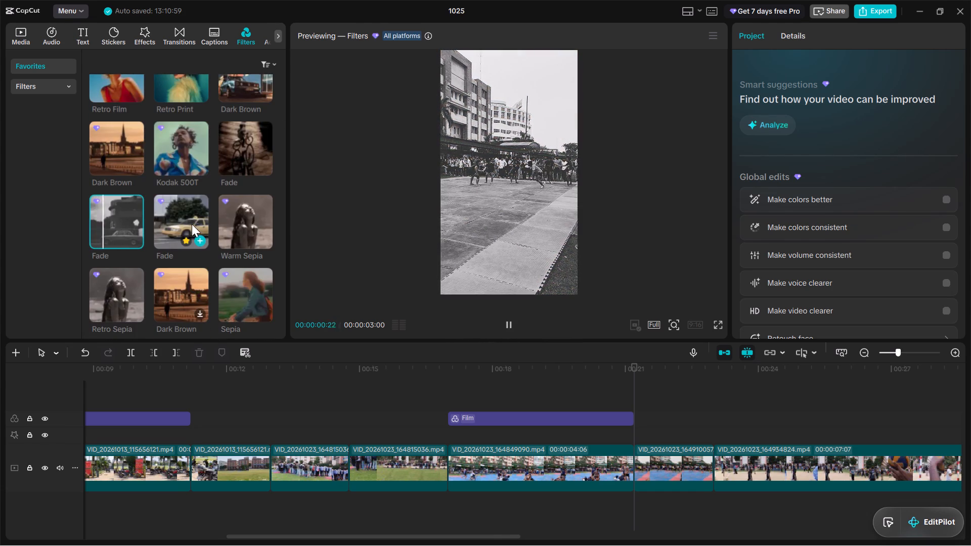
{"action": "left_click", "coordinate": [242, 229]}
Preview the favorite filters Retro Sepia, Gloomy Sepia, Sepia Frame and Warm Glam on the tenth clip.
{"action": "scroll", "coordinate": [235, 240], "scroll_direction": "down", "scroll_amount": 1}
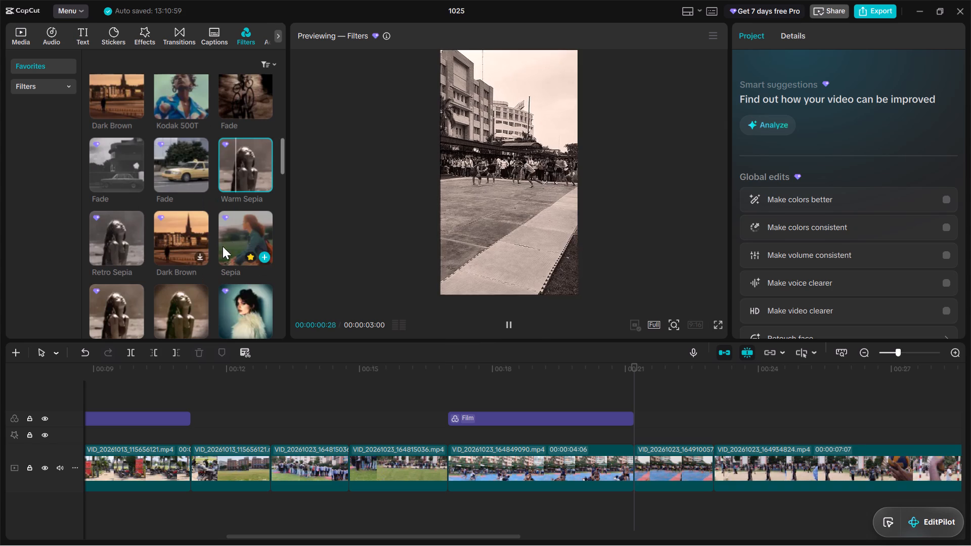
{"action": "left_click", "coordinate": [107, 247]}
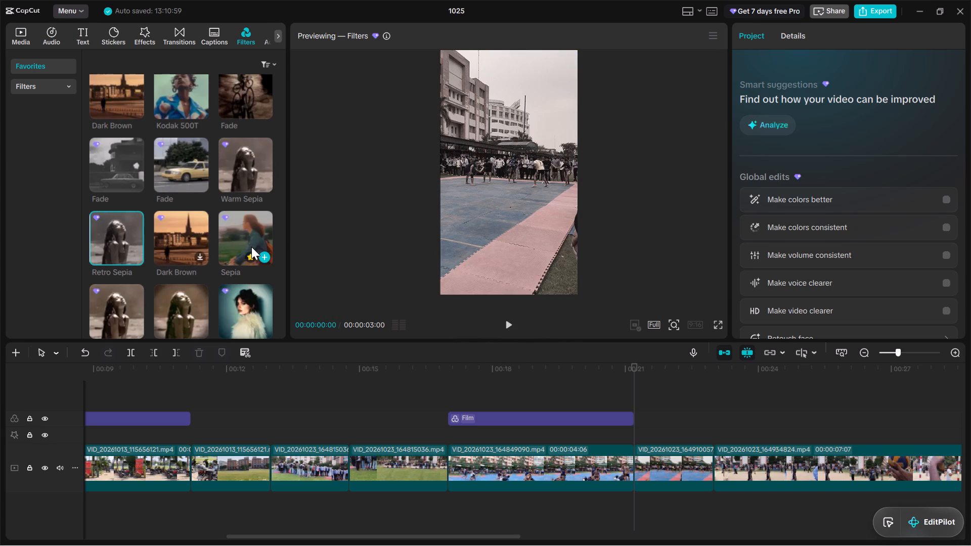
{"action": "scroll", "coordinate": [223, 269], "scroll_direction": "down", "scroll_amount": 2}
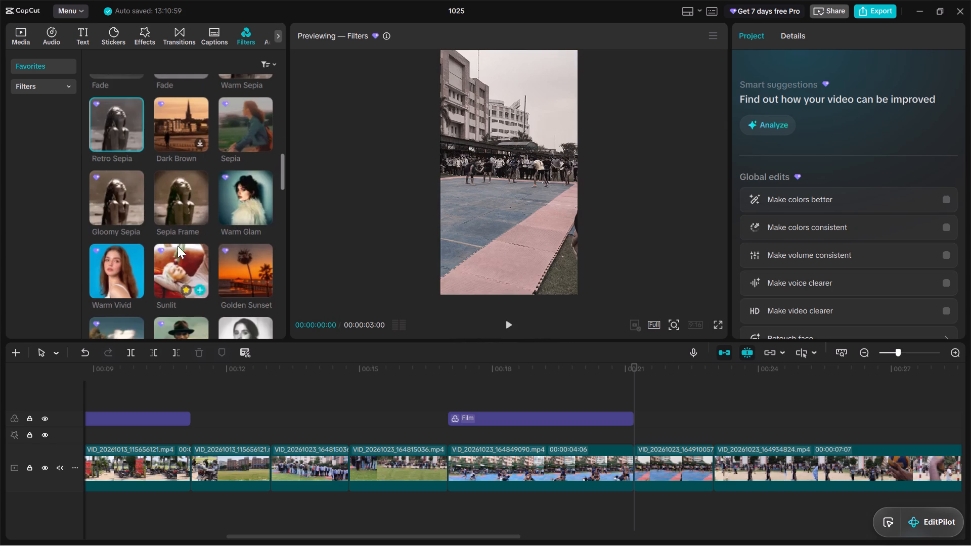
{"action": "left_click", "coordinate": [103, 204]}
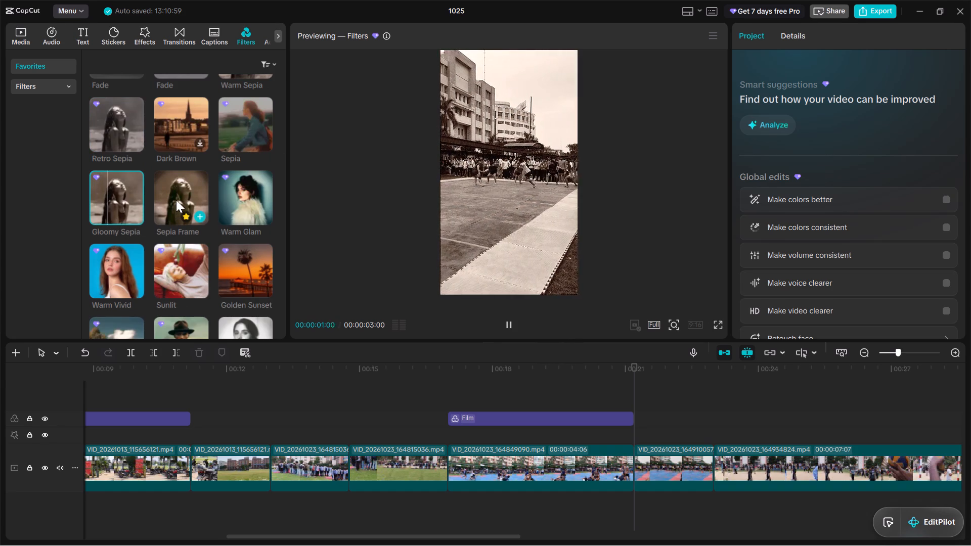
{"action": "left_click", "coordinate": [176, 200]}
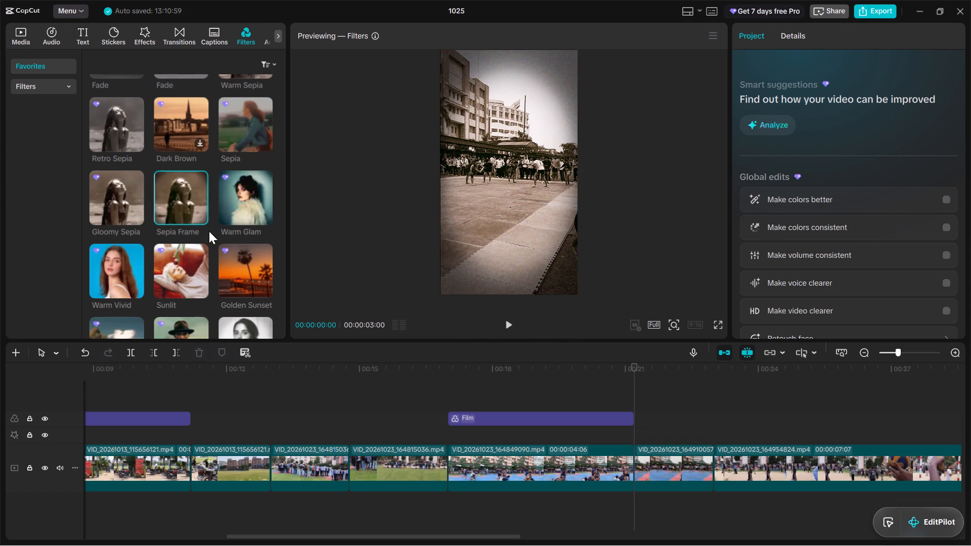
{"action": "left_click", "coordinate": [244, 193]}
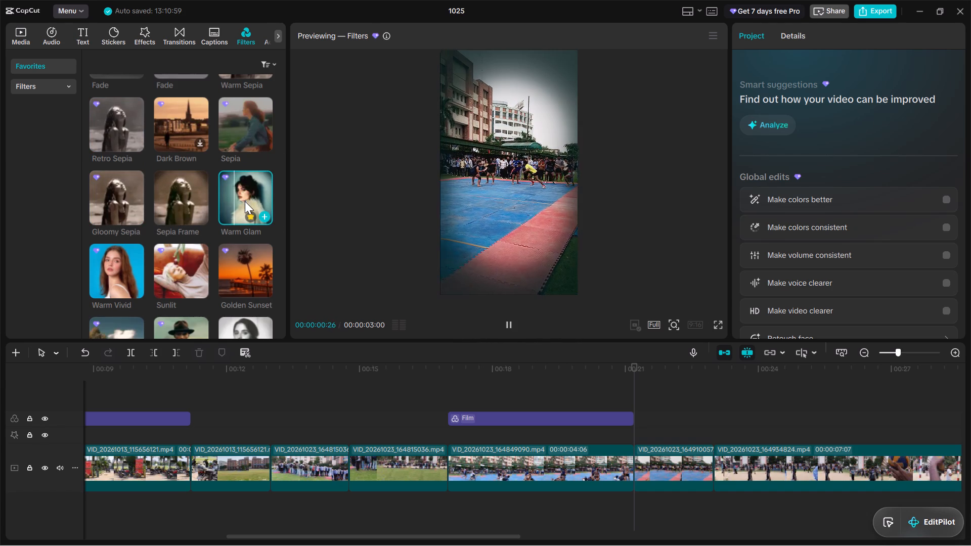
Preview the favorite filters Golden Sunset, Sunlit, Warm Vivid and the Vintage portrait filter on the tenth clip.
{"action": "scroll", "coordinate": [247, 239], "scroll_direction": "down", "scroll_amount": 1}
{"action": "left_click", "coordinate": [237, 220]}
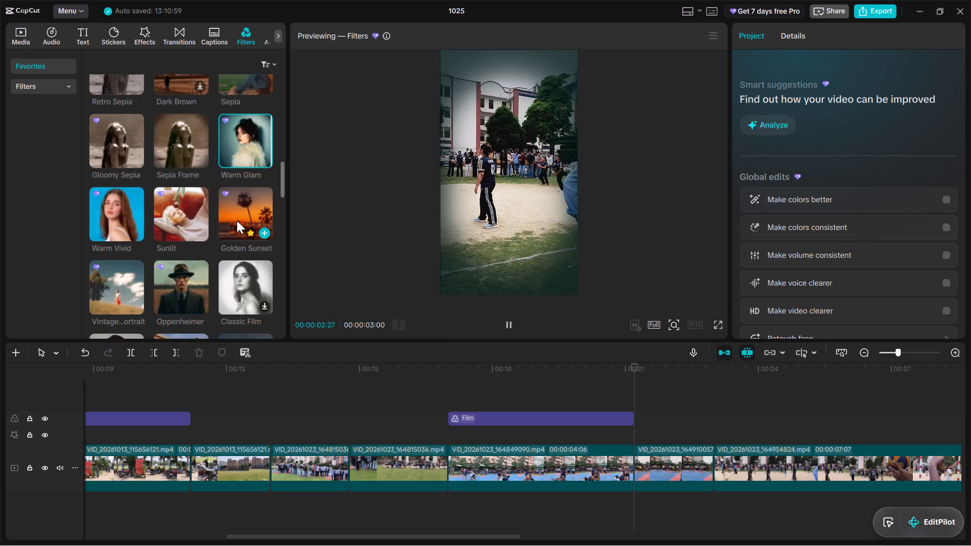
{"action": "left_click", "coordinate": [172, 216]}
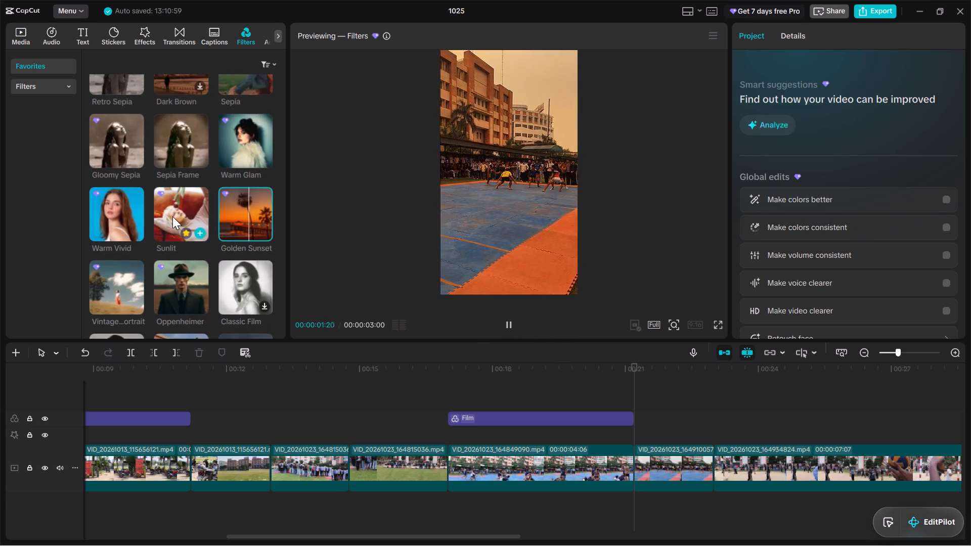
{"action": "scroll", "coordinate": [181, 236], "scroll_direction": "down", "scroll_amount": 1}
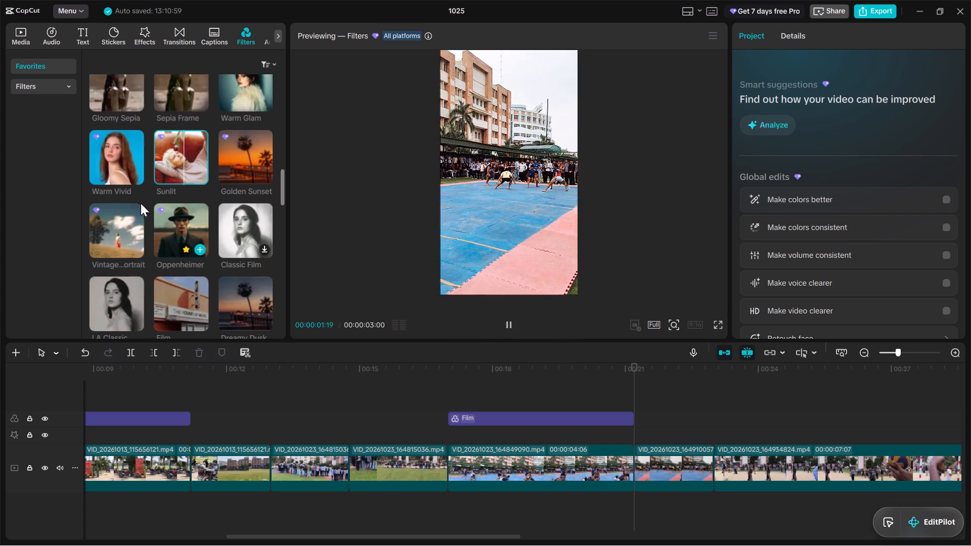
{"action": "left_click", "coordinate": [99, 153]}
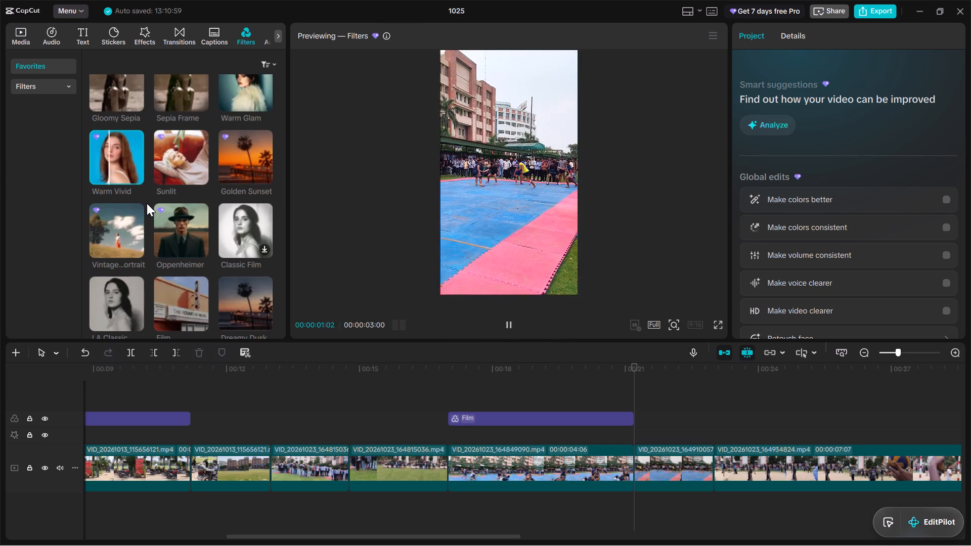
{"action": "scroll", "coordinate": [158, 212], "scroll_direction": "down", "scroll_amount": 1}
{"action": "left_click", "coordinate": [118, 178]}
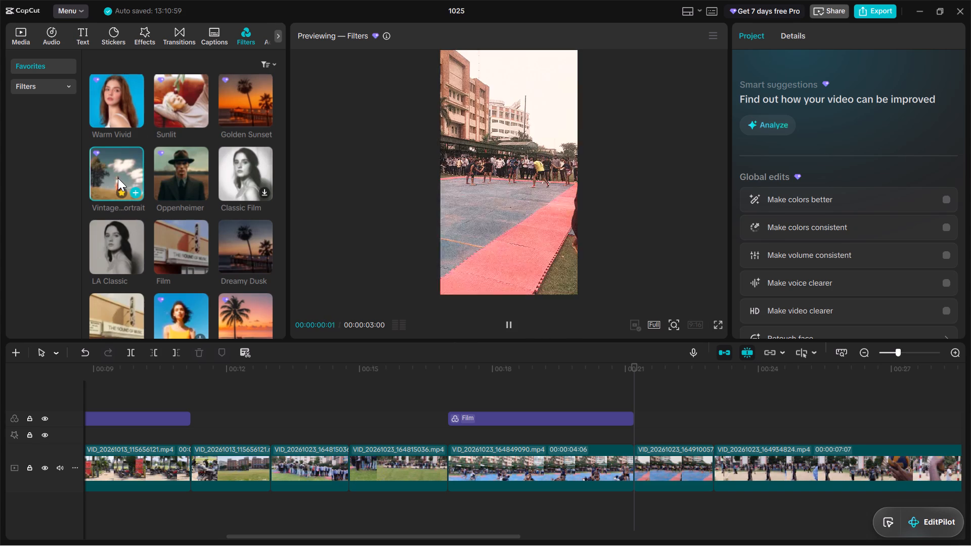
Preview the favorite filters Oppenheimer, the palm-tree Sunset and the Modern paint filter on the tenth clip.
{"action": "left_click", "coordinate": [163, 175]}
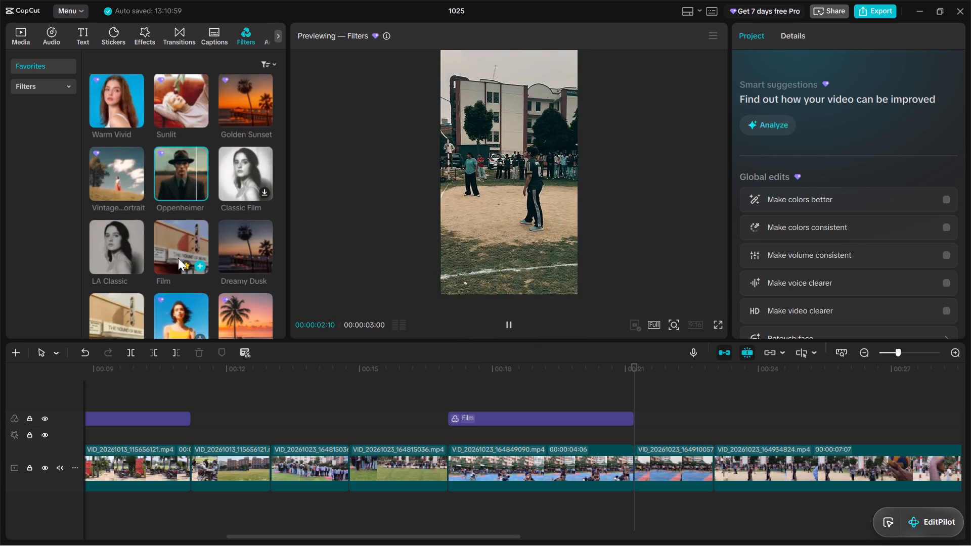
{"action": "scroll", "coordinate": [178, 258], "scroll_direction": "down", "scroll_amount": 1}
{"action": "scroll", "coordinate": [233, 261], "scroll_direction": "down", "scroll_amount": 1}
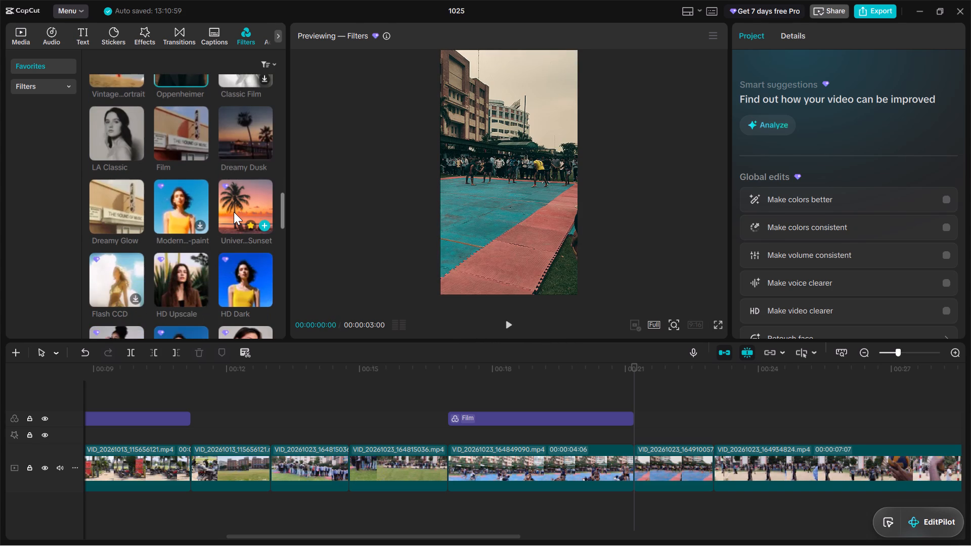
{"action": "left_click", "coordinate": [234, 212]}
{"action": "left_click", "coordinate": [169, 207]}
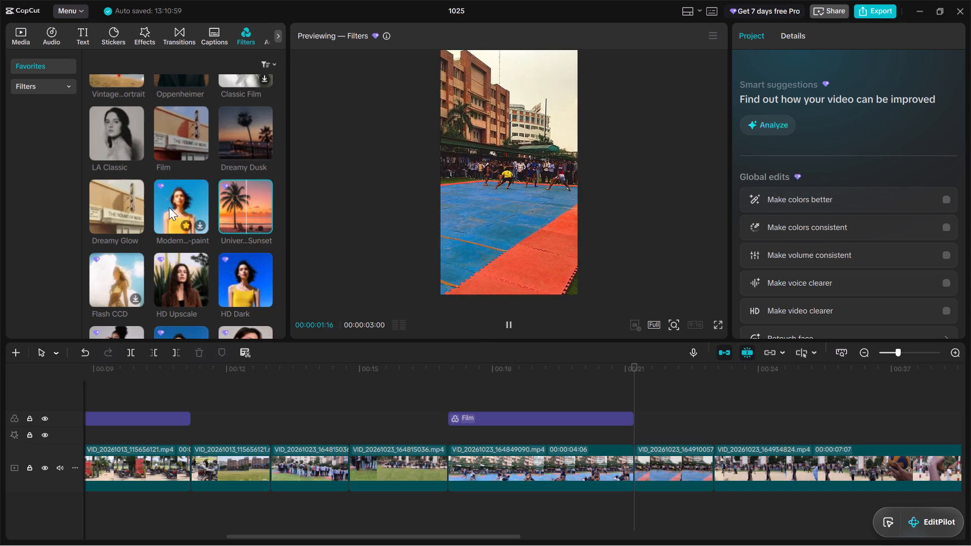
Preview the favorite filters HD Dark, HD Upscale, Flash CCD and Quality II on the tenth clip.
{"action": "scroll", "coordinate": [202, 239], "scroll_direction": "down", "scroll_amount": 1}
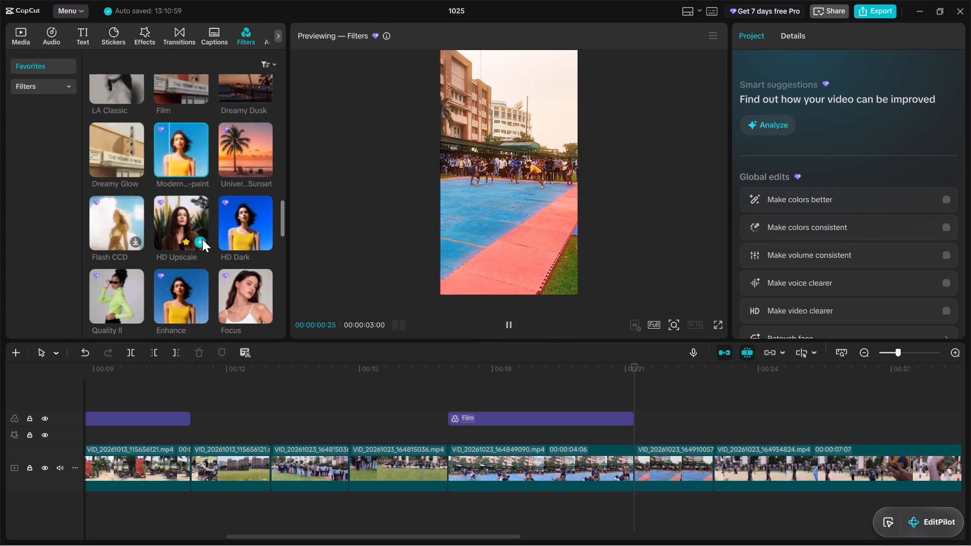
{"action": "left_click", "coordinate": [232, 224]}
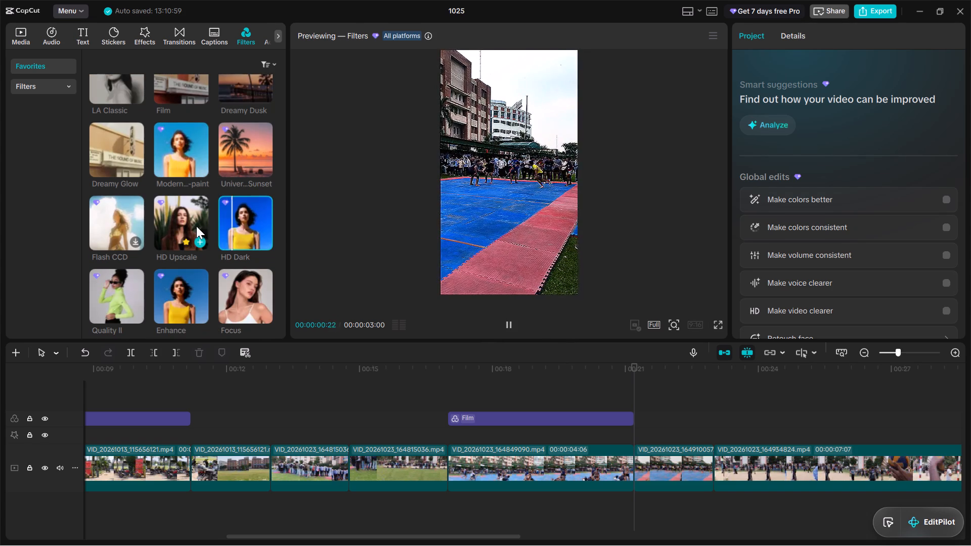
{"action": "left_click", "coordinate": [188, 224]}
{"action": "left_click", "coordinate": [131, 229]}
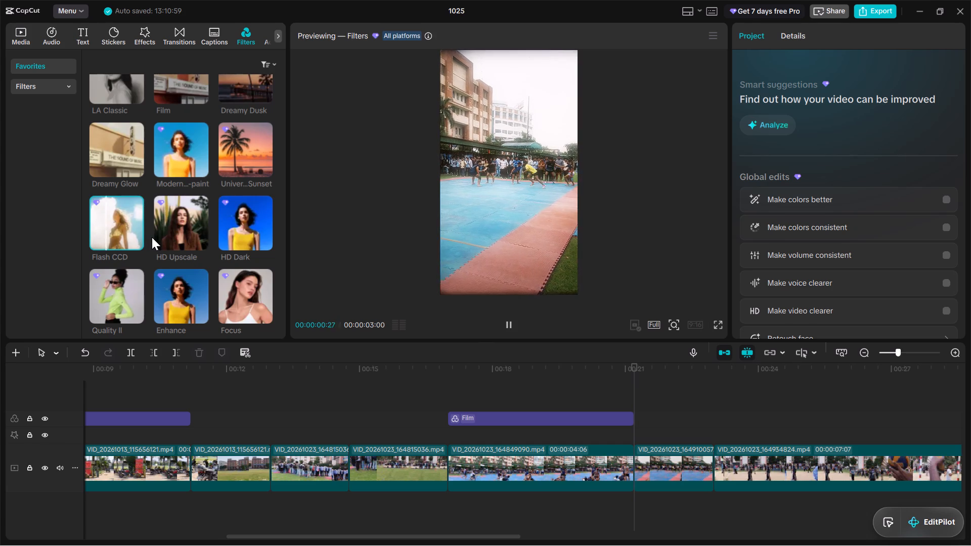
{"action": "scroll", "coordinate": [108, 229], "scroll_direction": "down", "scroll_amount": 2}
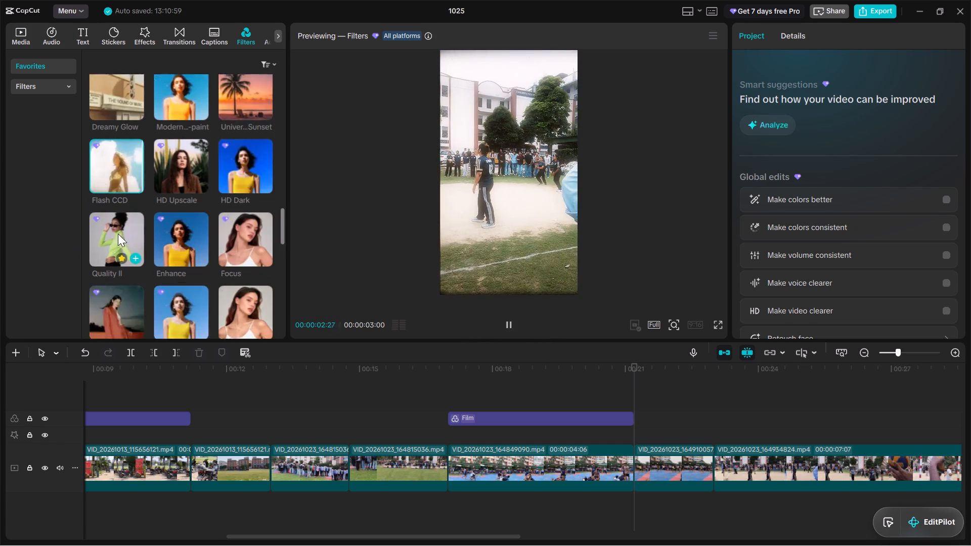
{"action": "left_click", "coordinate": [111, 186]}
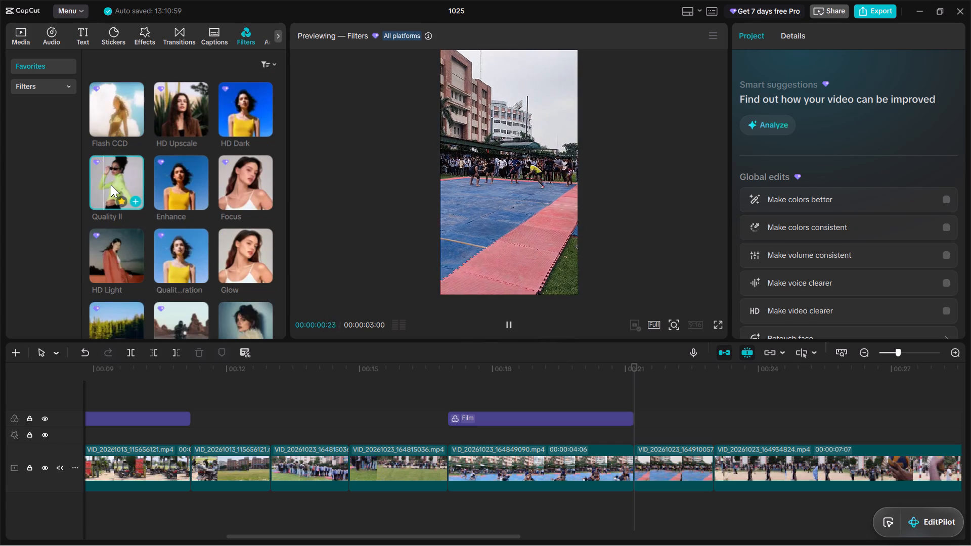
Preview the first two Freedom filters, Wong Kar-wai, Badbunny and Hasselblad from the favorites on the tenth clip.
{"action": "scroll", "coordinate": [136, 195], "scroll_direction": "down", "scroll_amount": 2}
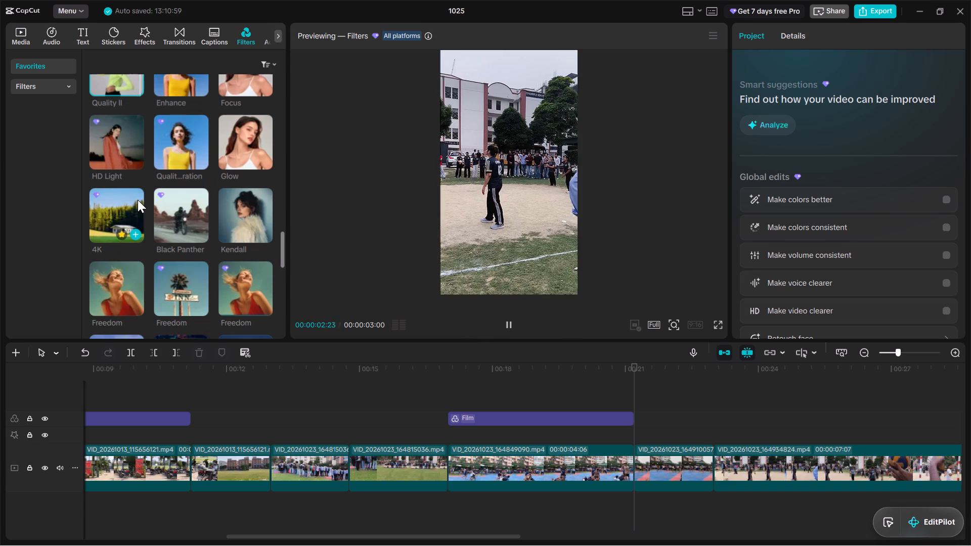
{"action": "scroll", "coordinate": [118, 231], "scroll_direction": "down", "scroll_amount": 1}
{"action": "left_click", "coordinate": [116, 221]}
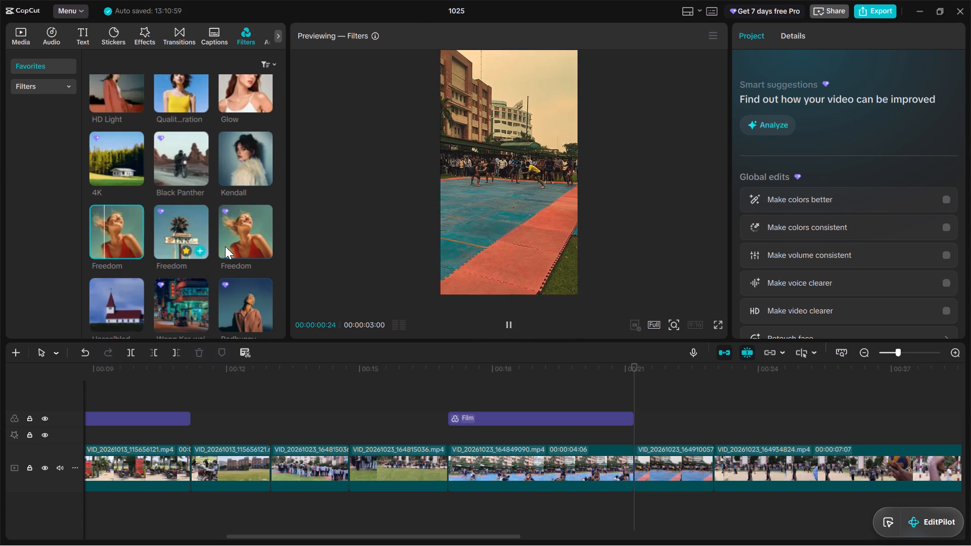
{"action": "left_click", "coordinate": [195, 235]}
{"action": "scroll", "coordinate": [206, 243], "scroll_direction": "down", "scroll_amount": 1}
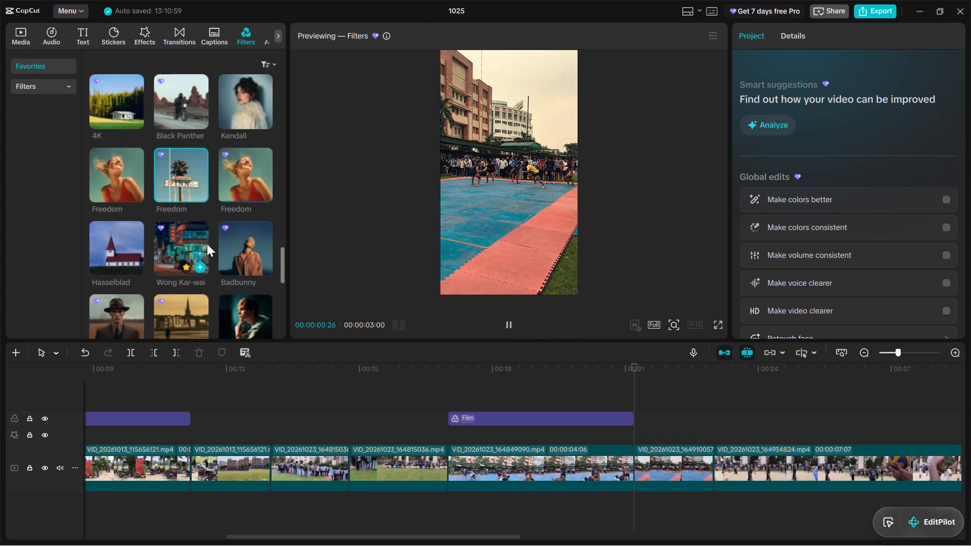
{"action": "left_click", "coordinate": [188, 242]}
{"action": "left_click", "coordinate": [233, 248]}
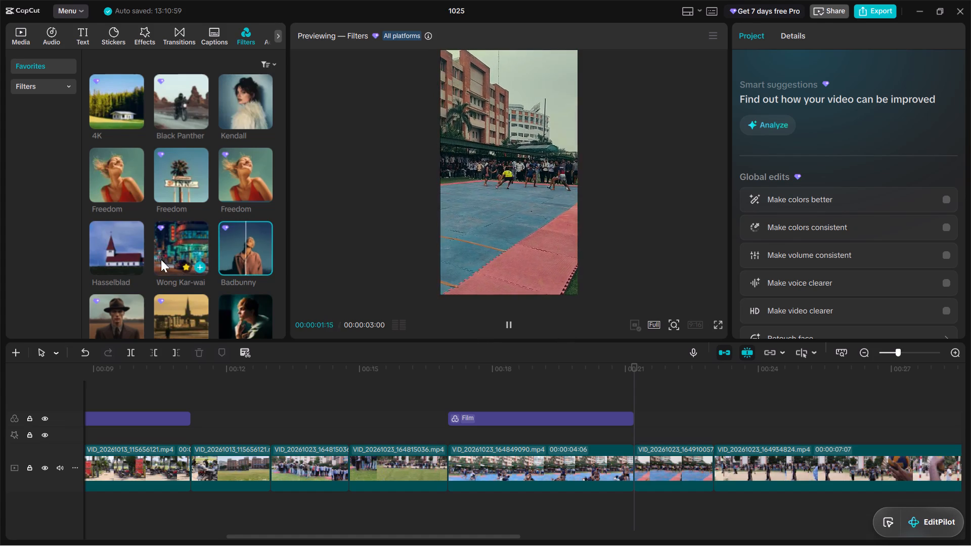
{"action": "left_click", "coordinate": [114, 254]}
Preview the favorites Sicily, Green Orange, the second Oppenheimer, the sailboat Summer filter, Garden Tour and Denim Silver on the tenth clip.
{"action": "scroll", "coordinate": [137, 272], "scroll_direction": "down", "scroll_amount": 1}
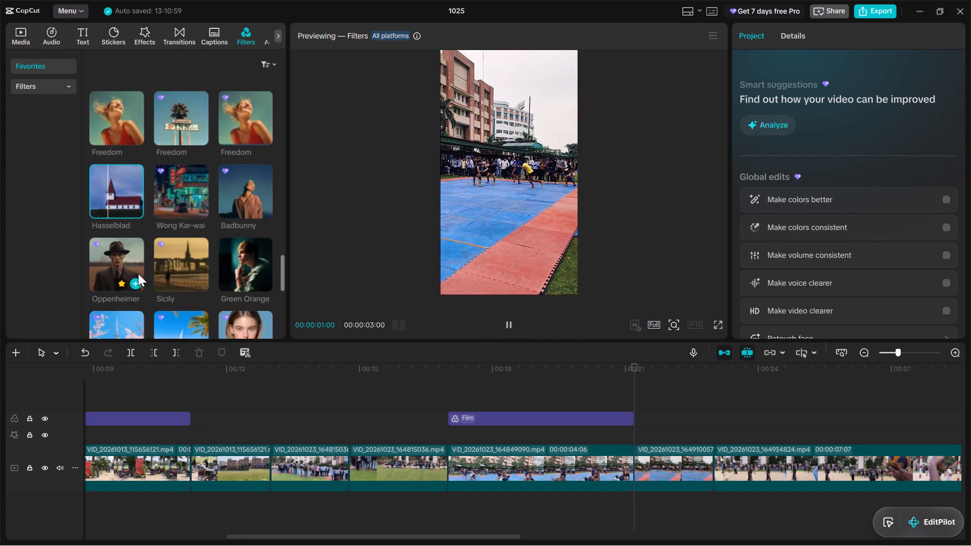
{"action": "left_click", "coordinate": [169, 271]}
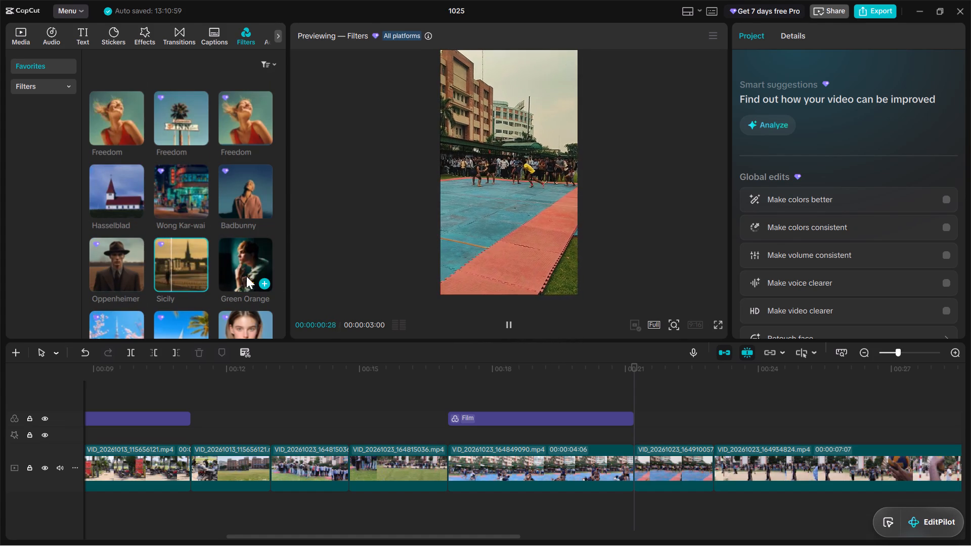
{"action": "left_click", "coordinate": [241, 263]}
{"action": "left_click", "coordinate": [114, 276]}
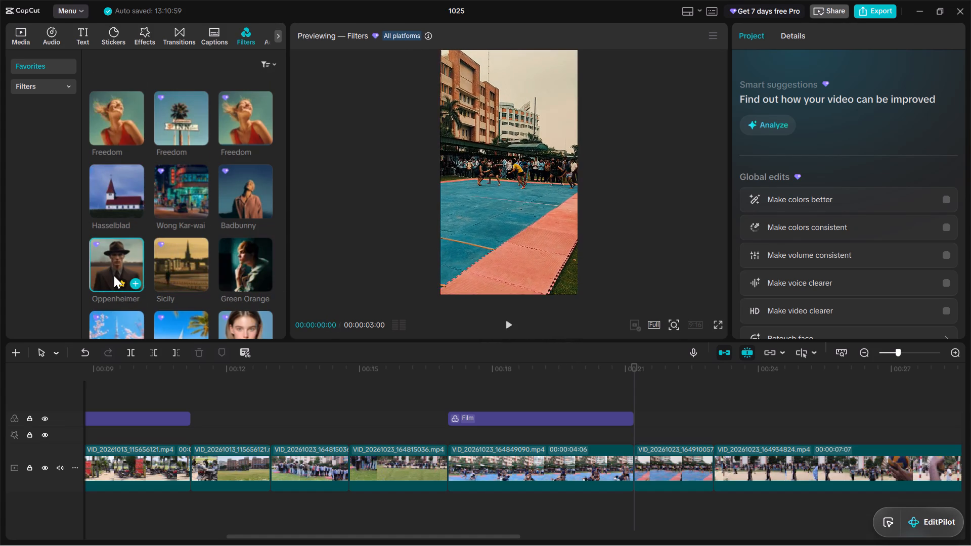
{"action": "scroll", "coordinate": [161, 283], "scroll_direction": "down", "scroll_amount": 1}
{"action": "left_click", "coordinate": [174, 280]}
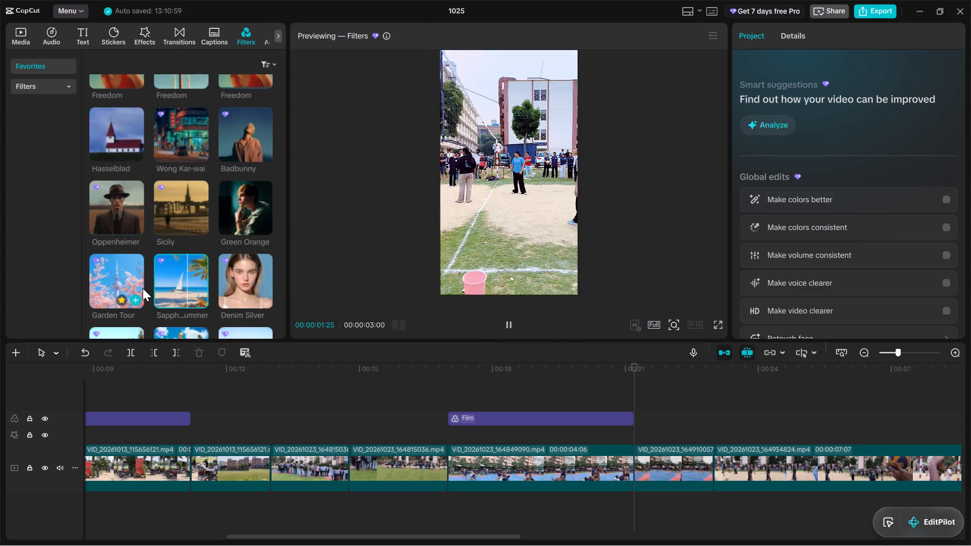
{"action": "left_click", "coordinate": [116, 274]}
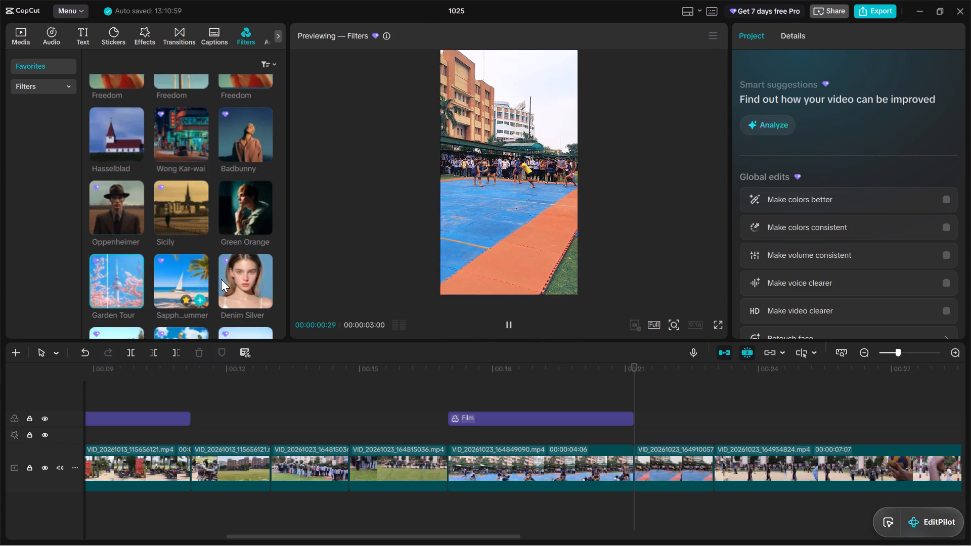
{"action": "left_click", "coordinate": [225, 279]}
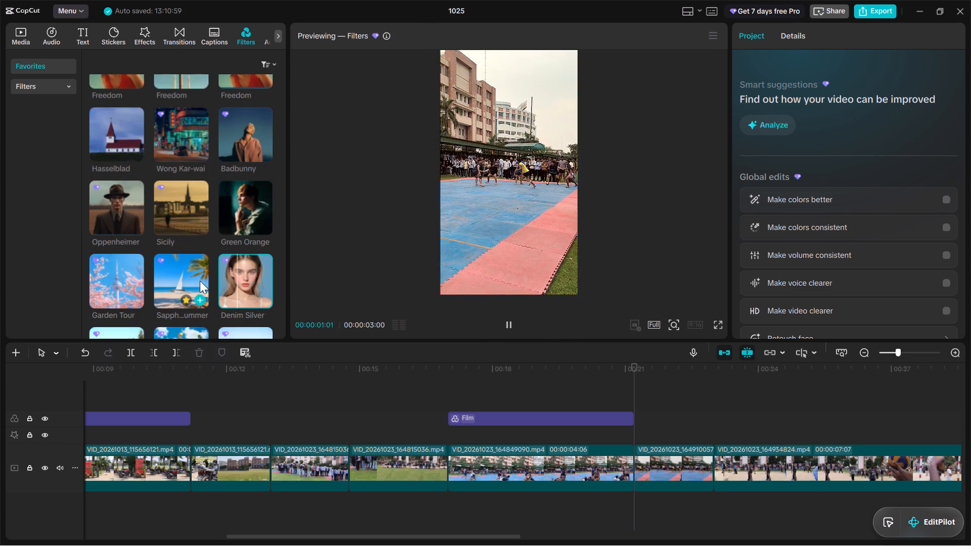
Preview the favorite filters Manga Vision, Colorful Universe and Vivid Picnic on the tenth clip.
{"action": "scroll", "coordinate": [188, 281], "scroll_direction": "down", "scroll_amount": 1}
{"action": "left_click", "coordinate": [109, 294]}
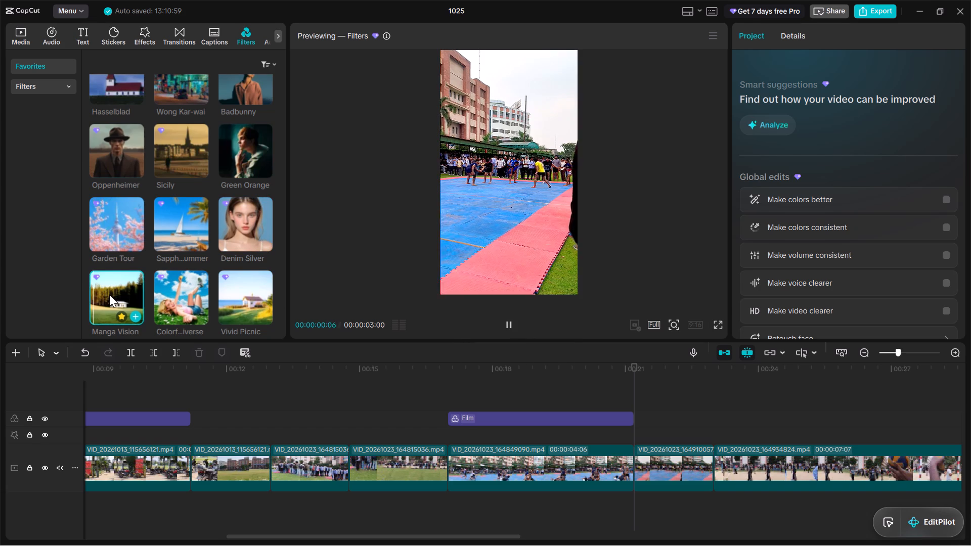
{"action": "left_click", "coordinate": [195, 296]}
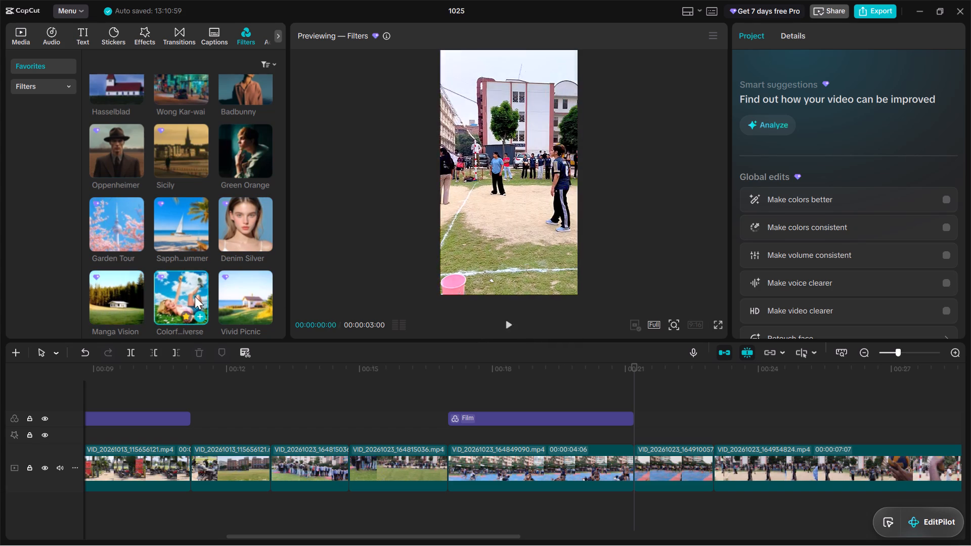
{"action": "left_click", "coordinate": [235, 296]}
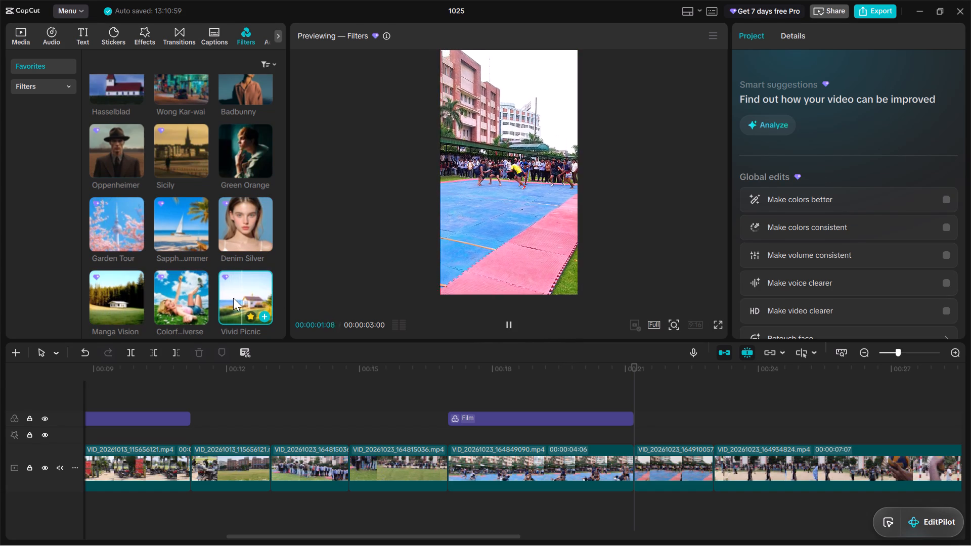
Add the Vivid Picnic filter over the tenth clip and trim it to end with that clip.
{"action": "scroll", "coordinate": [237, 296], "scroll_direction": "down", "scroll_amount": 1}
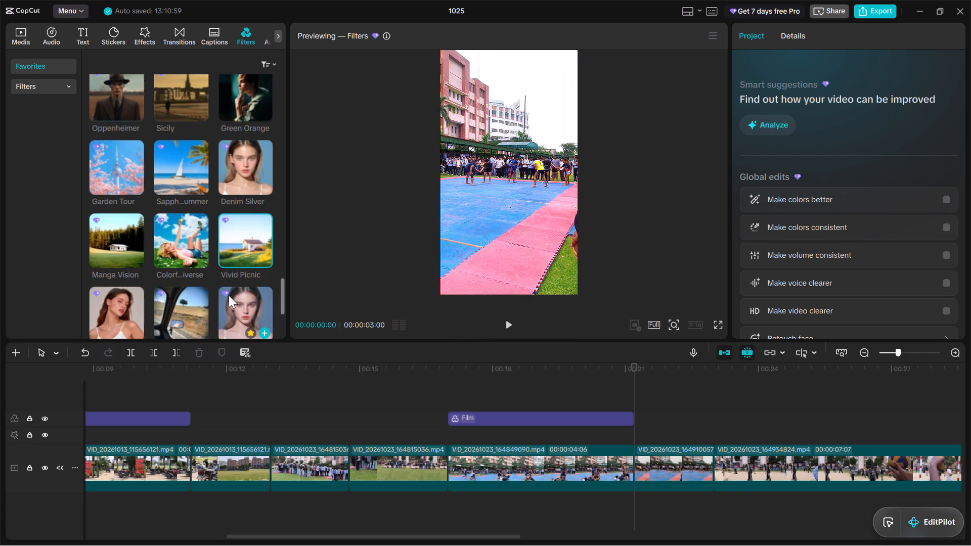
{"action": "scroll", "coordinate": [229, 302], "scroll_direction": "down", "scroll_amount": 1}
{"action": "scroll", "coordinate": [256, 290], "scroll_direction": "up", "scroll_amount": 1}
{"action": "left_click", "coordinate": [261, 260]}
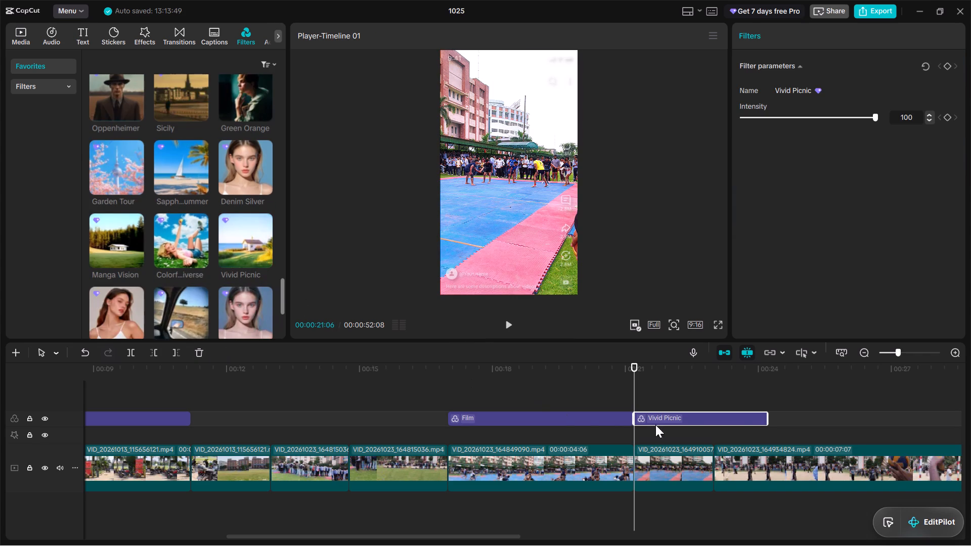
{"action": "left_click_drag", "start_coordinate": [768, 416], "coordinate": [702, 432]}
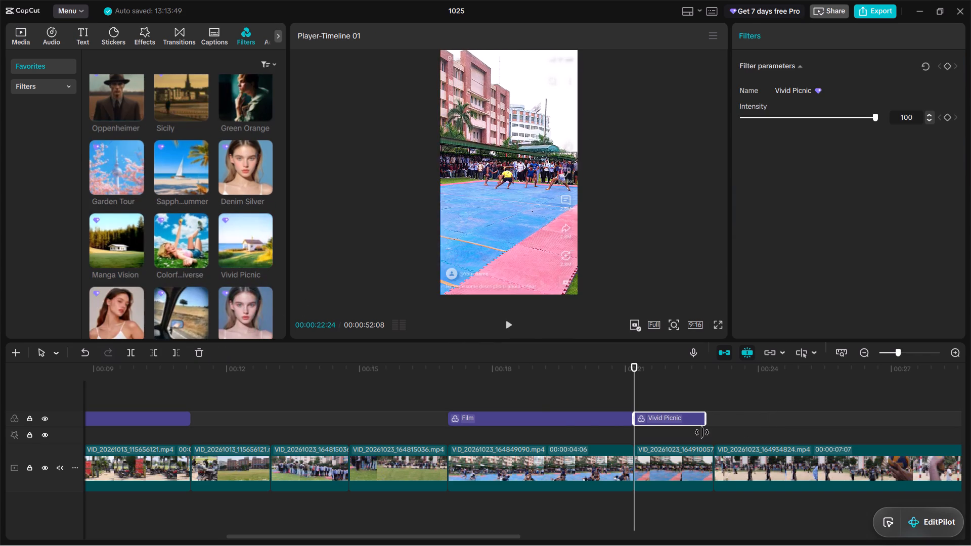
{"action": "left_click_drag", "start_coordinate": [702, 432], "coordinate": [712, 432]}
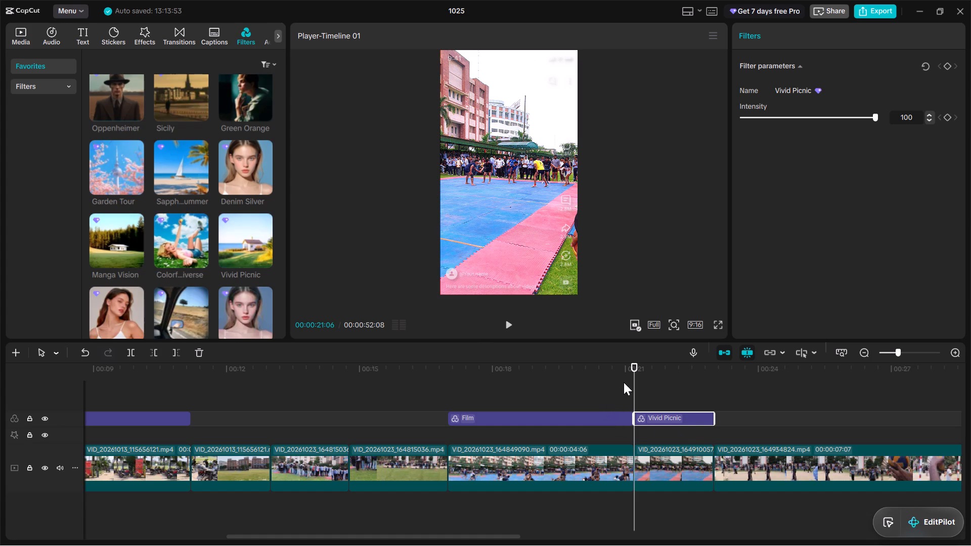
Play the video from shortly before the Film filter through the Vivid Picnic section and on to 00:00:39:01 to review it.
{"action": "left_click_drag", "start_coordinate": [635, 368], "coordinate": [398, 387]}
{"action": "key", "text": "space"}
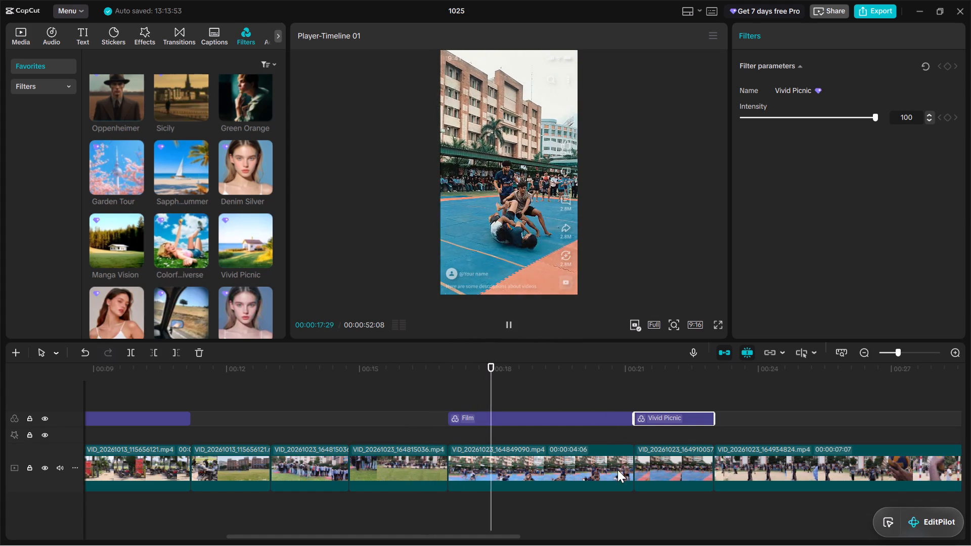
{"action": "scroll", "coordinate": [617, 472], "scroll_direction": "left", "scroll_amount": 2}
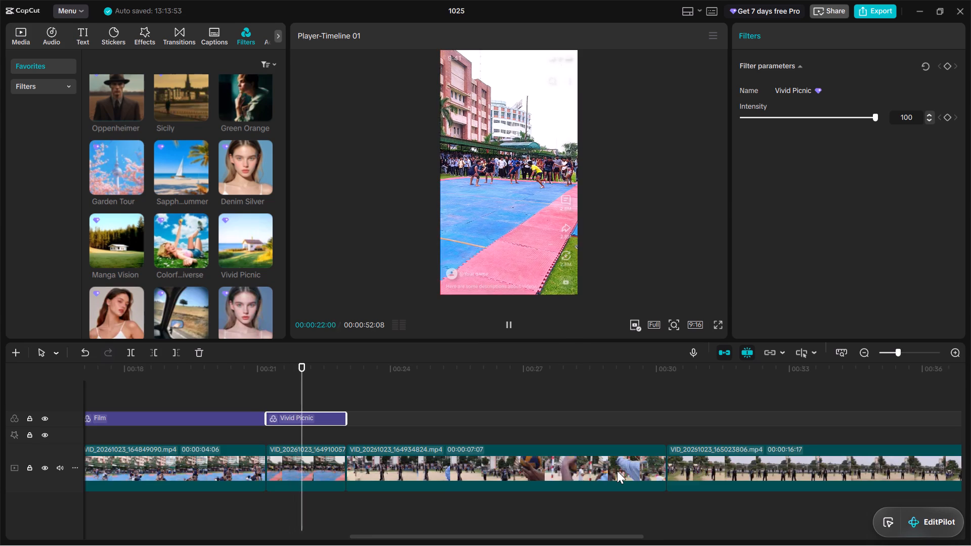
{"action": "scroll", "coordinate": [617, 471], "scroll_direction": "left", "scroll_amount": 1}
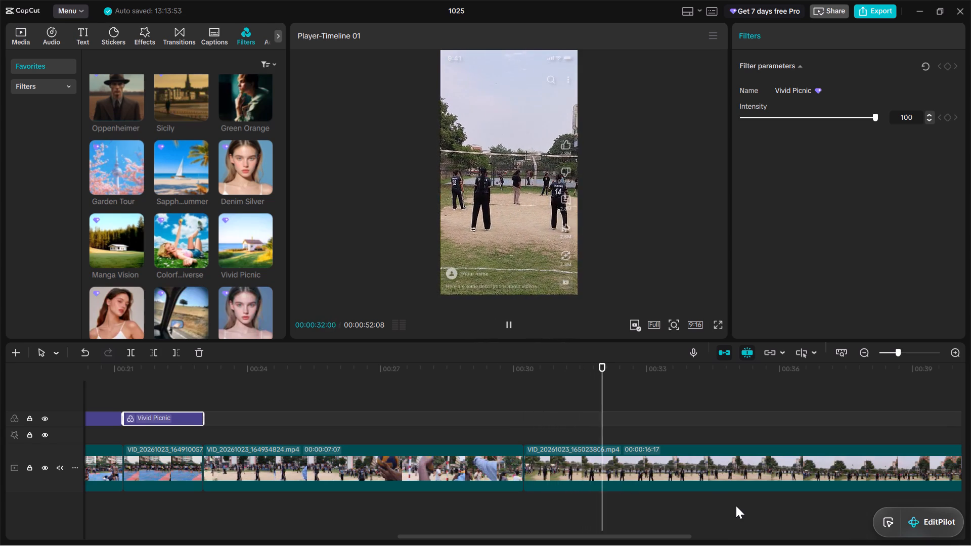
{"action": "scroll", "coordinate": [736, 506], "scroll_direction": "left", "scroll_amount": 3}
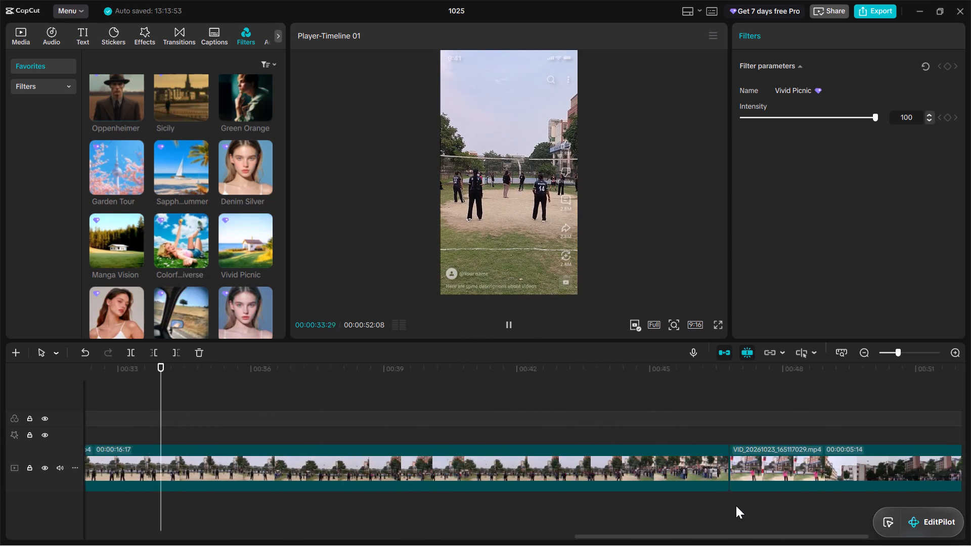
{"action": "scroll", "coordinate": [736, 506], "scroll_direction": "left", "scroll_amount": 1}
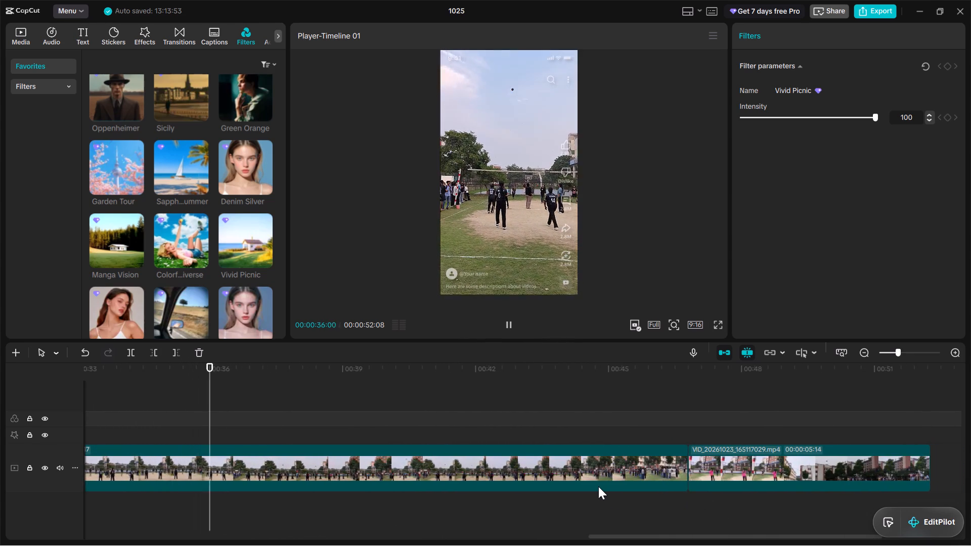
{"action": "scroll", "coordinate": [598, 486], "scroll_direction": "down", "scroll_amount": 3, "text": "ctrl"}
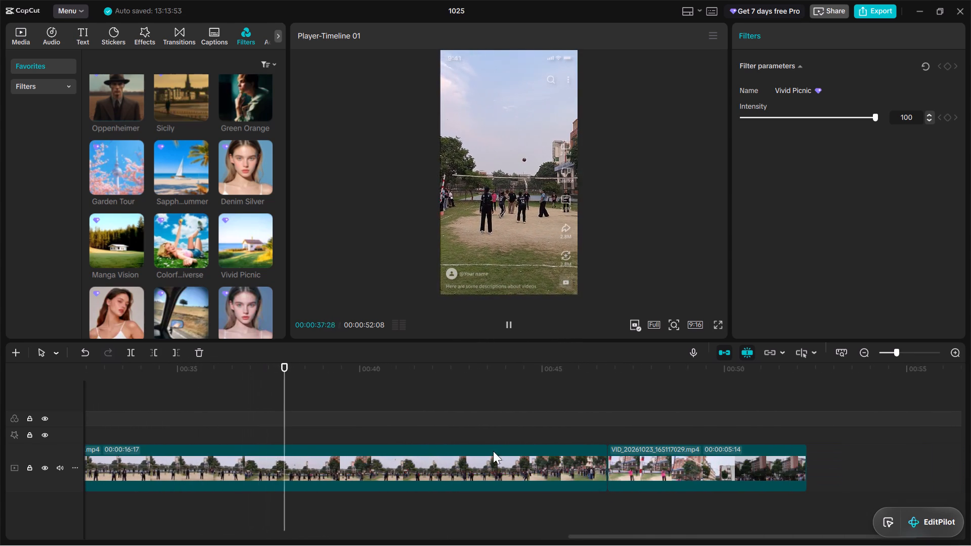
{"action": "left_click", "coordinate": [508, 324]}
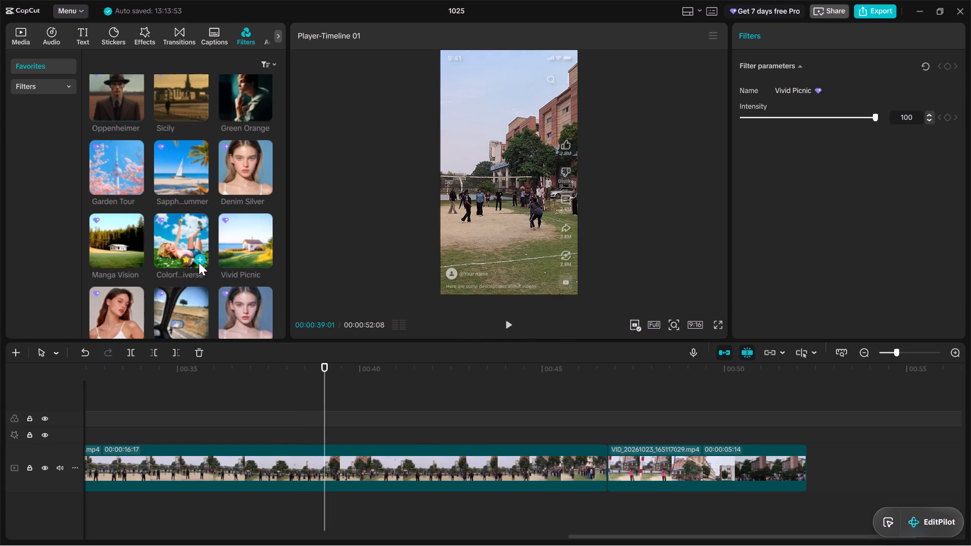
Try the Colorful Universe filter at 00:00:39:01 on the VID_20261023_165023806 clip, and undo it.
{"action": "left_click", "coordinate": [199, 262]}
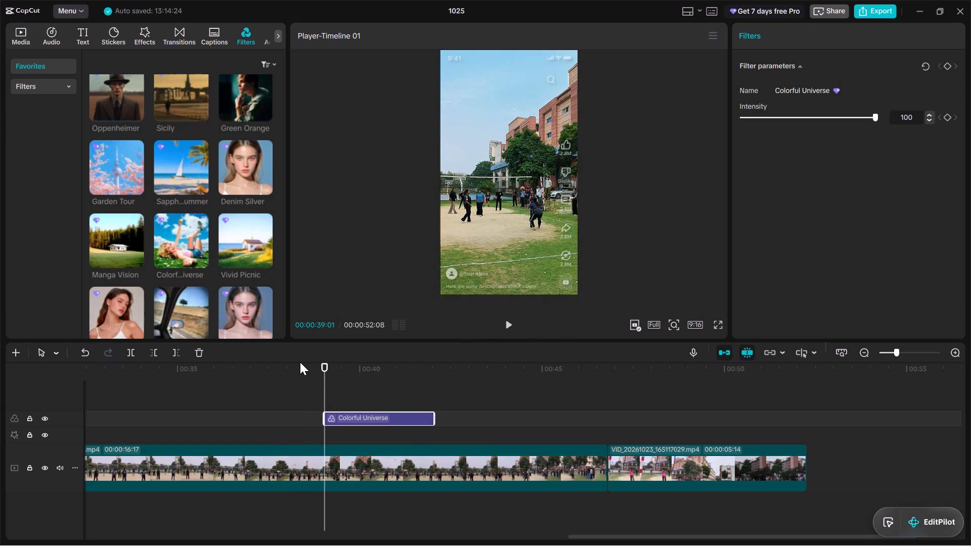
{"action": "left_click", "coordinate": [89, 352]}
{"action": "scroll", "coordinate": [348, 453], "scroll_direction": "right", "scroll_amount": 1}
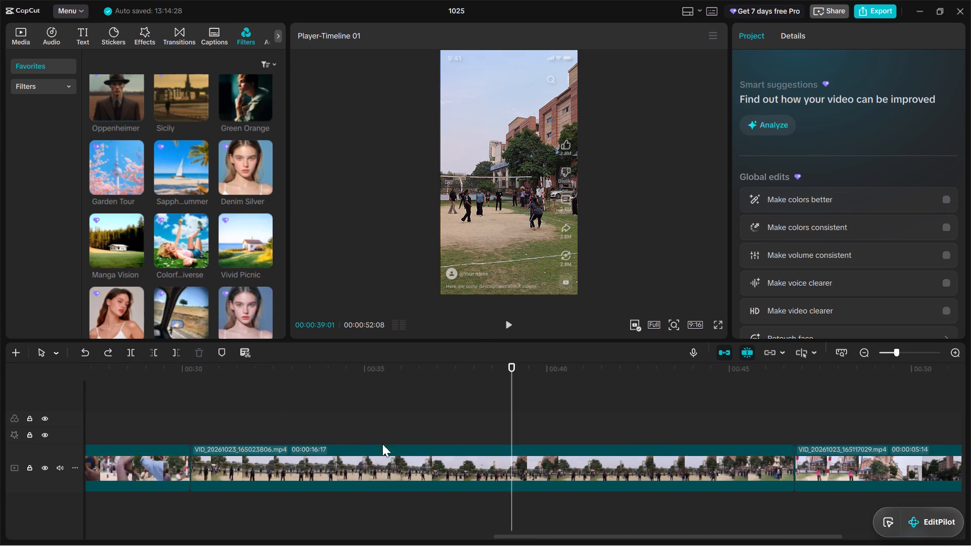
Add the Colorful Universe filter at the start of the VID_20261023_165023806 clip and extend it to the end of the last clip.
{"action": "scroll", "coordinate": [382, 444], "scroll_direction": "right", "scroll_amount": 1}
{"action": "left_click_drag", "start_coordinate": [690, 369], "coordinate": [614, 382]}
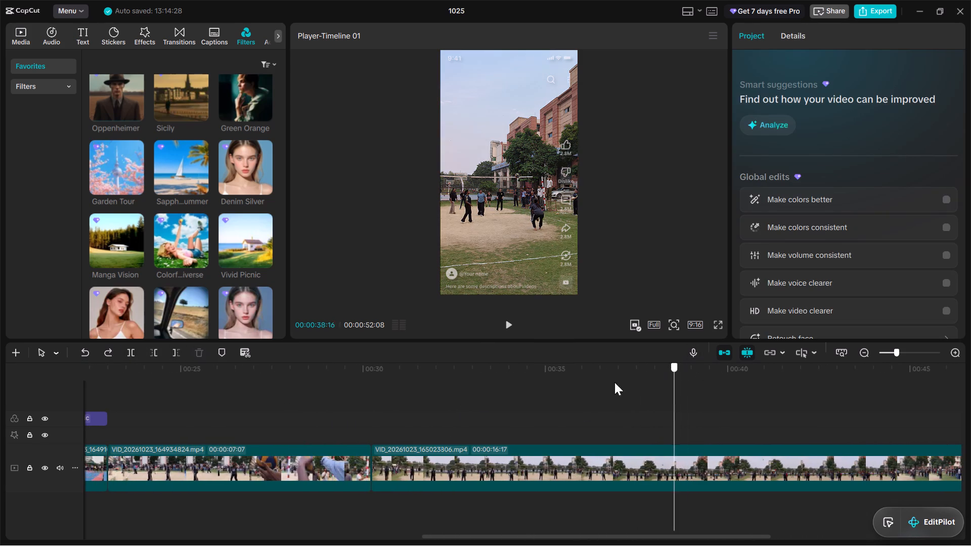
{"action": "left_click_drag", "start_coordinate": [614, 382], "coordinate": [368, 417]}
{"action": "left_click_drag", "start_coordinate": [371, 370], "coordinate": [373, 375]}
{"action": "scroll", "coordinate": [264, 318], "scroll_direction": "down", "scroll_amount": 1}
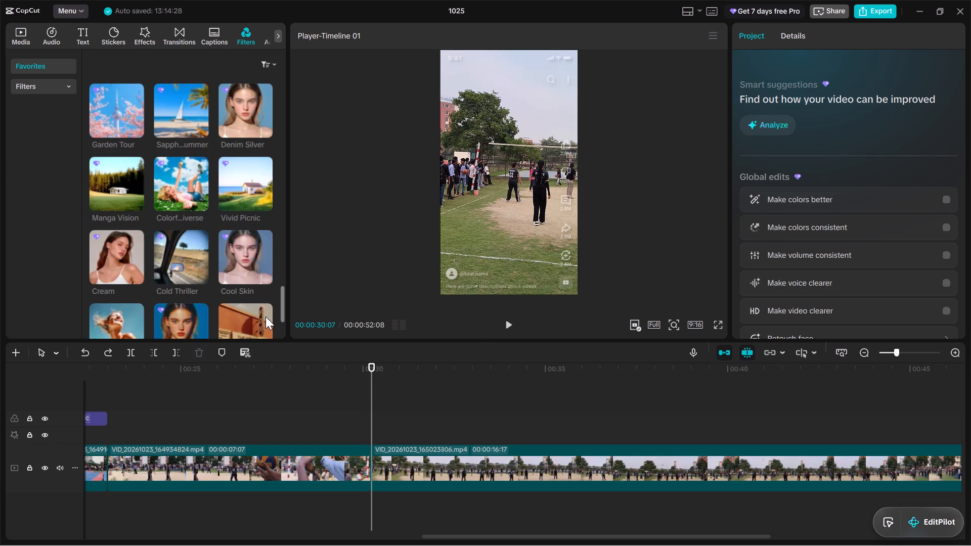
{"action": "left_click", "coordinate": [199, 202]}
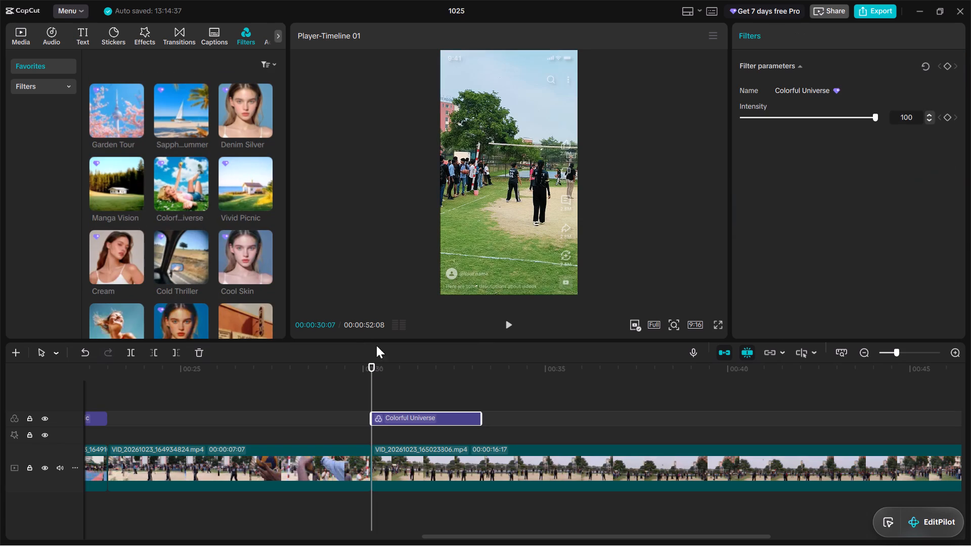
{"action": "left_click_drag", "start_coordinate": [481, 417], "coordinate": [666, 434]}
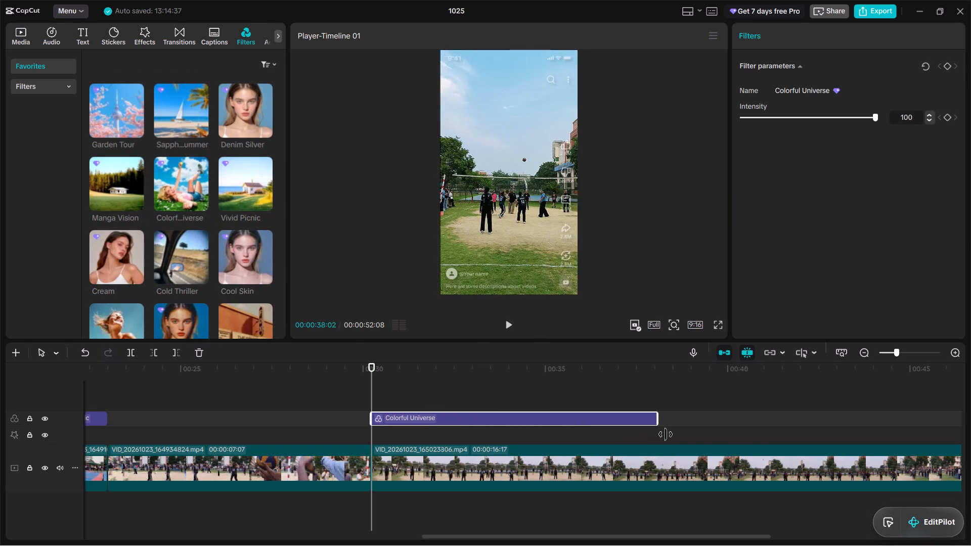
{"action": "left_click_drag", "start_coordinate": [666, 434], "coordinate": [938, 441]}
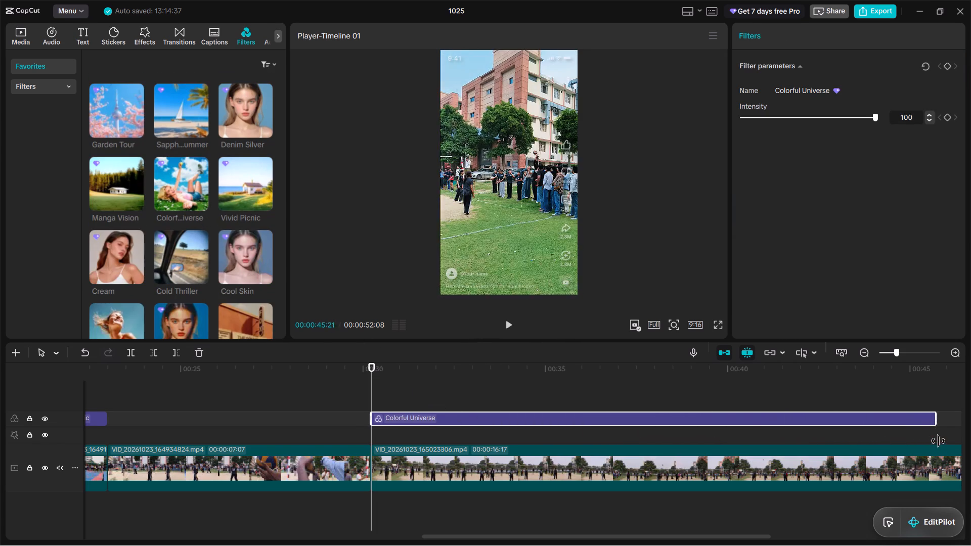
{"action": "left_click_drag", "start_coordinate": [938, 441], "coordinate": [712, 468]}
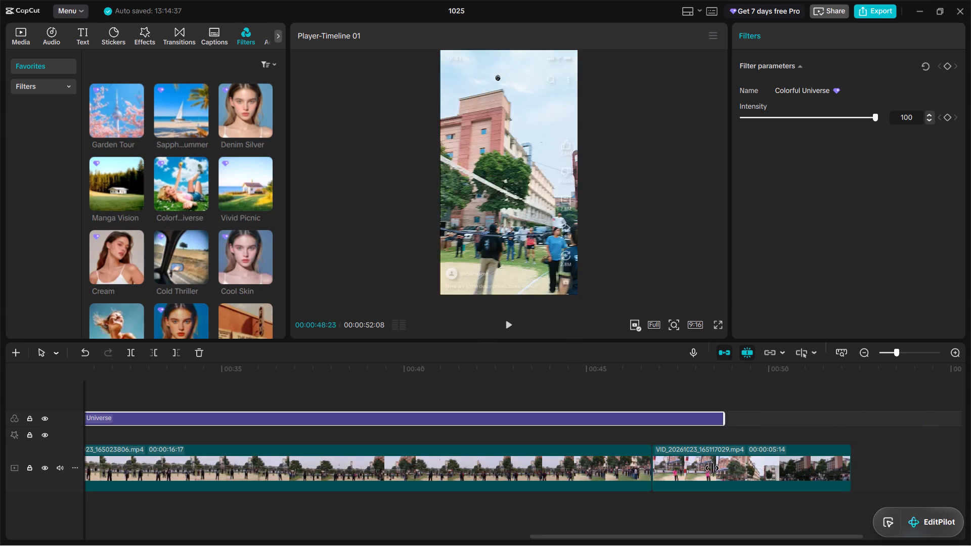
{"action": "left_click_drag", "start_coordinate": [712, 468], "coordinate": [842, 463]}
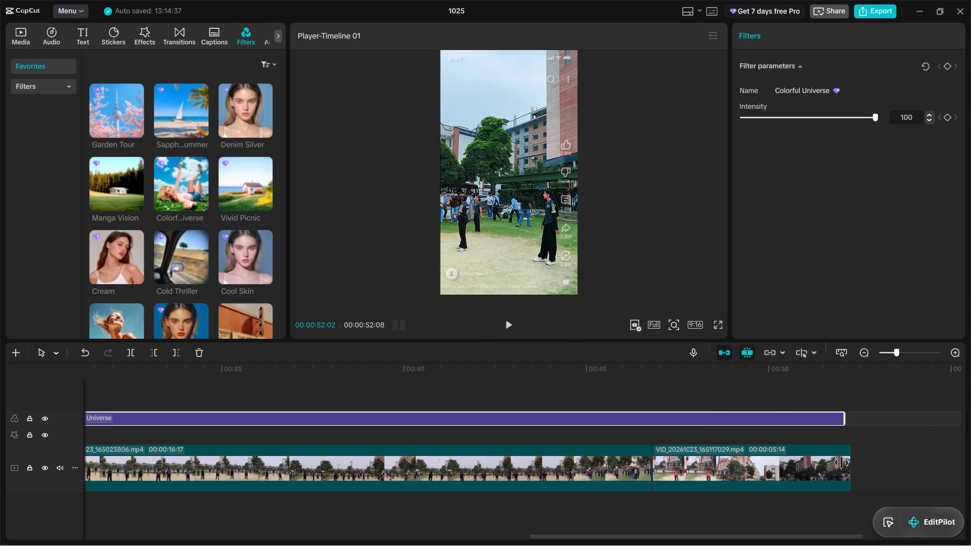
{"action": "left_click_drag", "start_coordinate": [842, 463], "coordinate": [842, 465]}
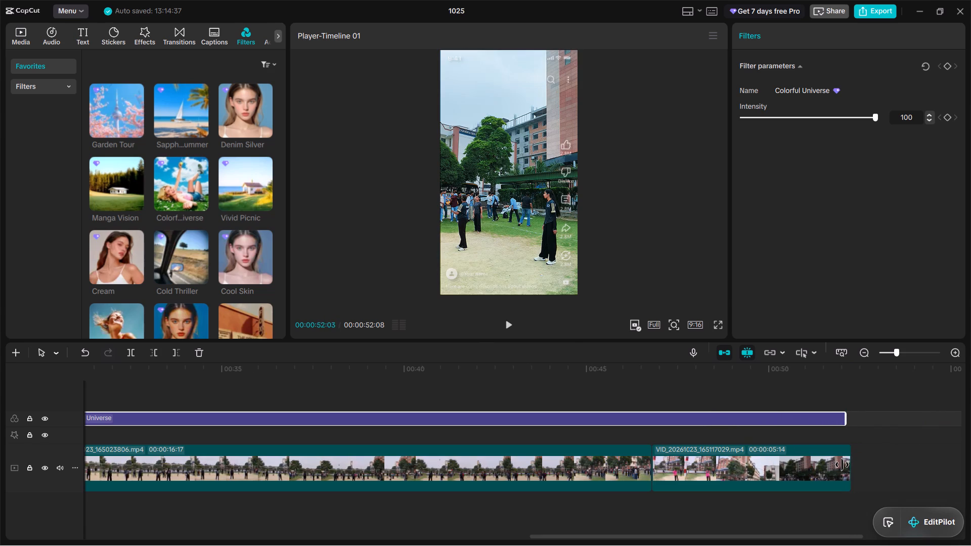
{"action": "left_click_drag", "start_coordinate": [842, 465], "coordinate": [846, 464]}
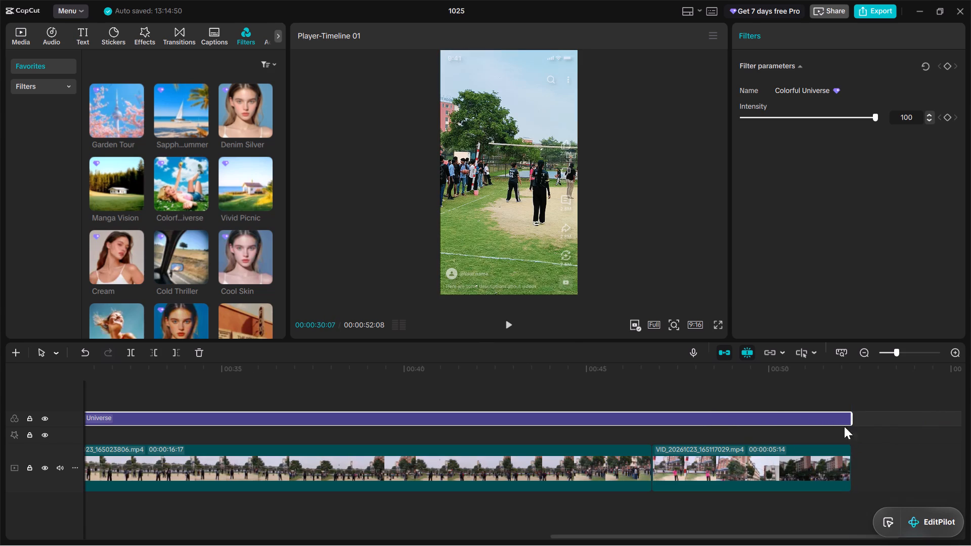
Play the Colorful Universe section through to the end, and replay the whole video from the beginning to review it.
{"action": "scroll", "coordinate": [310, 468], "scroll_direction": "right", "scroll_amount": 1}
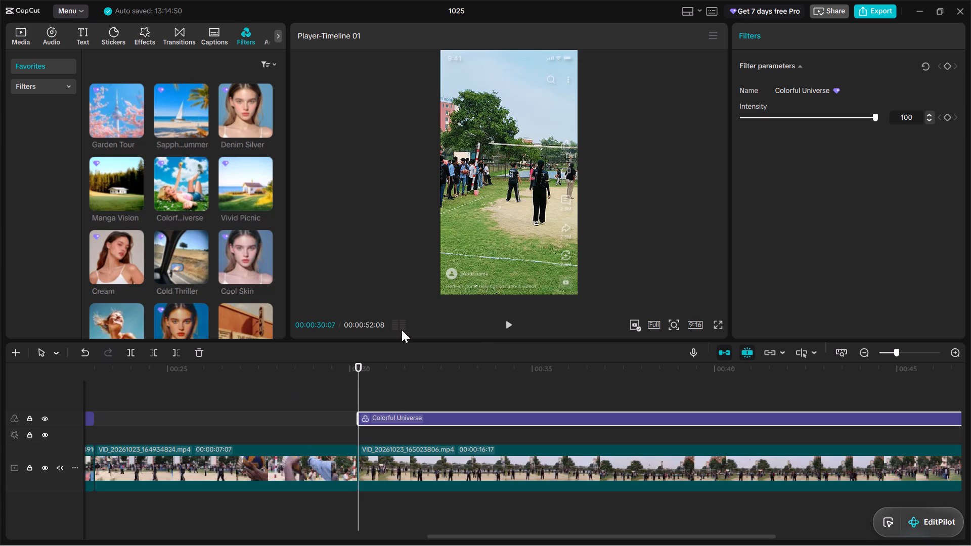
{"action": "left_click", "coordinate": [502, 329]}
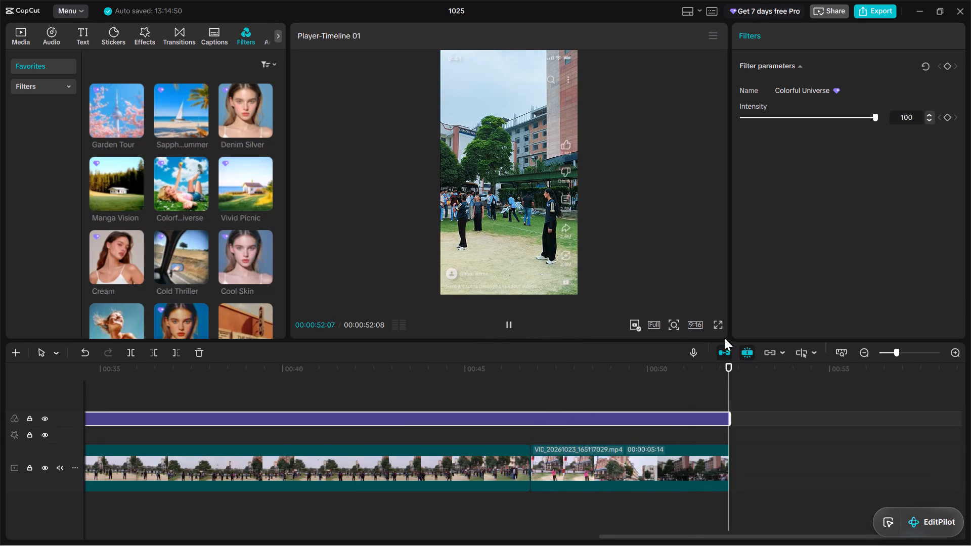
{"action": "left_click_drag", "start_coordinate": [729, 366], "coordinate": [0, 388]}
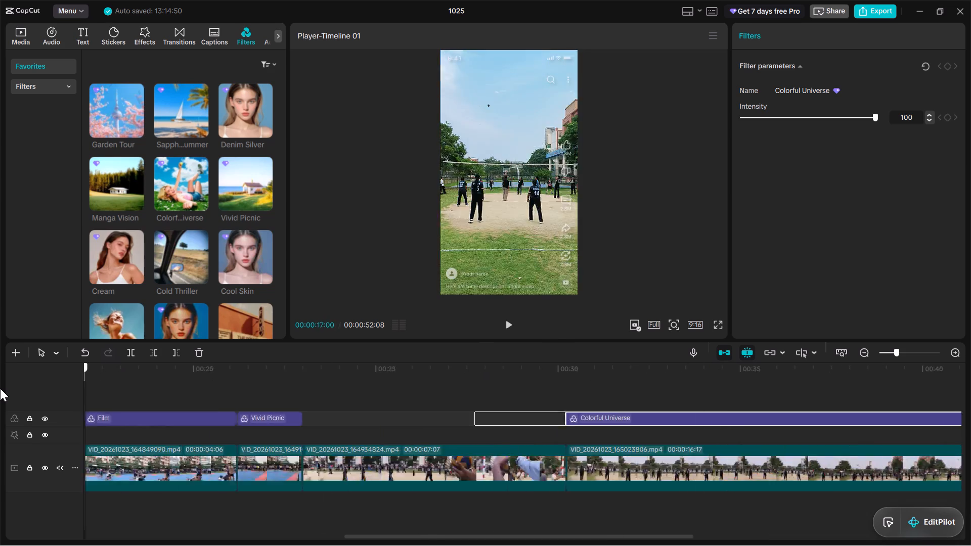
{"action": "left_click_drag", "start_coordinate": [0, 388], "coordinate": [0, 395]}
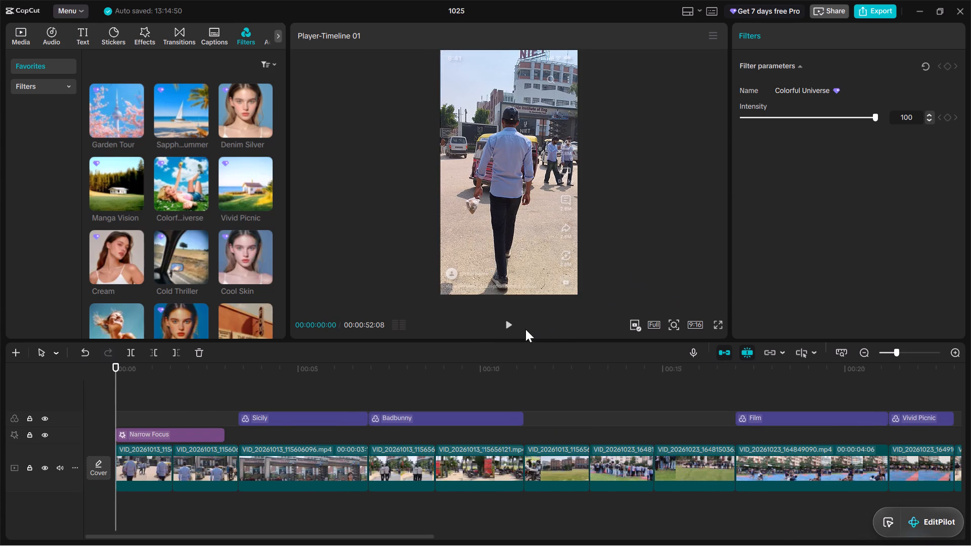
{"action": "left_click", "coordinate": [502, 326]}
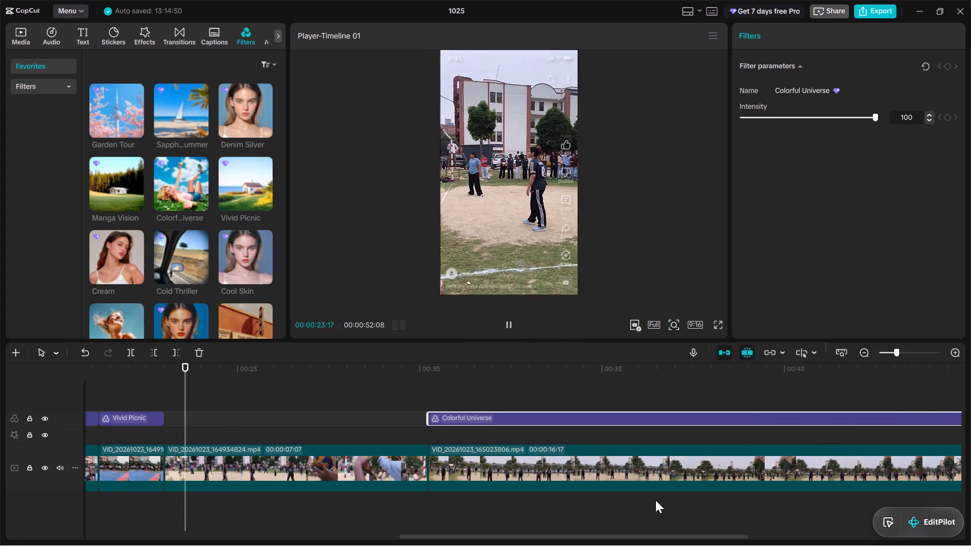
{"action": "scroll", "coordinate": [655, 500], "scroll_direction": "left", "scroll_amount": 2}
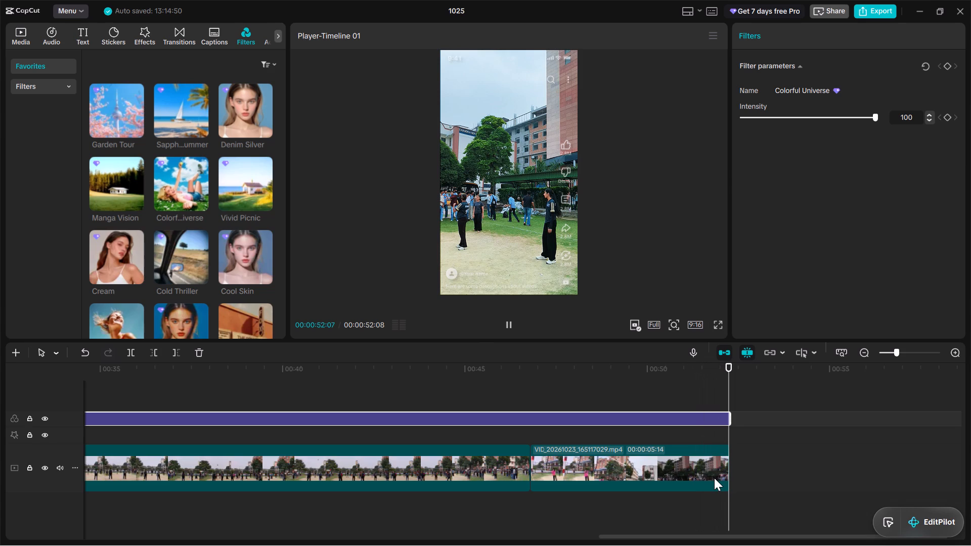
Place the playhead at 00:00:01:17, the cut between the first two clips, and look through the favorite transitions.
{"action": "left_click_drag", "start_coordinate": [729, 369], "coordinate": [186, 451]}
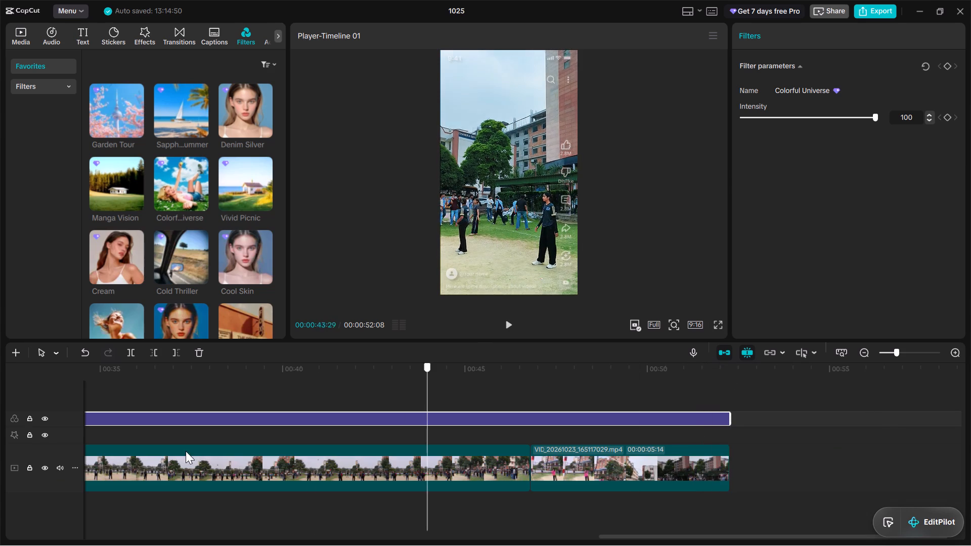
{"action": "left_click_drag", "start_coordinate": [186, 451], "coordinate": [1, 545]}
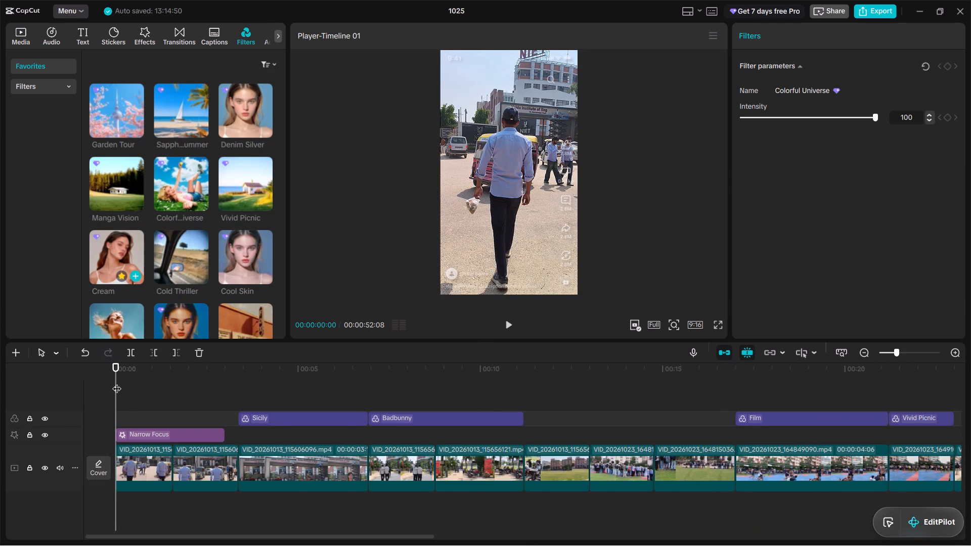
{"action": "left_click_drag", "start_coordinate": [116, 368], "coordinate": [171, 372]}
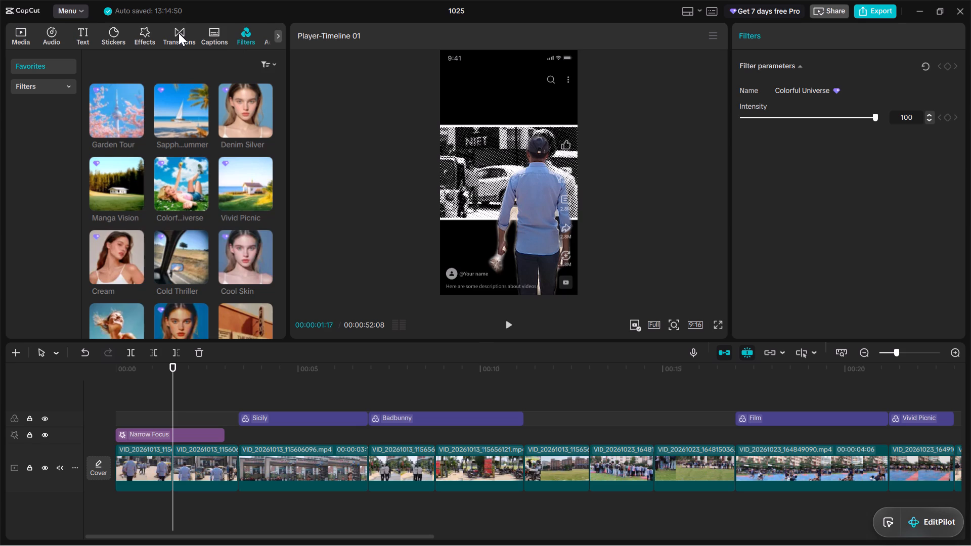
{"action": "left_click", "coordinate": [179, 33]}
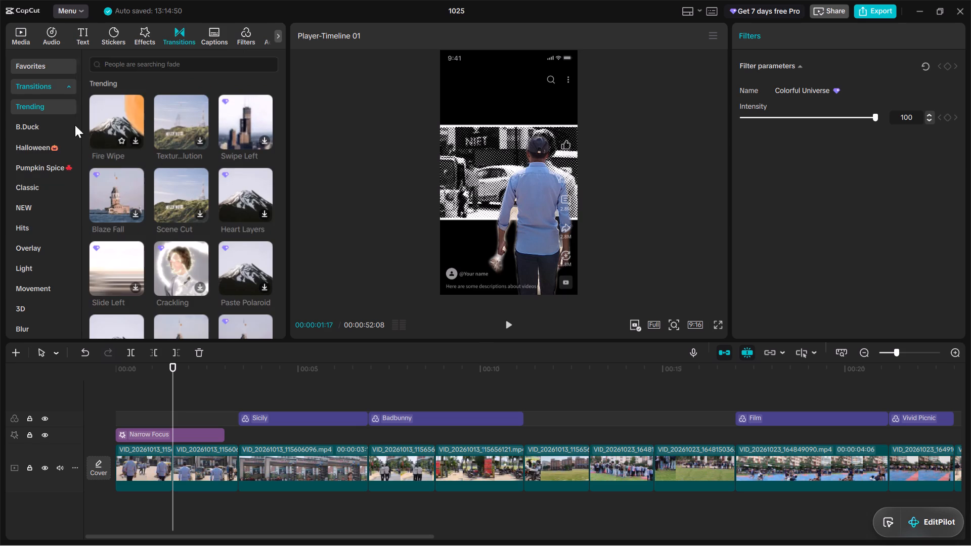
{"action": "left_click", "coordinate": [47, 68]}
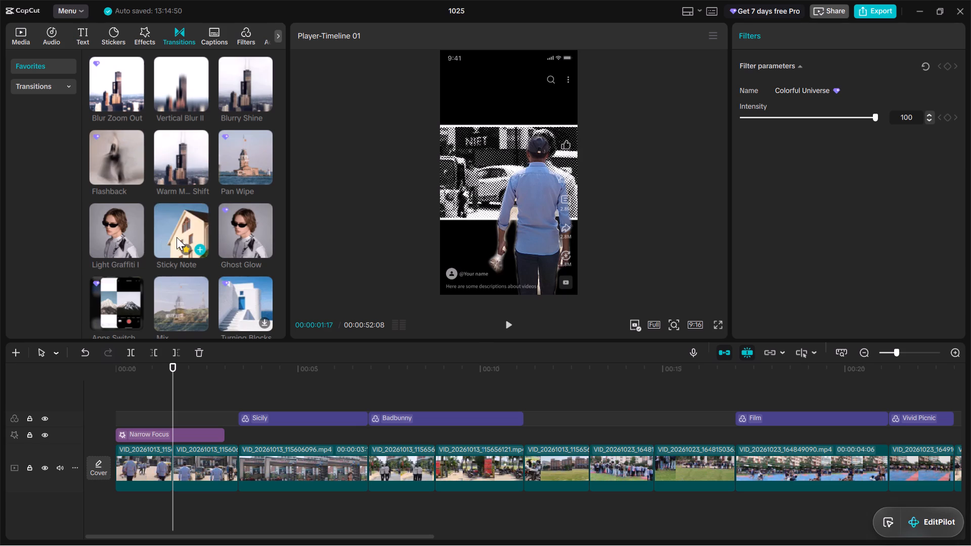
{"action": "scroll", "coordinate": [187, 283], "scroll_direction": "down", "scroll_amount": 1}
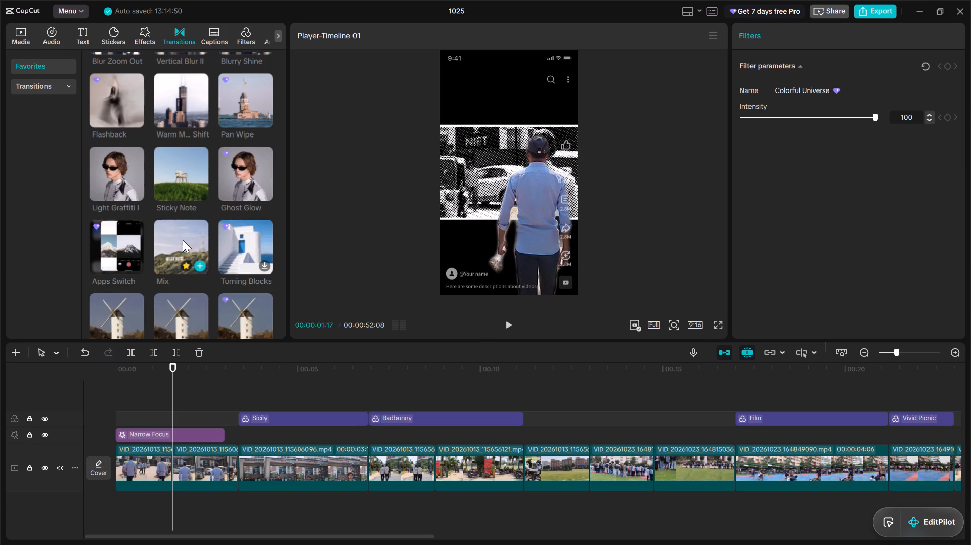
{"action": "scroll", "coordinate": [183, 312], "scroll_direction": "down", "scroll_amount": 1}
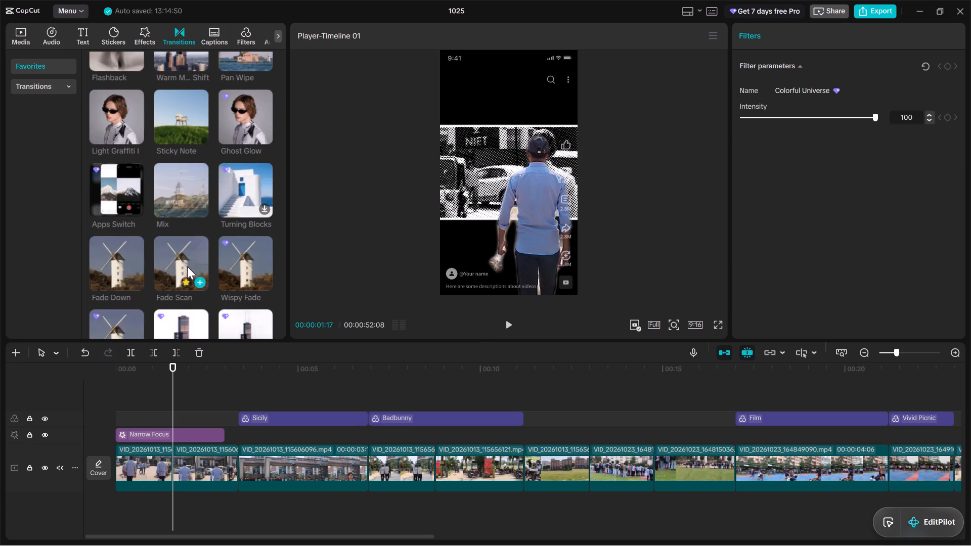
{"action": "scroll", "coordinate": [155, 287], "scroll_direction": "down", "scroll_amount": 2}
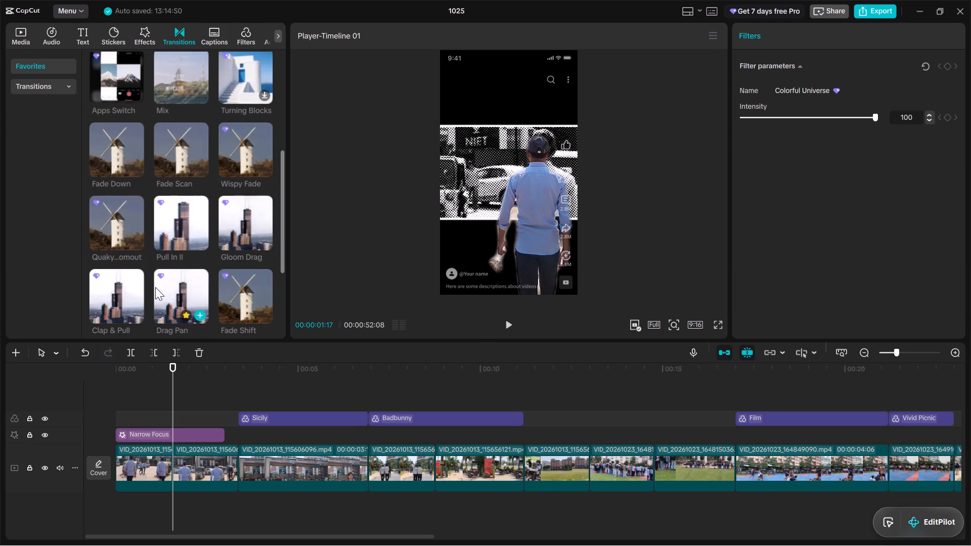
Browse the Trending transitions for one to use at the cut between the first two clips.
{"action": "left_click", "coordinate": [54, 90]}
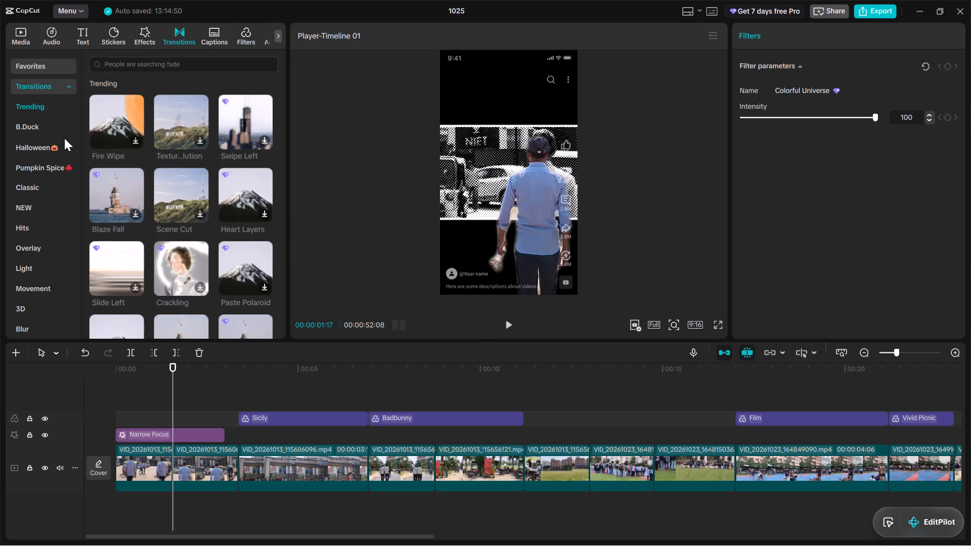
{"action": "scroll", "coordinate": [172, 182], "scroll_direction": "down", "scroll_amount": 1}
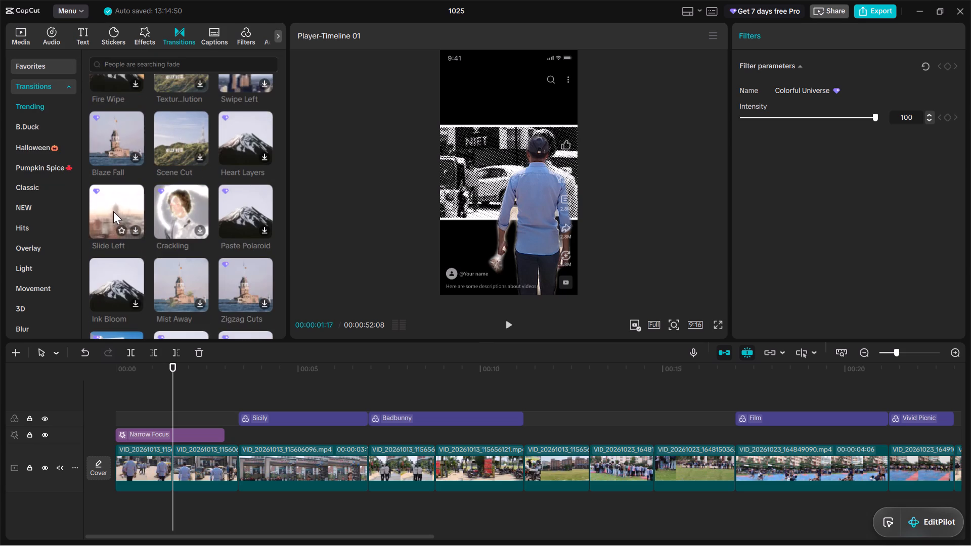
{"action": "scroll", "coordinate": [247, 213], "scroll_direction": "down", "scroll_amount": 1}
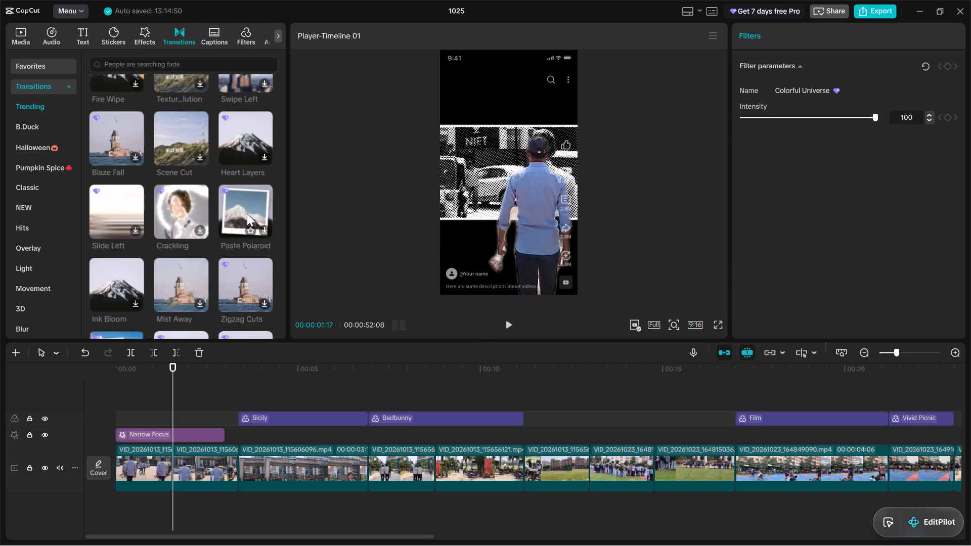
{"action": "scroll", "coordinate": [247, 213], "scroll_direction": "down", "scroll_amount": 1}
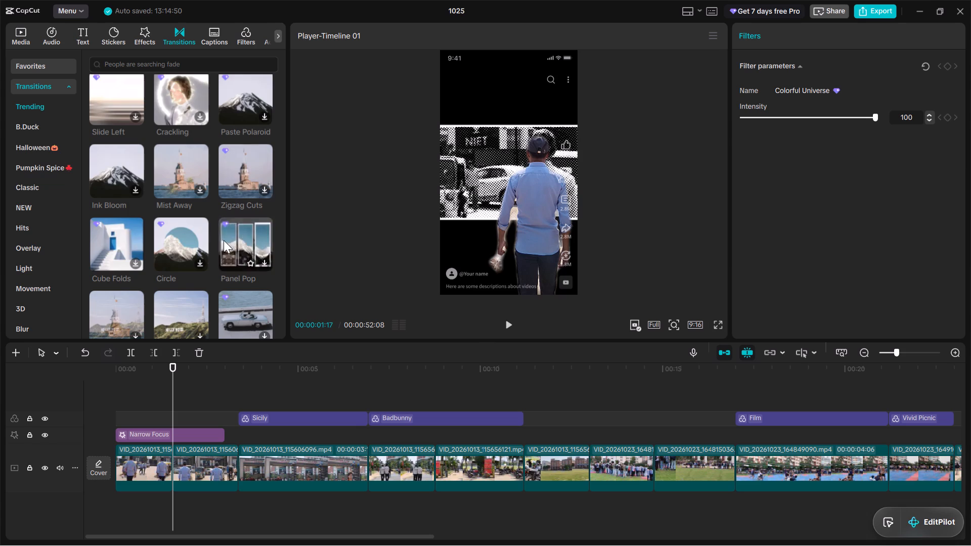
{"action": "scroll", "coordinate": [176, 243], "scroll_direction": "down", "scroll_amount": 2}
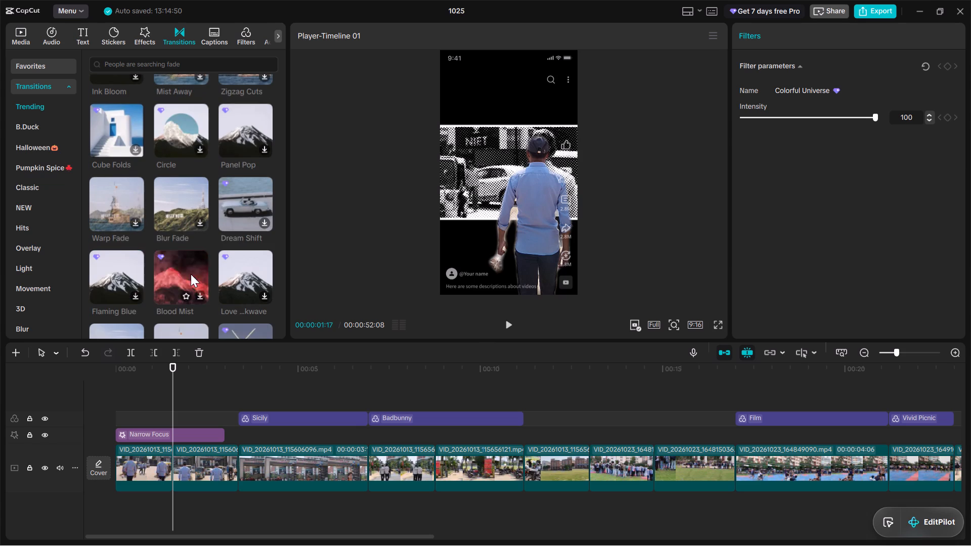
{"action": "scroll", "coordinate": [235, 272], "scroll_direction": "down", "scroll_amount": 1}
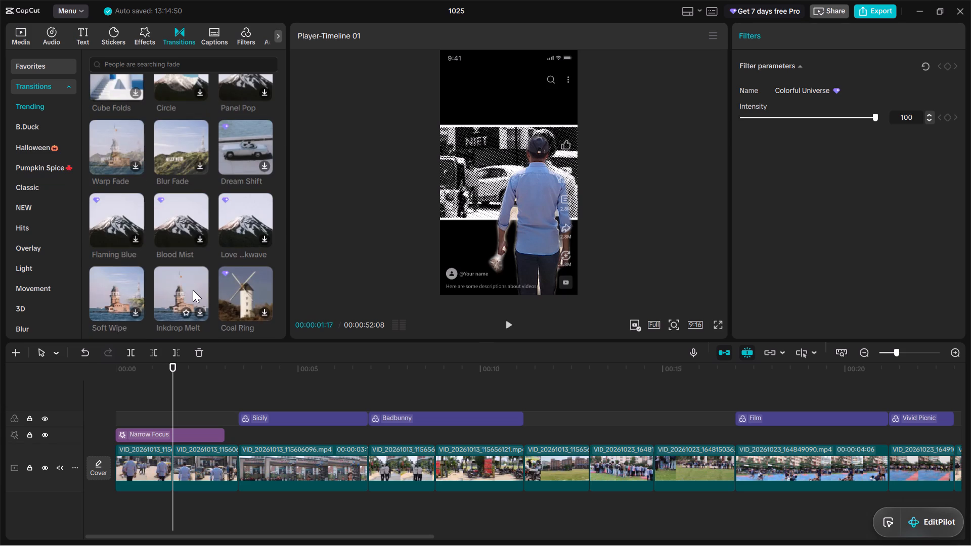
{"action": "scroll", "coordinate": [235, 267], "scroll_direction": "down", "scroll_amount": 1}
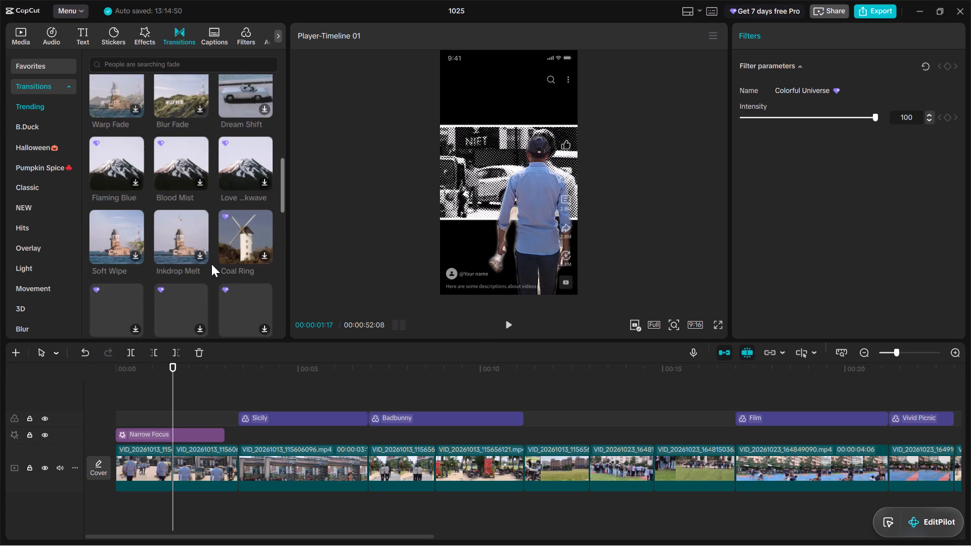
{"action": "scroll", "coordinate": [124, 298], "scroll_direction": "down", "scroll_amount": 1}
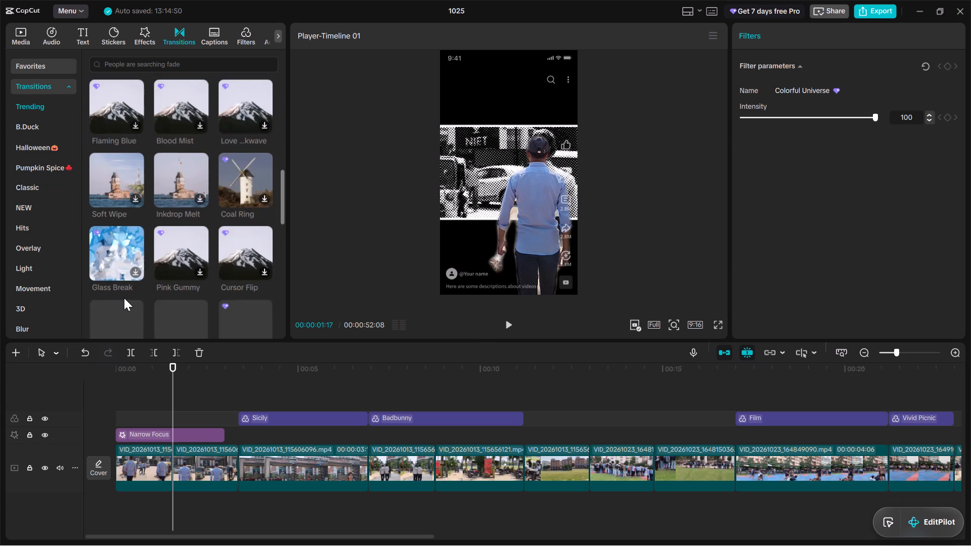
{"action": "scroll", "coordinate": [124, 296], "scroll_direction": "down", "scroll_amount": 1}
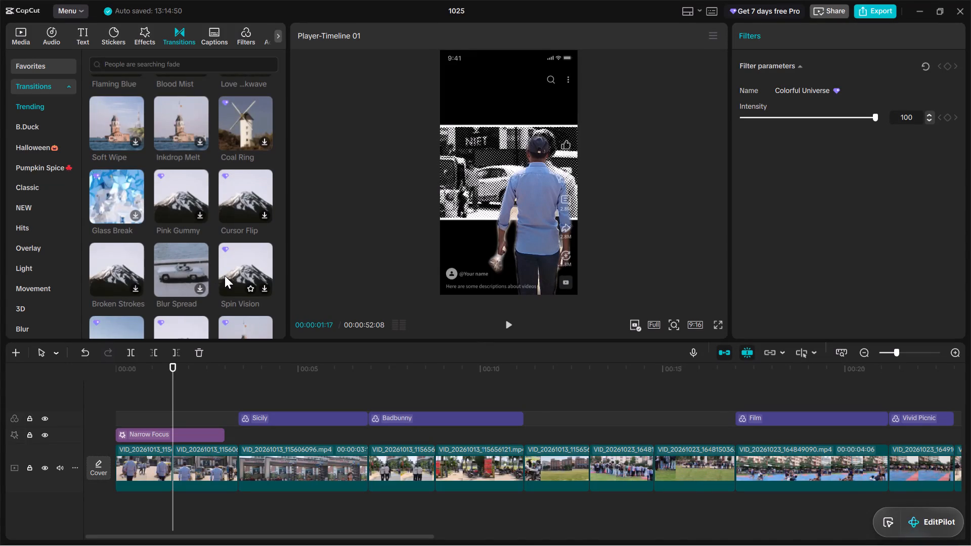
{"action": "scroll", "coordinate": [225, 276], "scroll_direction": "down", "scroll_amount": 1}
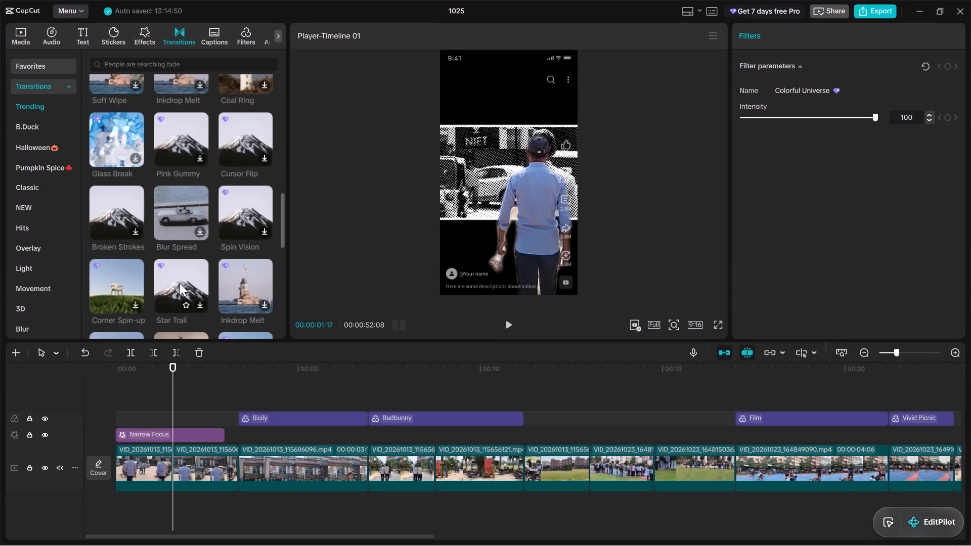
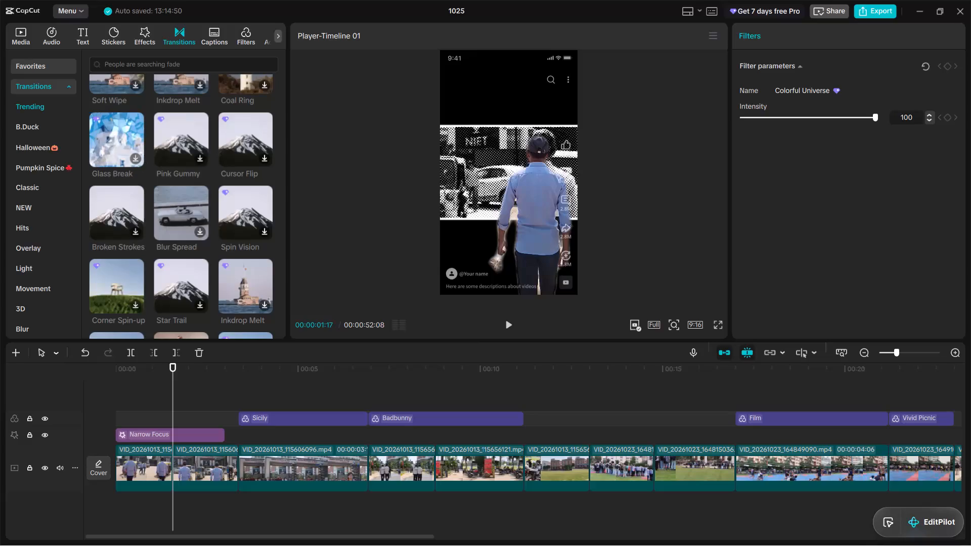
Search the transitions for "vibration Amped" and add the Vibration Amped transition at the 00:00:01:17 cut between the first two clips.
{"action": "left_click", "coordinate": [118, 66]}
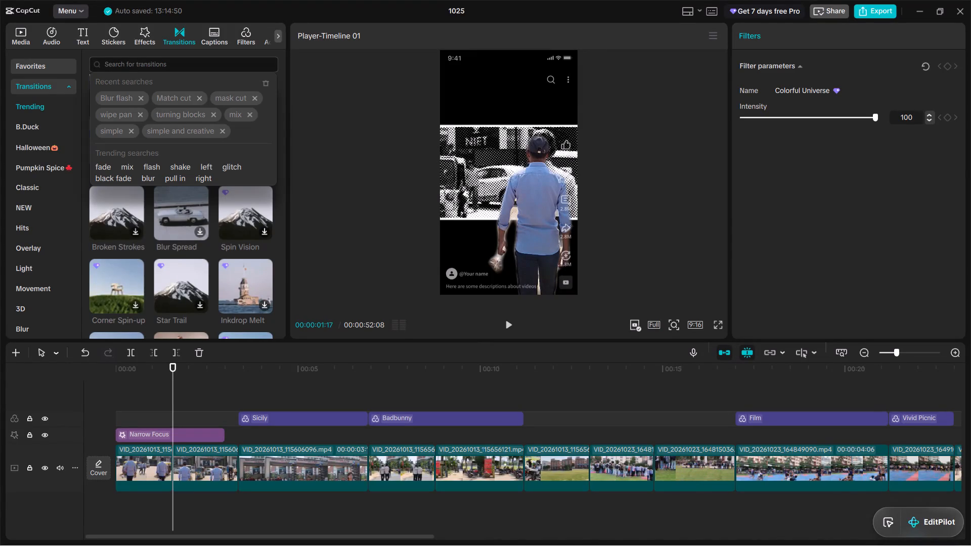
{"action": "type", "text": "vi"}
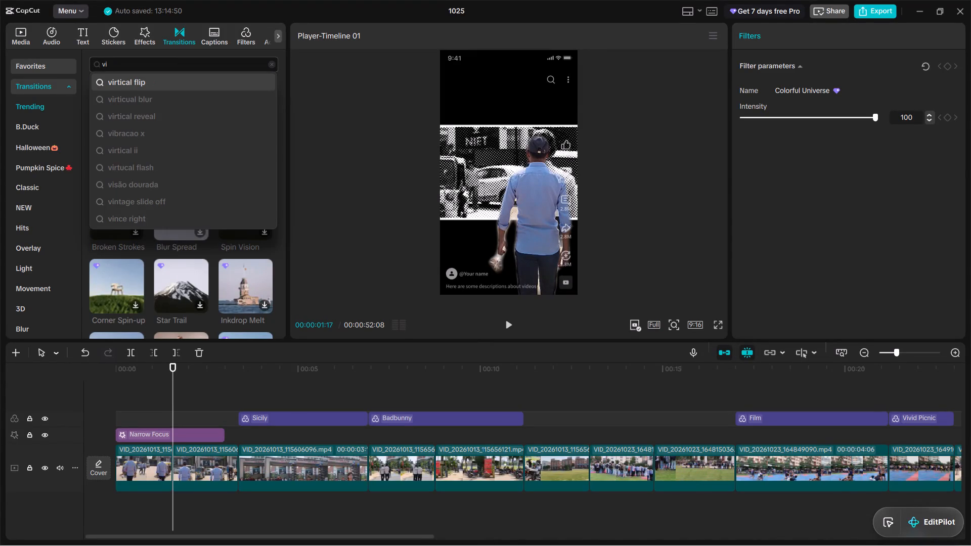
{"action": "key", "text": "b"}
{"action": "type", "text": "ration"}
{"action": "key", "text": "space"}
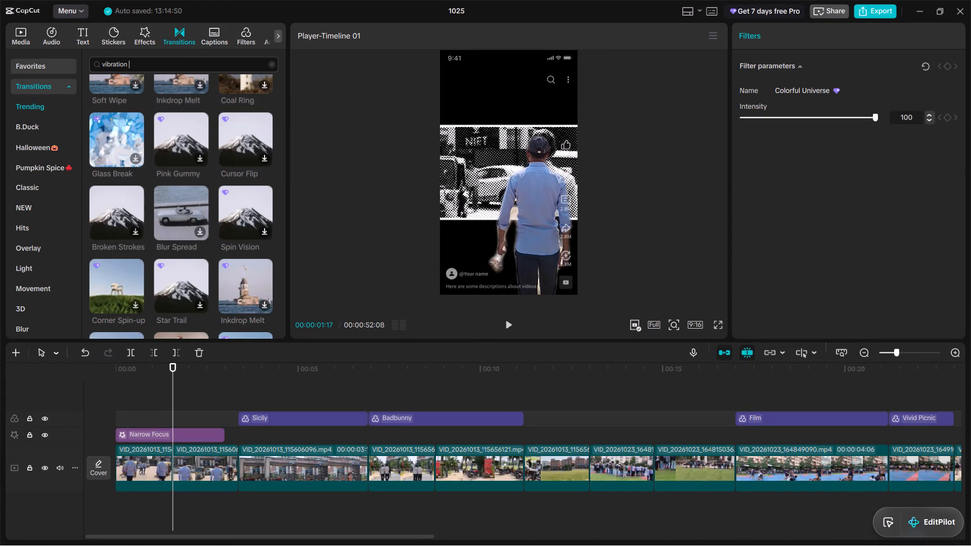
{"action": "type", "text": "Amp"}
{"action": "type", "text": "ed"}
{"action": "key", "text": "Return"}
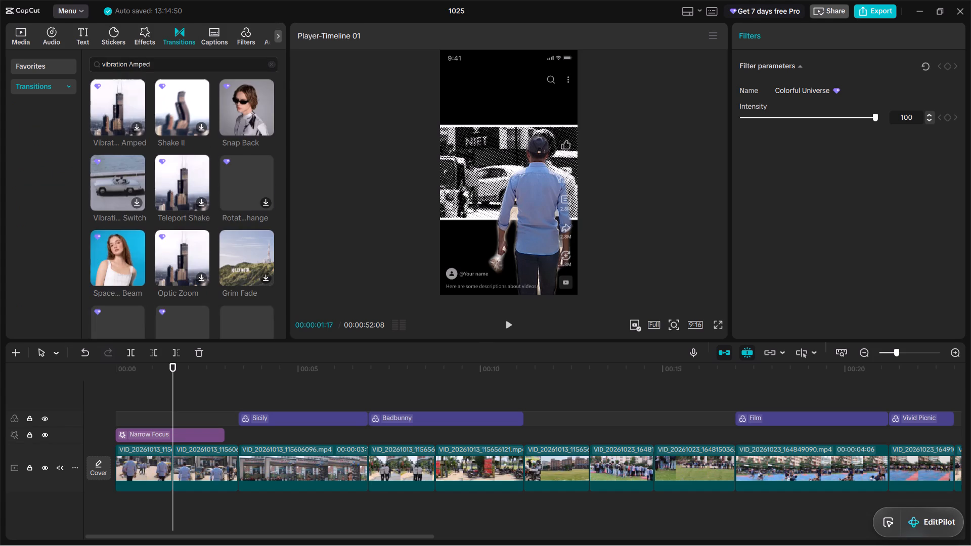
{"action": "left_click", "coordinate": [111, 109]}
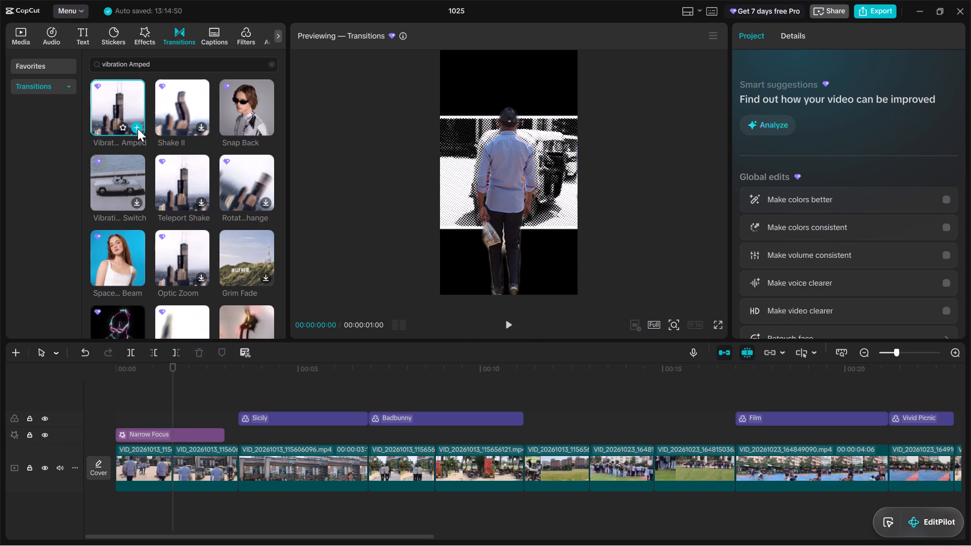
{"action": "left_click", "coordinate": [139, 128]}
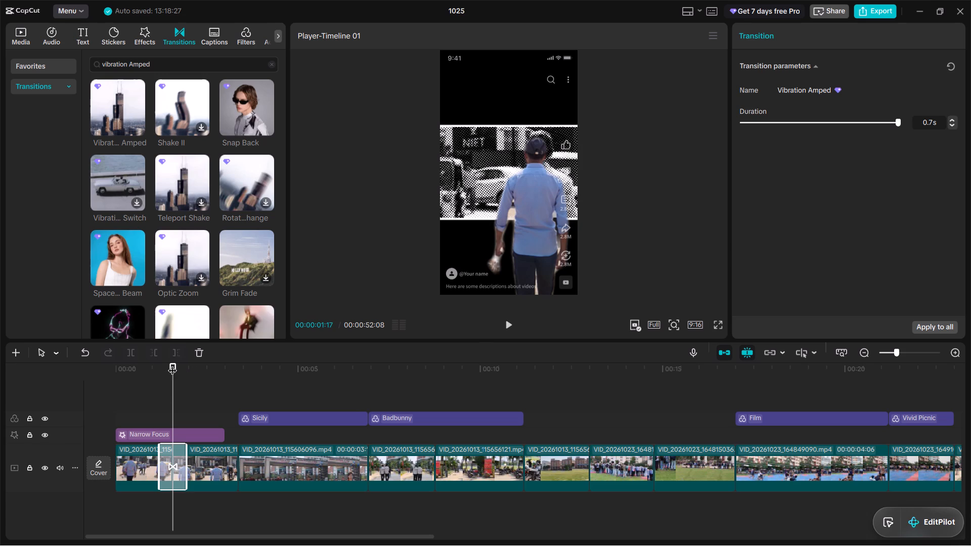
Play the video from the beginning to review the transition between the first two clips.
{"action": "left_click_drag", "start_coordinate": [172, 364], "coordinate": [96, 365]}
{"action": "key", "text": "space"}
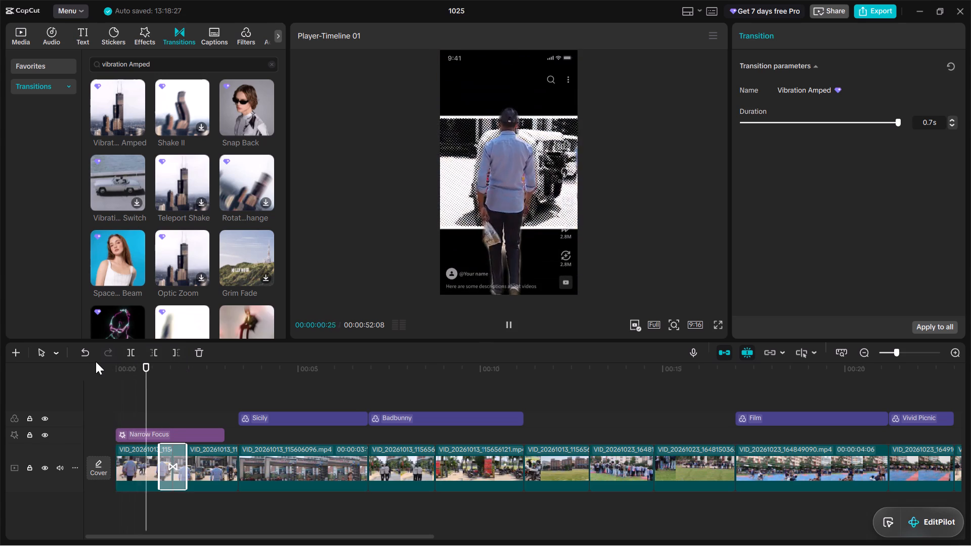
{"action": "key", "text": "space"}
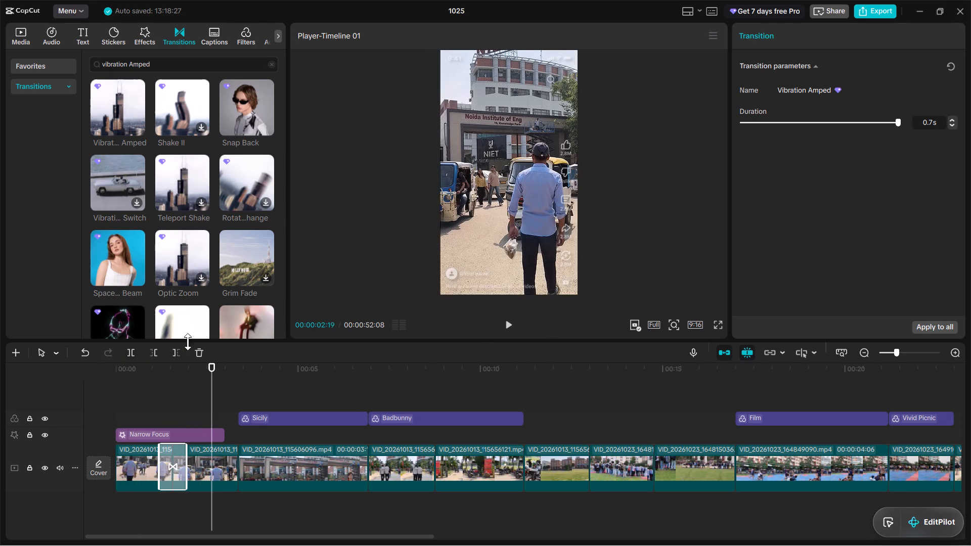
{"action": "left_click_drag", "start_coordinate": [212, 375], "coordinate": [115, 389]}
{"action": "key", "text": "space"}
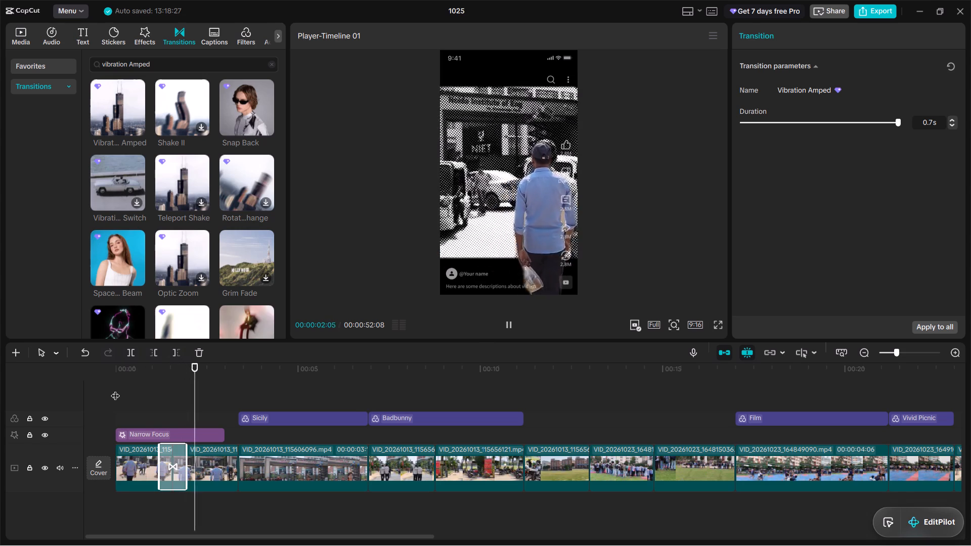
{"action": "key", "text": "space"}
{"action": "key", "text": "space"}
{"action": "key", "text": "space"}
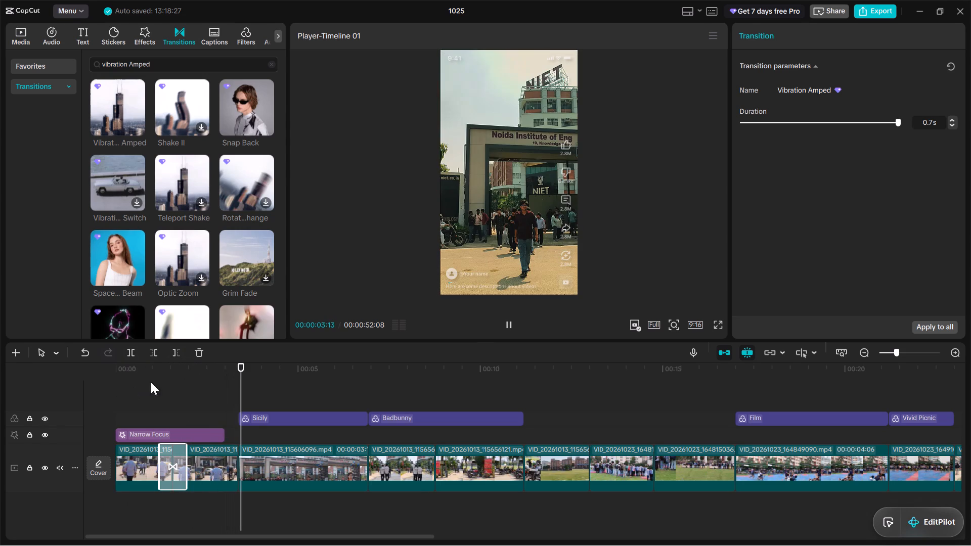
Add the Vibration Amped transition at the 00:00:03:11 and 00:00:06:28 cuts, accepting duplicate frames for the short clips.
{"action": "left_click", "coordinate": [238, 369]}
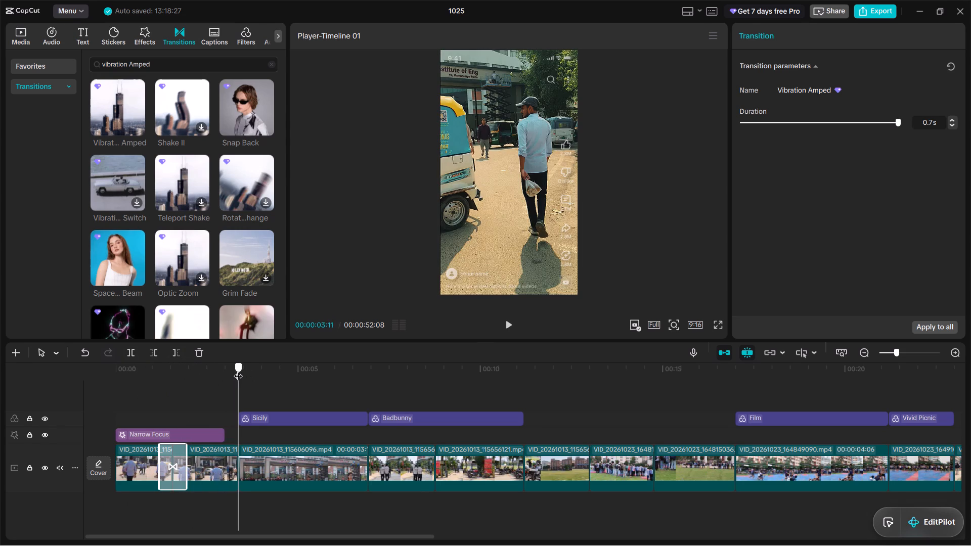
{"action": "left_click", "coordinate": [139, 129]}
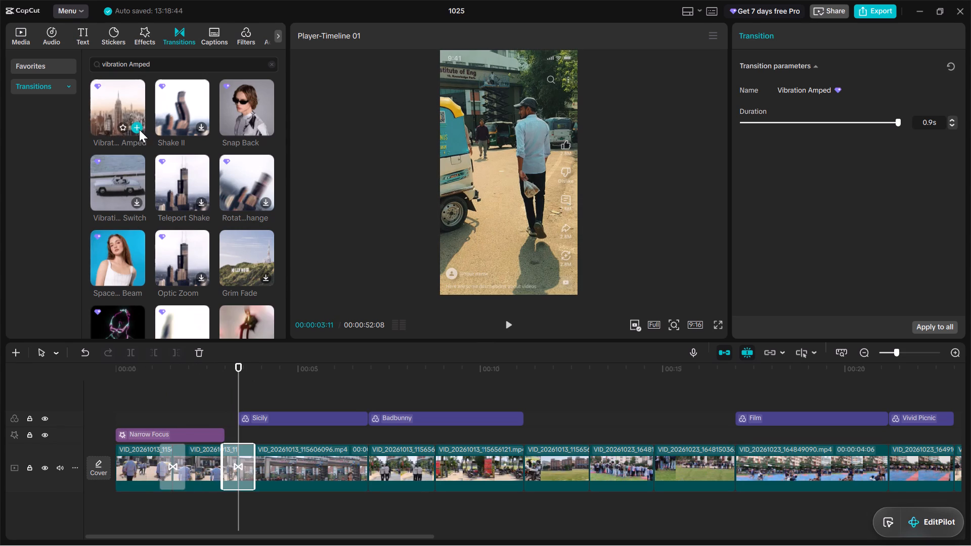
{"action": "left_click_drag", "start_coordinate": [237, 365], "coordinate": [326, 369]}
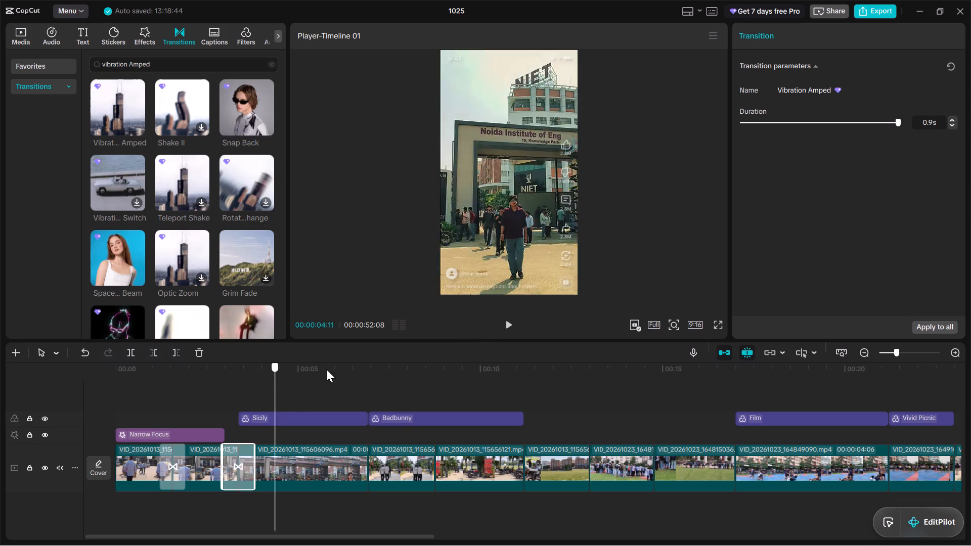
{"action": "left_click_drag", "start_coordinate": [326, 369], "coordinate": [367, 378]}
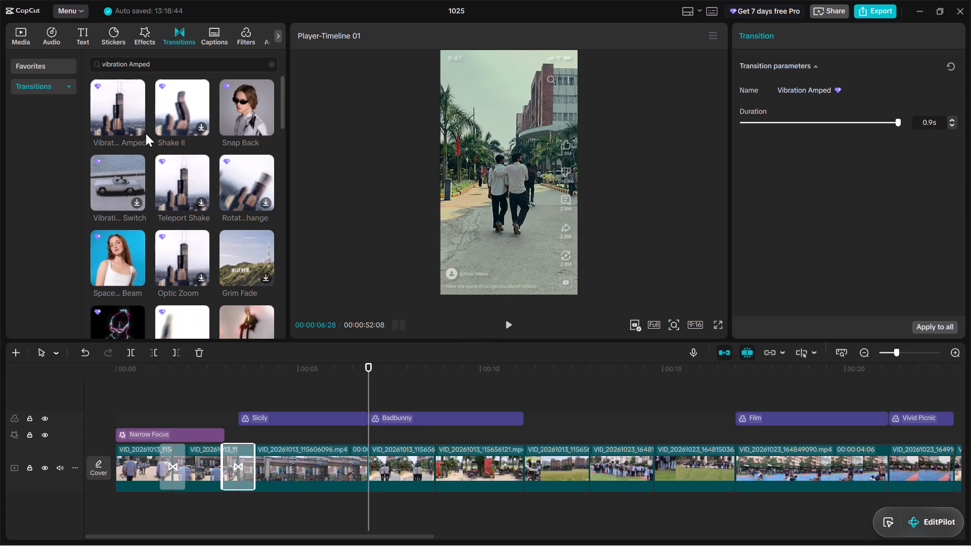
{"action": "left_click", "coordinate": [138, 127]}
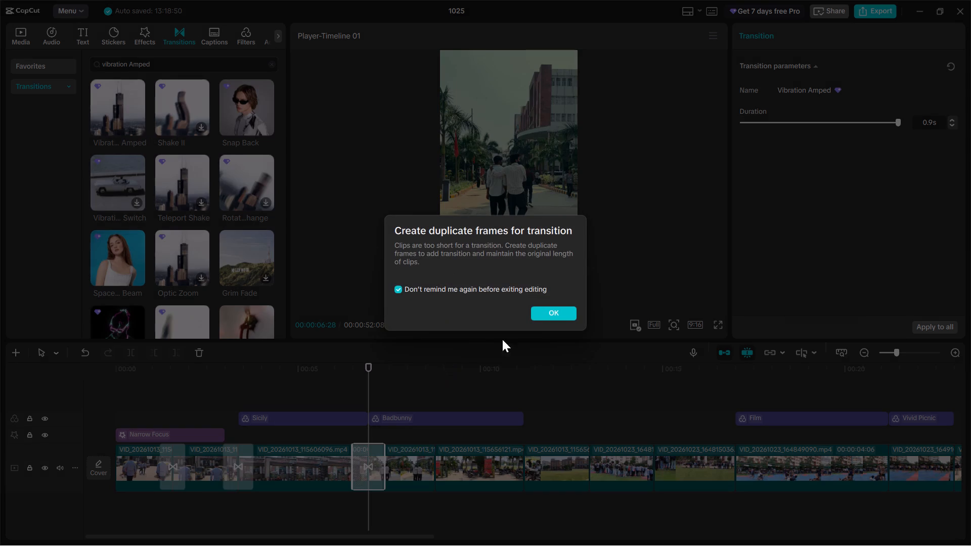
{"action": "left_click", "coordinate": [545, 316]}
Move the playhead back before the 00:00:03:11 cut and play through the newly added transitions to review them.
{"action": "left_click_drag", "start_coordinate": [368, 361], "coordinate": [327, 366]}
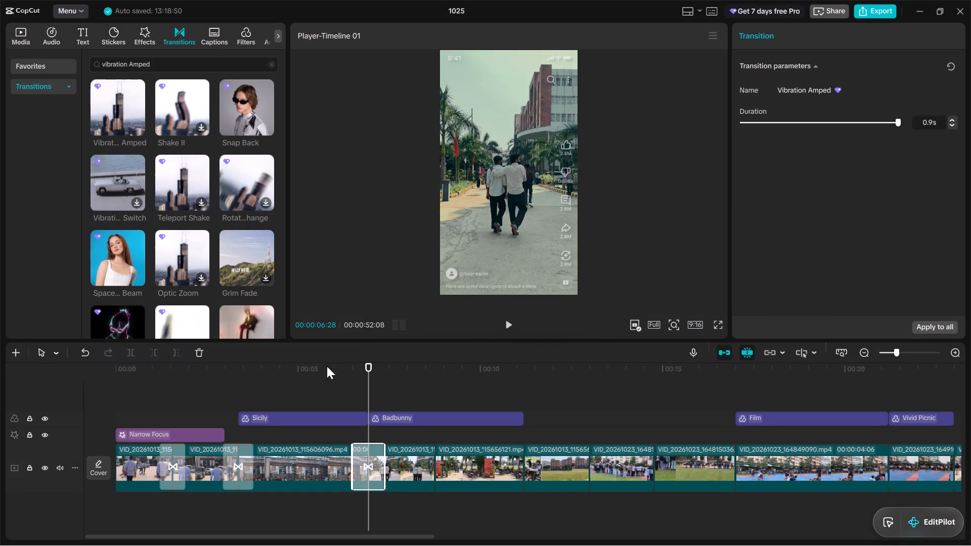
{"action": "left_click_drag", "start_coordinate": [327, 366], "coordinate": [252, 370]}
{"action": "left_click_drag", "start_coordinate": [366, 367], "coordinate": [301, 372]}
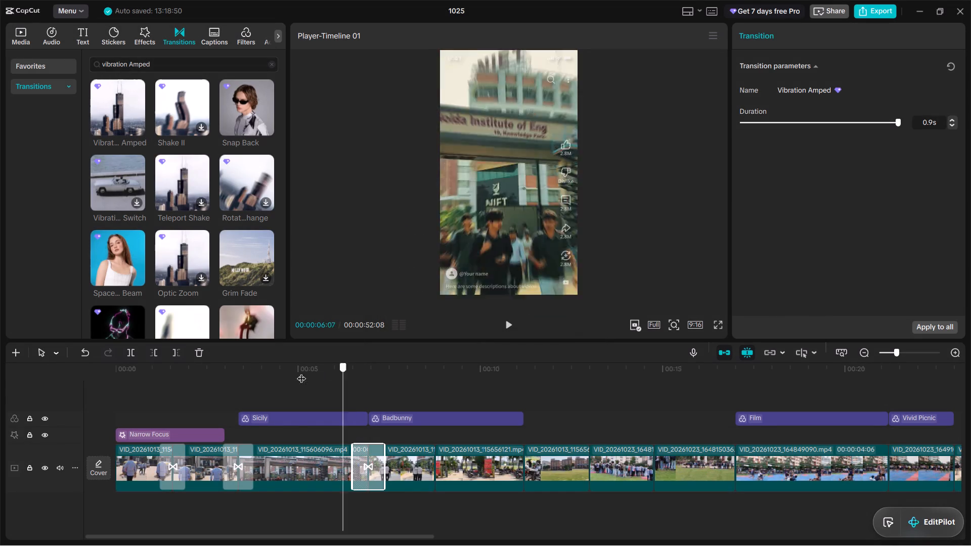
{"action": "left_click_drag", "start_coordinate": [301, 372], "coordinate": [197, 385]}
{"action": "key", "text": "space"}
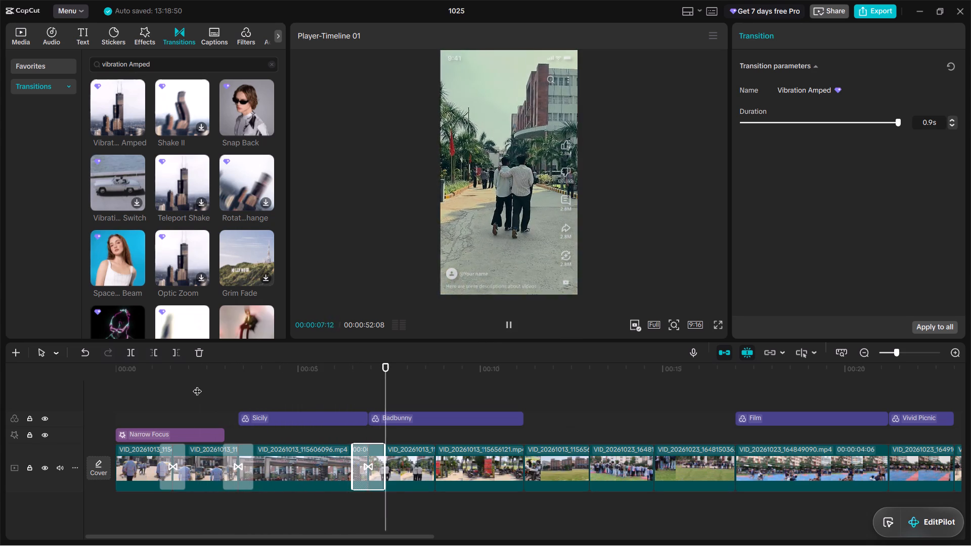
{"action": "key", "text": "space"}
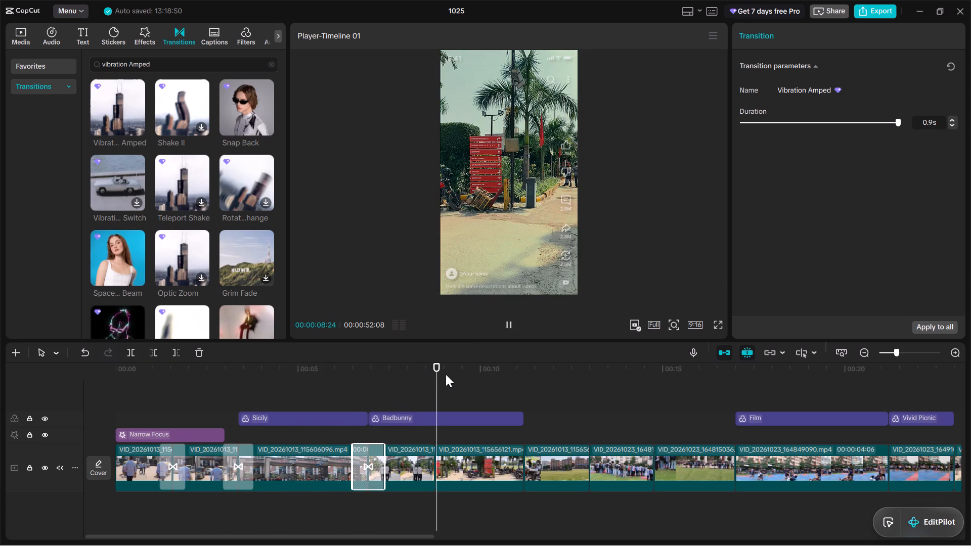
Mark the Vibration Amped transition as a favorite and add it at the 00:00:08:23 cut.
{"action": "left_click", "coordinate": [436, 369]}
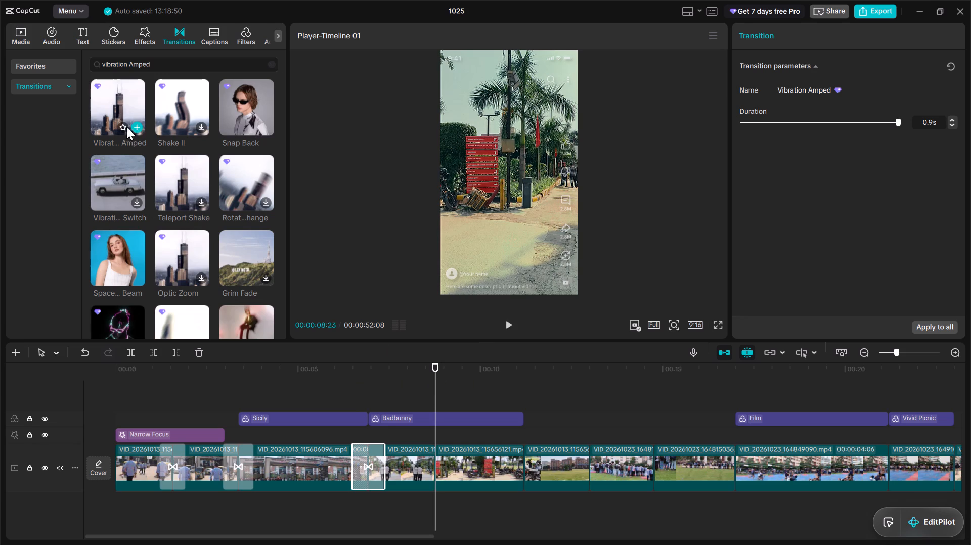
{"action": "left_click", "coordinate": [124, 126]}
{"action": "left_click", "coordinate": [135, 126]}
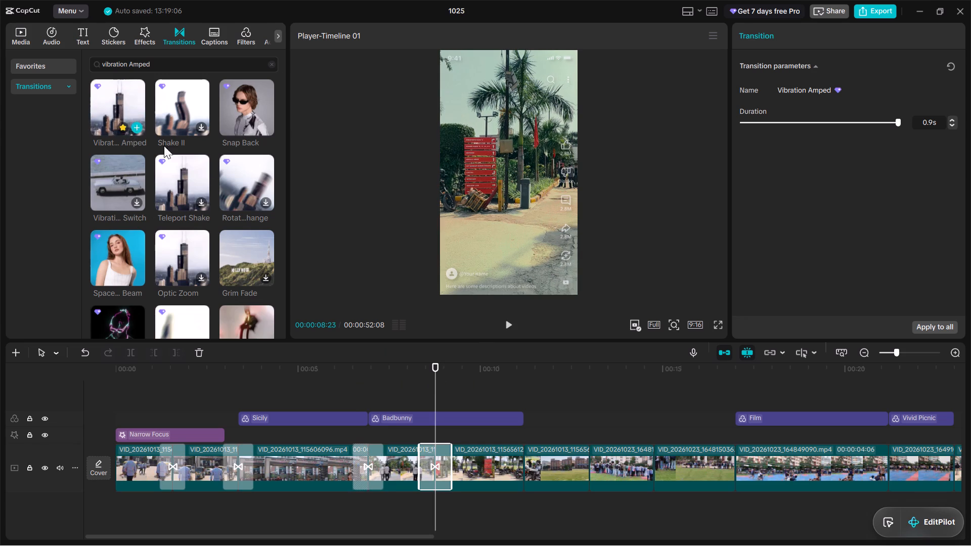
Add the Vibration Amped transition at the 00:00:11:06 and 00:00:13:00 cuts.
{"action": "left_click_drag", "start_coordinate": [435, 363], "coordinate": [519, 373]}
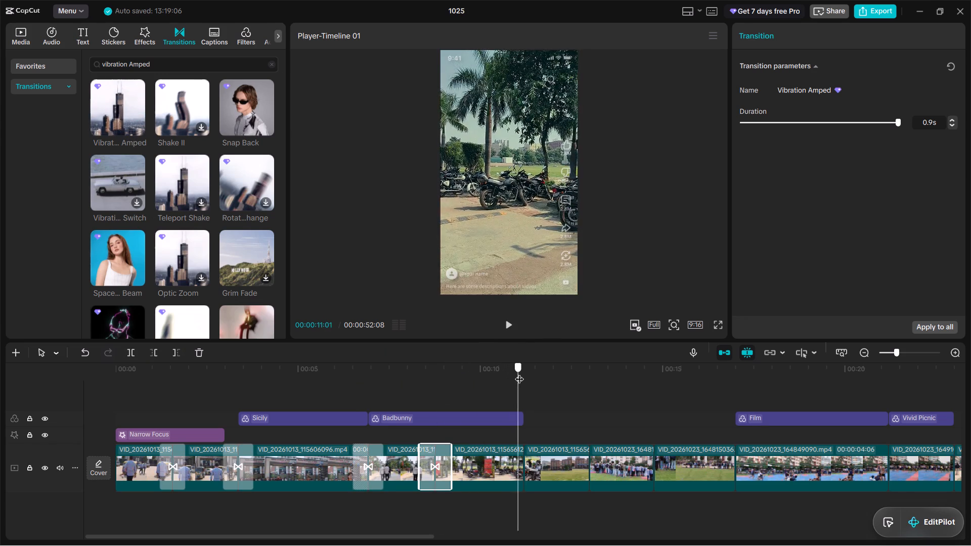
{"action": "left_click_drag", "start_coordinate": [519, 373], "coordinate": [522, 374]}
{"action": "left_click", "coordinate": [136, 129]}
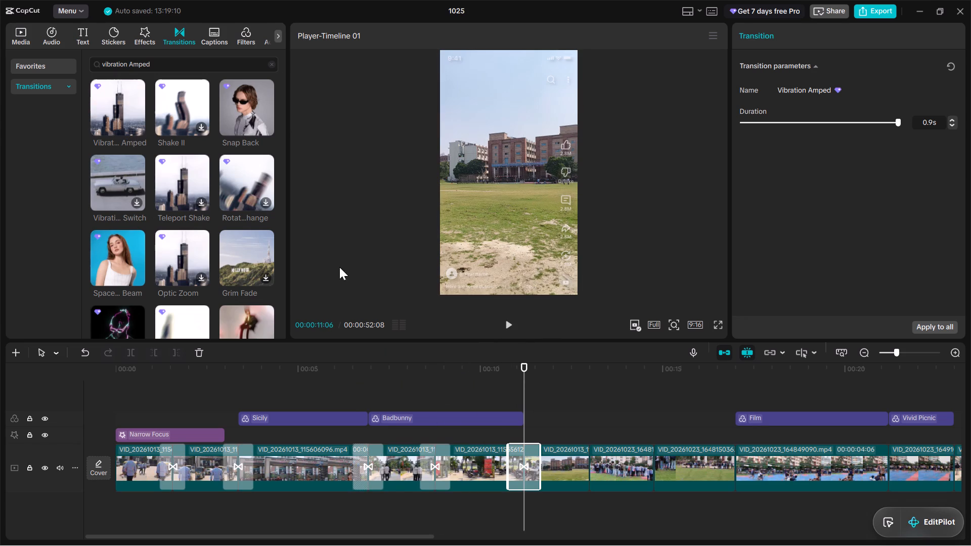
{"action": "left_click_drag", "start_coordinate": [523, 364], "coordinate": [587, 367]}
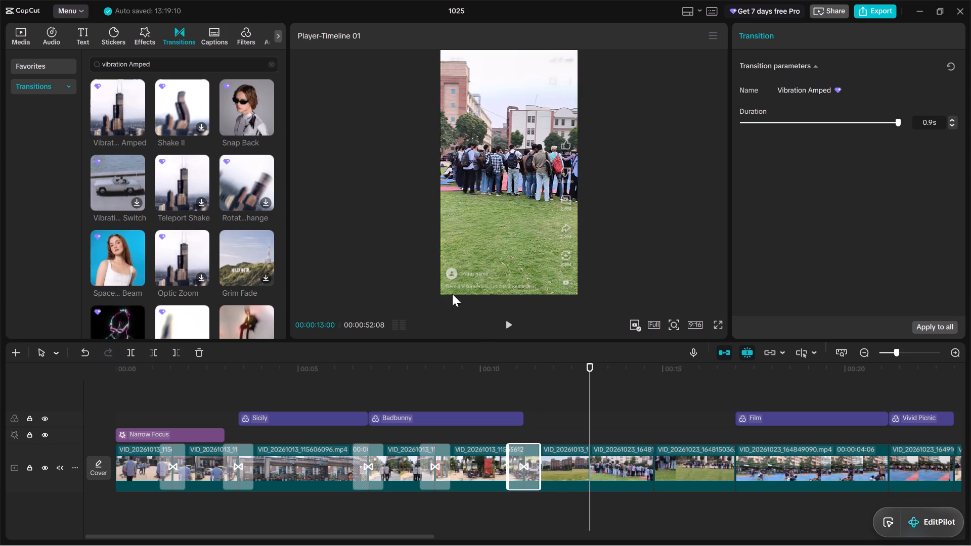
{"action": "left_click", "coordinate": [138, 126]}
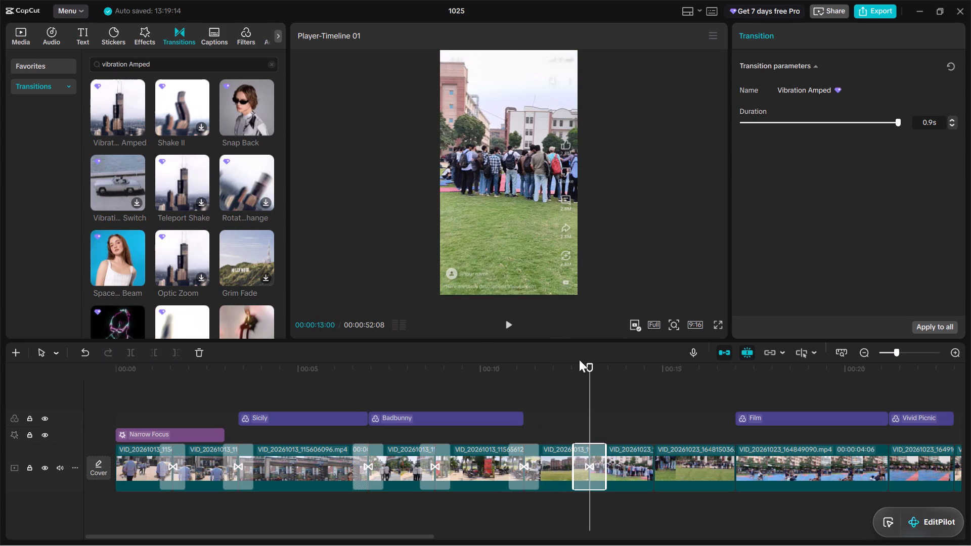
Add the Vibration Amped transition at the 00:00:14:23 and 00:00:17:00 cuts.
{"action": "left_click_drag", "start_coordinate": [588, 365], "coordinate": [653, 370]}
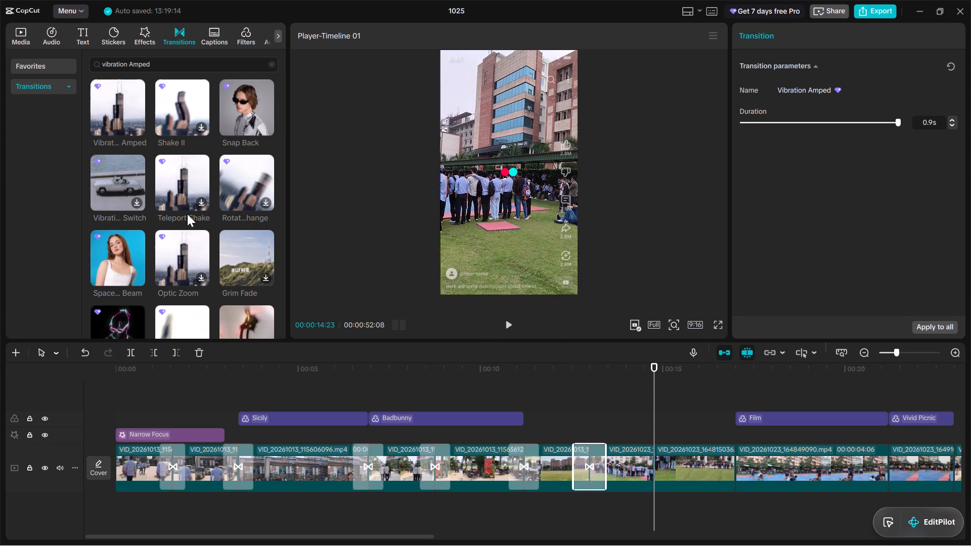
{"action": "left_click", "coordinate": [136, 125]}
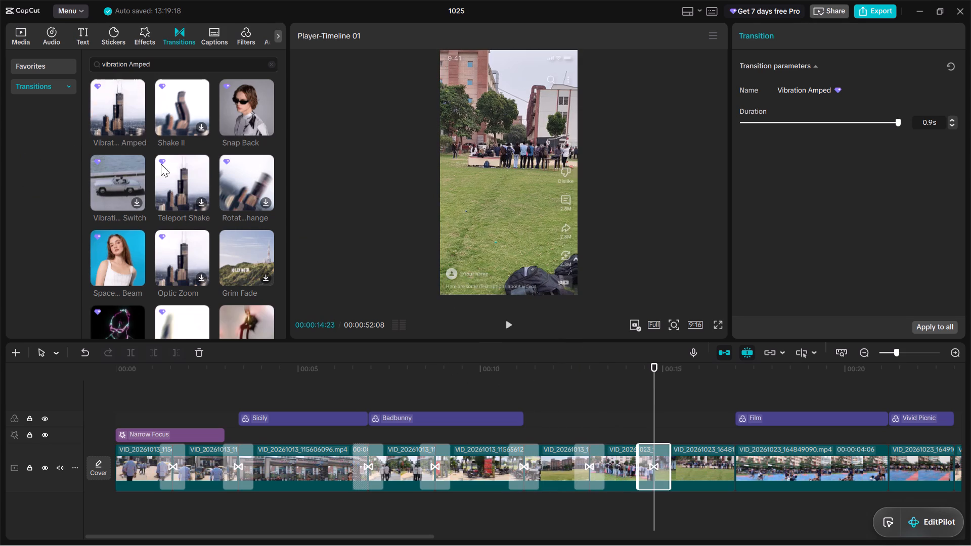
{"action": "left_click_drag", "start_coordinate": [651, 365], "coordinate": [738, 368]}
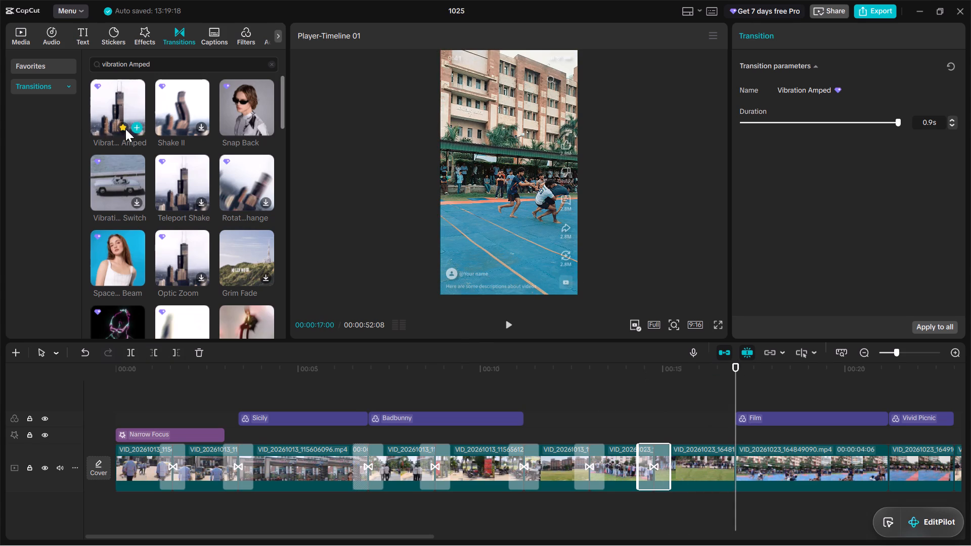
{"action": "left_click", "coordinate": [138, 128]}
Add the Vibration Amped transition at the 00:00:21:06 and 00:00:23:00 cuts, on either side of the Vivid Picnic clip.
{"action": "scroll", "coordinate": [591, 459], "scroll_direction": "left", "scroll_amount": 1}
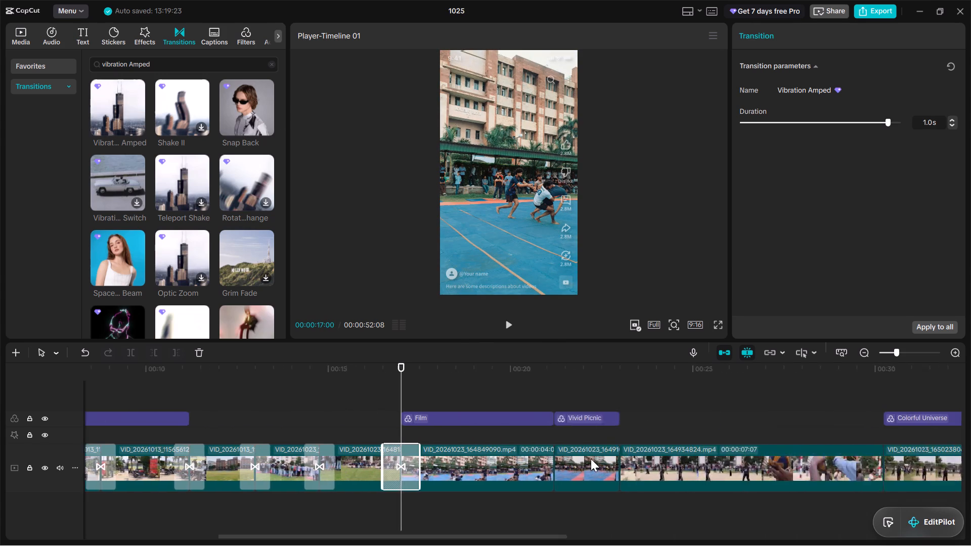
{"action": "scroll", "coordinate": [591, 459], "scroll_direction": "left", "scroll_amount": 1}
{"action": "left_click_drag", "start_coordinate": [299, 367], "coordinate": [449, 387]}
{"action": "left_click", "coordinate": [138, 126]}
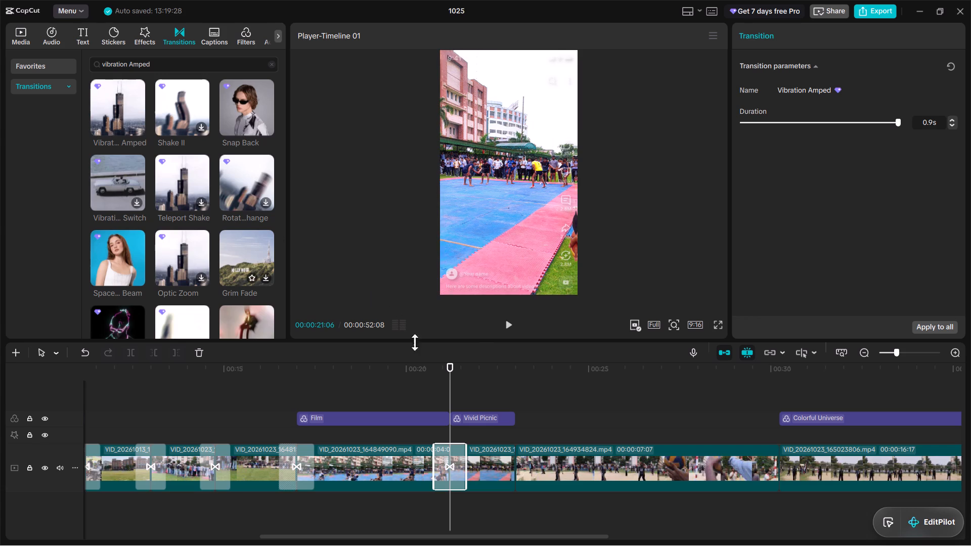
{"action": "left_click_drag", "start_coordinate": [448, 372], "coordinate": [513, 379]}
{"action": "left_click", "coordinate": [139, 129]}
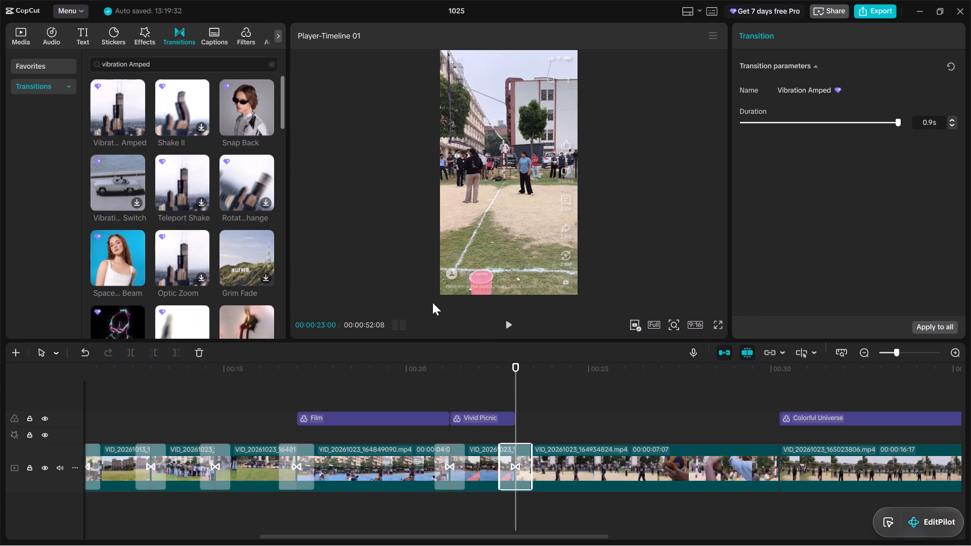
Add the Vibration Amped transition at the 00:00:30:07 and 00:00:46:24 cuts.
{"action": "left_click_drag", "start_coordinate": [513, 366], "coordinate": [530, 366]}
{"action": "left_click_drag", "start_coordinate": [530, 366], "coordinate": [771, 372]}
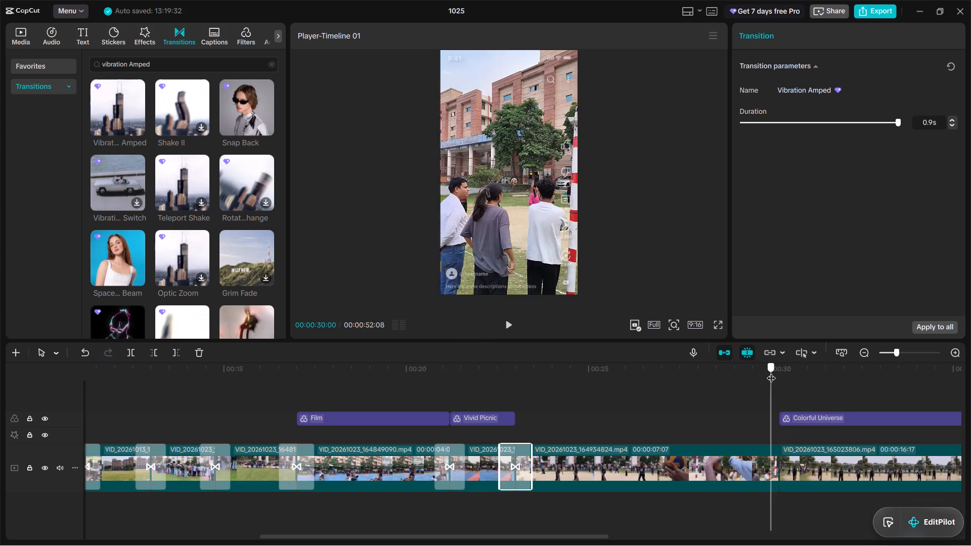
{"action": "left_click_drag", "start_coordinate": [771, 372], "coordinate": [776, 372]}
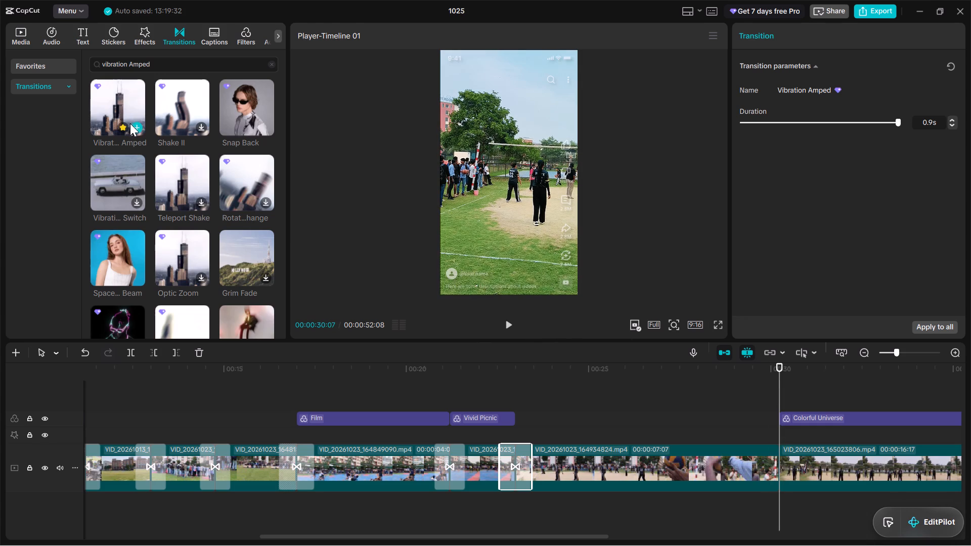
{"action": "left_click", "coordinate": [137, 128]}
{"action": "scroll", "coordinate": [786, 402], "scroll_direction": "left", "scroll_amount": 1}
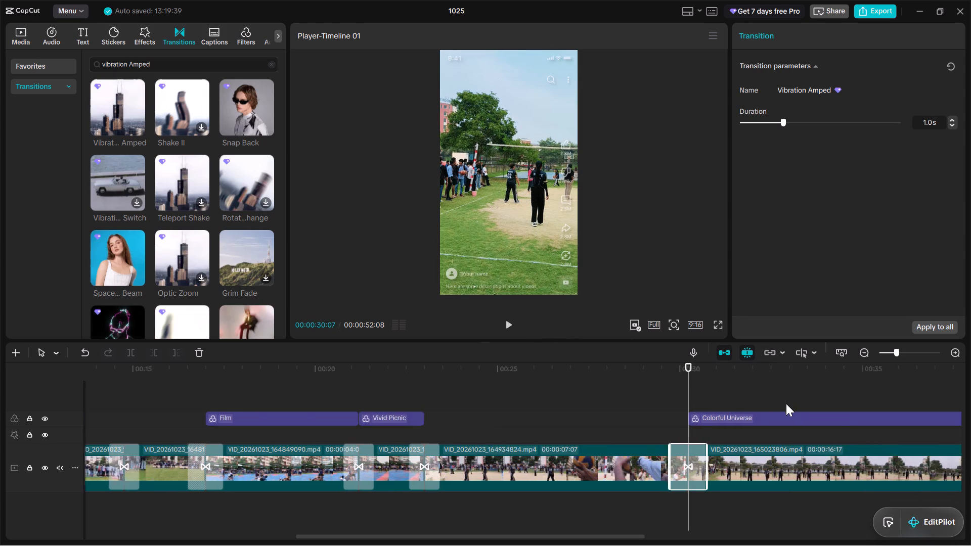
{"action": "scroll", "coordinate": [786, 403], "scroll_direction": "left", "scroll_amount": 1}
{"action": "left_click_drag", "start_coordinate": [520, 369], "coordinate": [907, 377]}
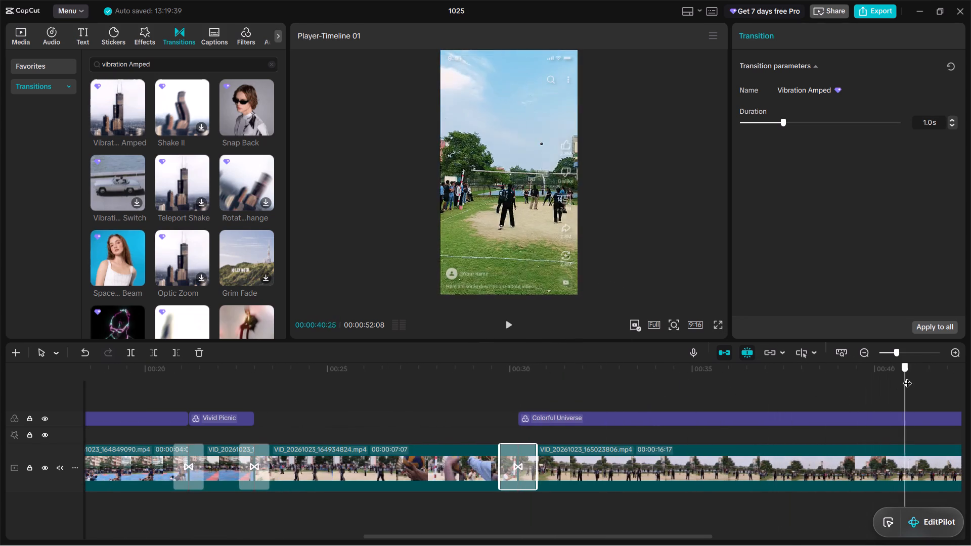
{"action": "left_click_drag", "start_coordinate": [907, 377], "coordinate": [604, 413]}
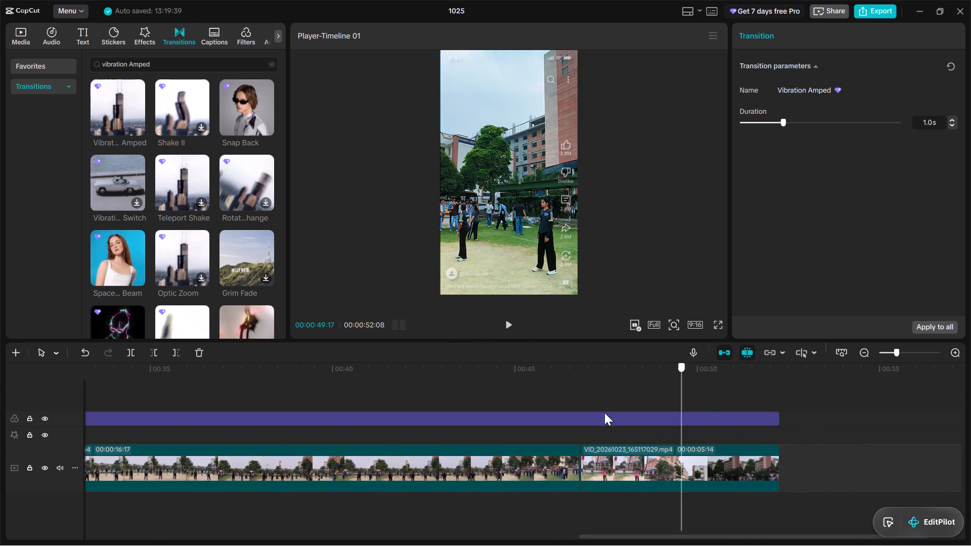
{"action": "left_click_drag", "start_coordinate": [604, 413], "coordinate": [578, 419]}
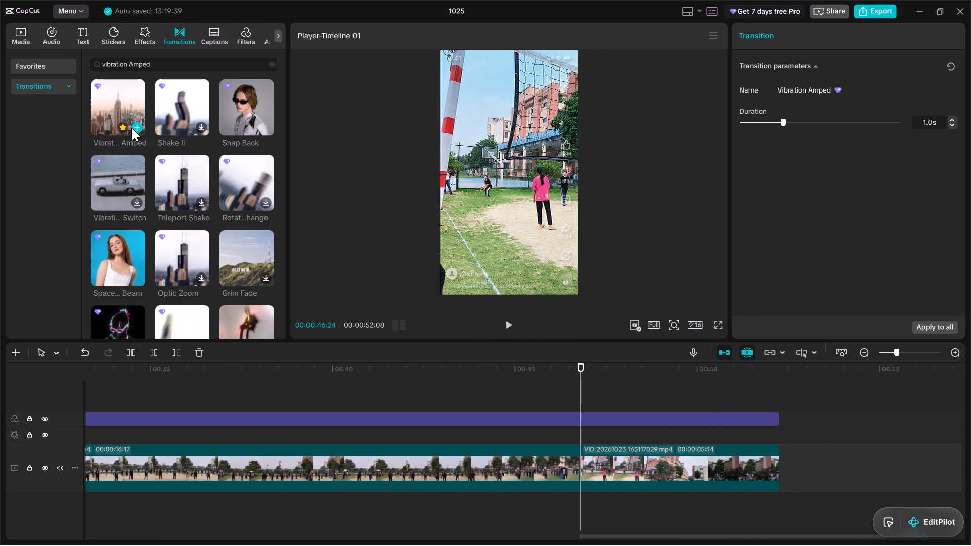
{"action": "left_click", "coordinate": [138, 128]}
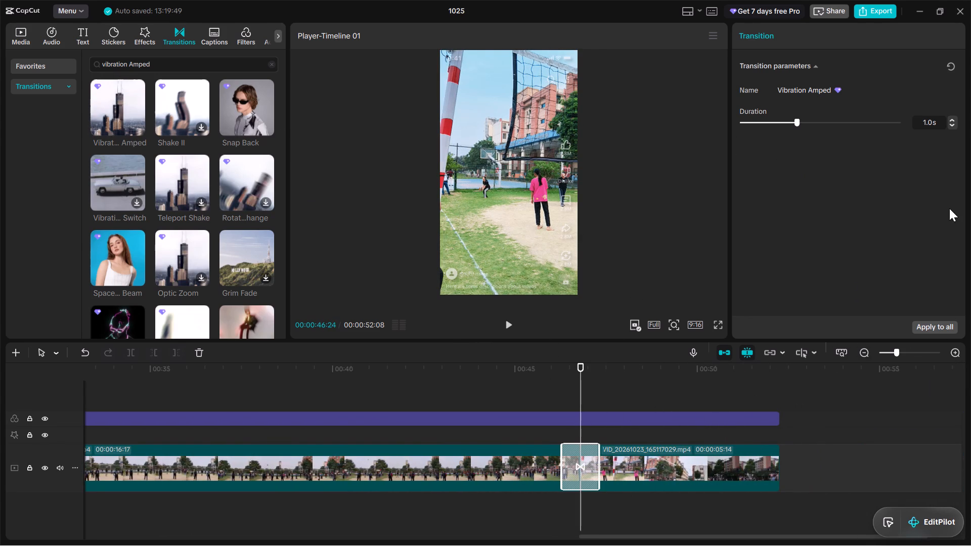
Set the duration of the Vibration Amped transitions at the 00:00:46:24 and 00:00:30:07 cuts to 0.7 s.
{"action": "triple_click", "coordinate": [952, 125]}
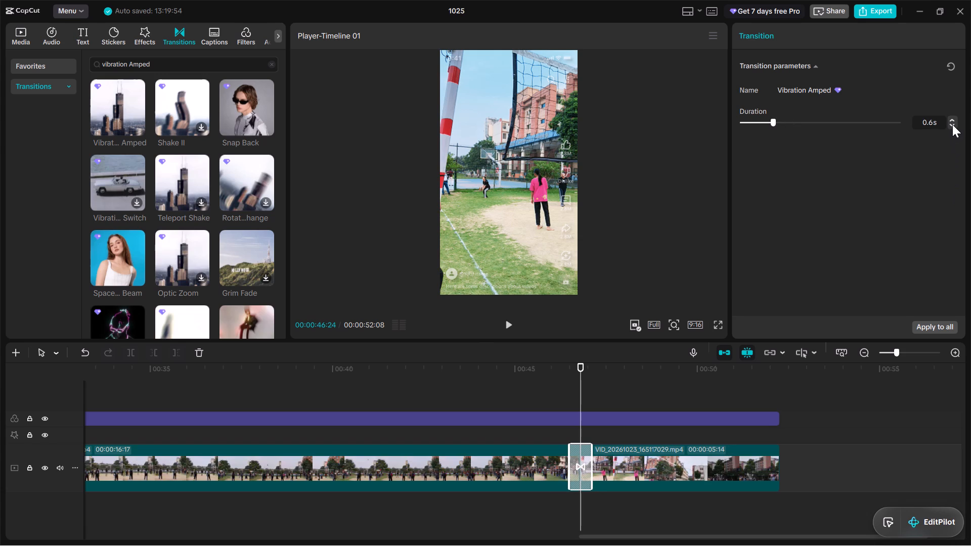
{"action": "left_click", "coordinate": [951, 118]}
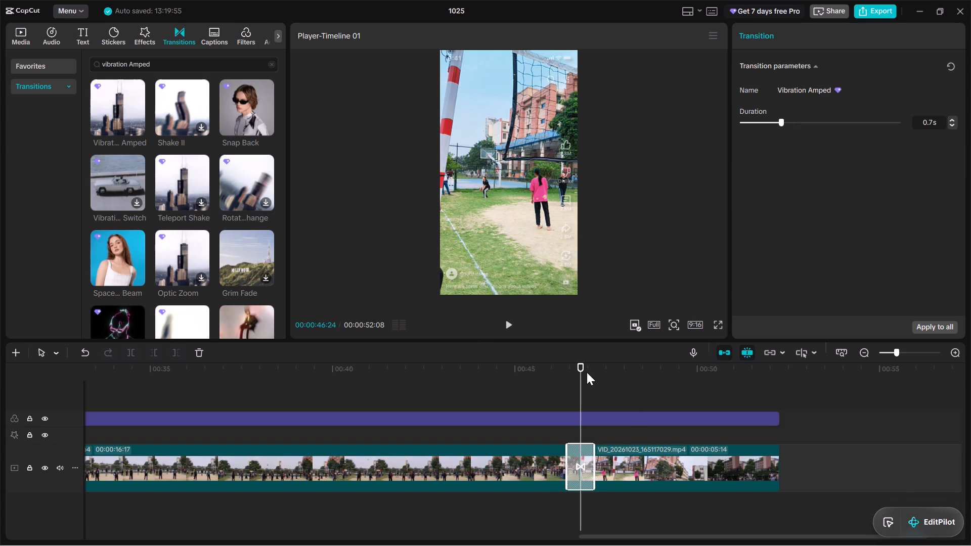
{"action": "left_click_drag", "start_coordinate": [580, 366], "coordinate": [305, 409]}
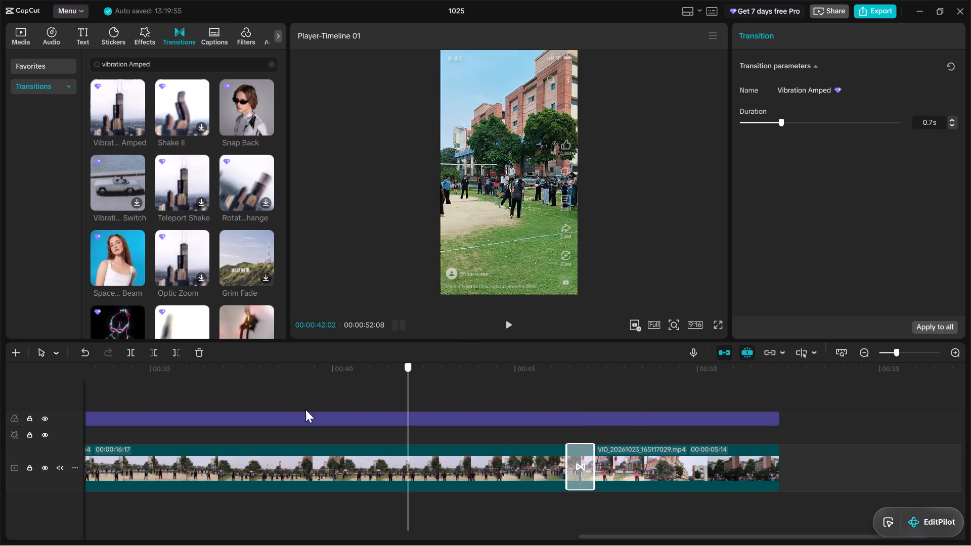
{"action": "left_click_drag", "start_coordinate": [305, 409], "coordinate": [345, 417]}
{"action": "left_click", "coordinate": [365, 464]}
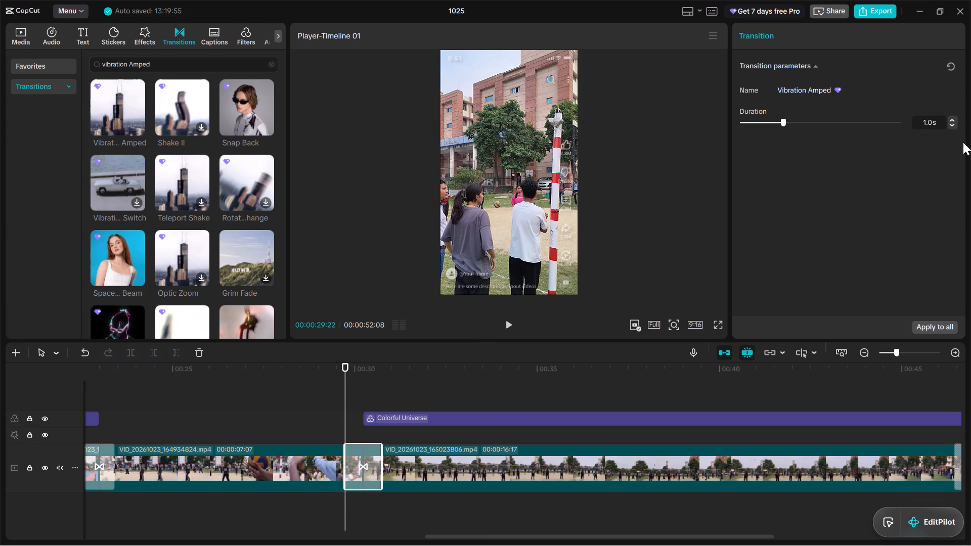
{"action": "double_click", "coordinate": [950, 126]}
{"action": "left_click", "coordinate": [950, 126]}
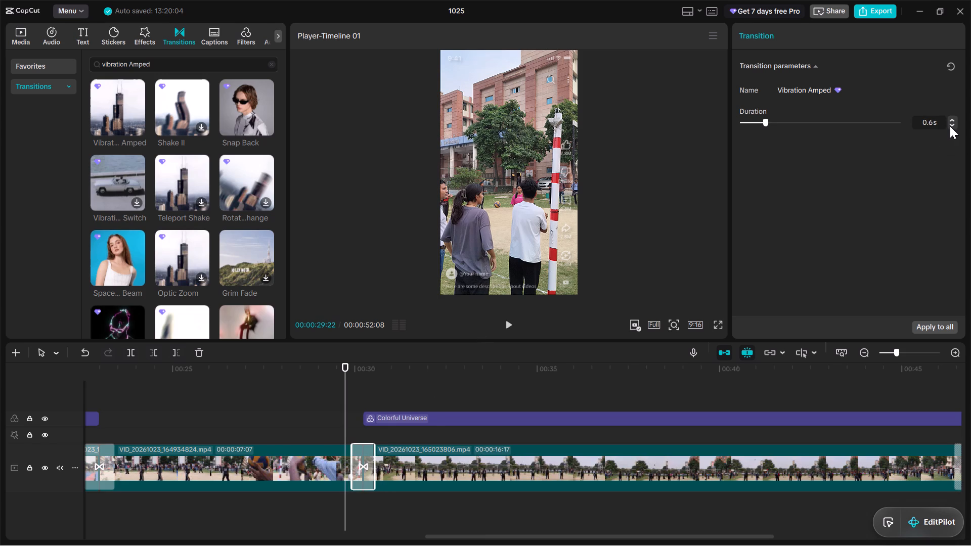
{"action": "left_click", "coordinate": [952, 118]}
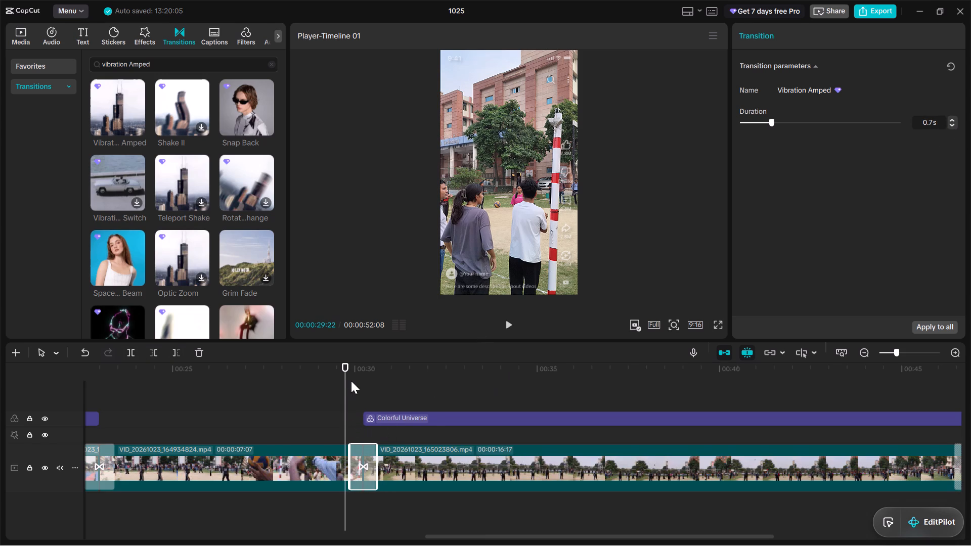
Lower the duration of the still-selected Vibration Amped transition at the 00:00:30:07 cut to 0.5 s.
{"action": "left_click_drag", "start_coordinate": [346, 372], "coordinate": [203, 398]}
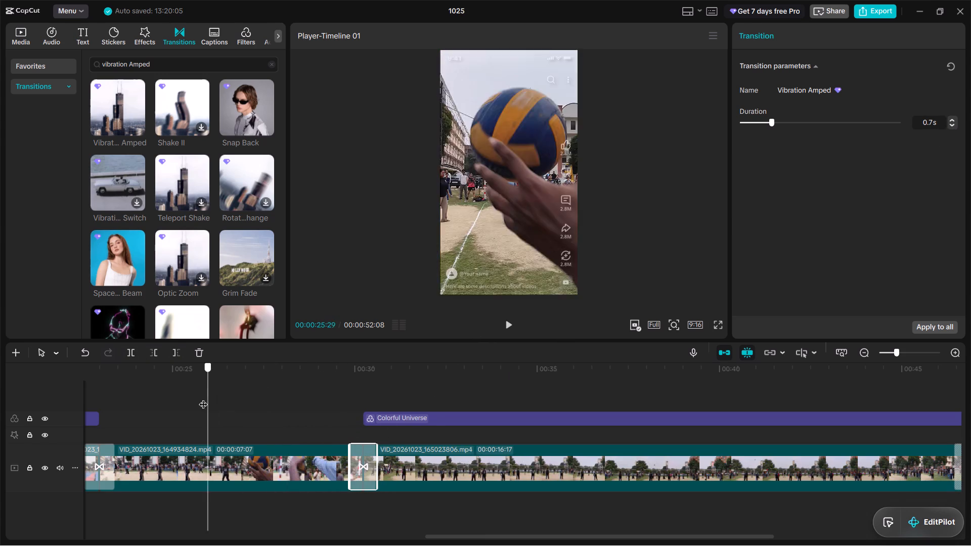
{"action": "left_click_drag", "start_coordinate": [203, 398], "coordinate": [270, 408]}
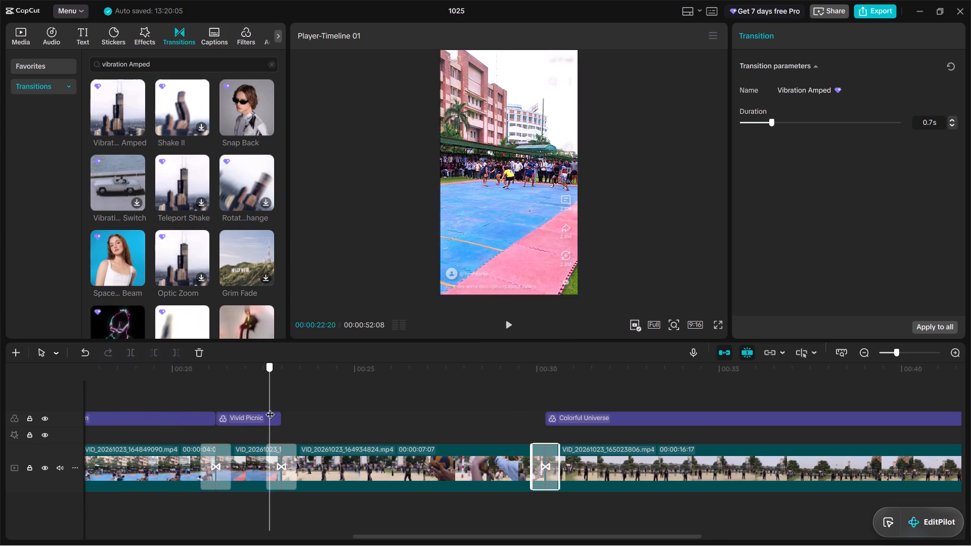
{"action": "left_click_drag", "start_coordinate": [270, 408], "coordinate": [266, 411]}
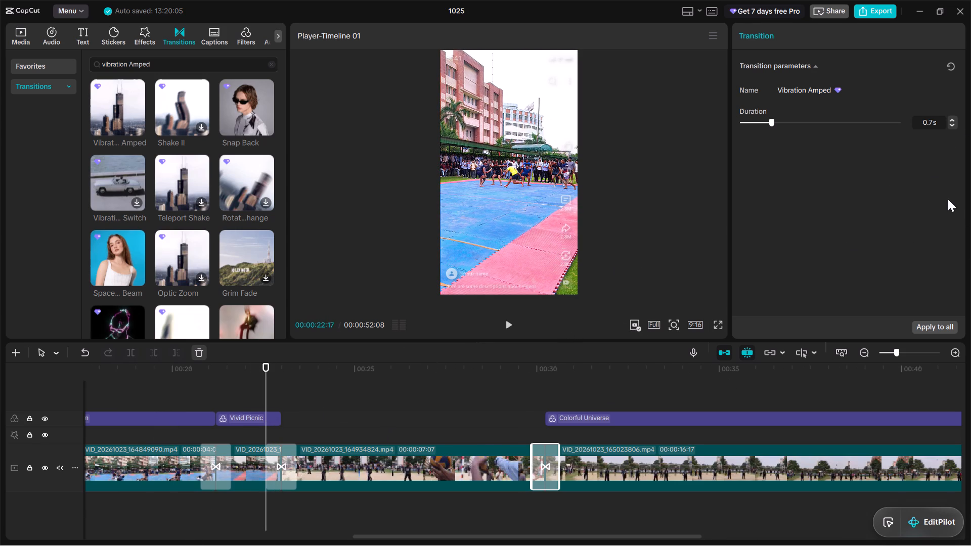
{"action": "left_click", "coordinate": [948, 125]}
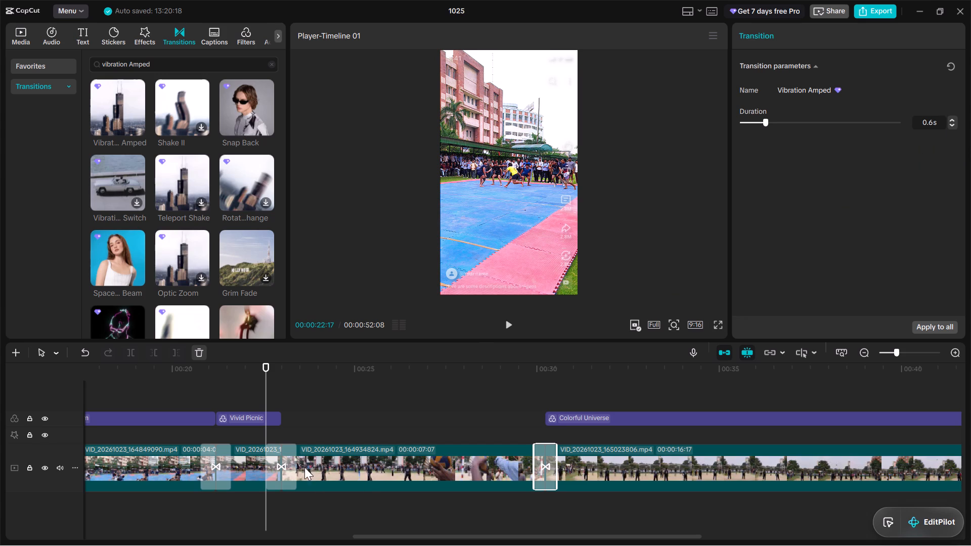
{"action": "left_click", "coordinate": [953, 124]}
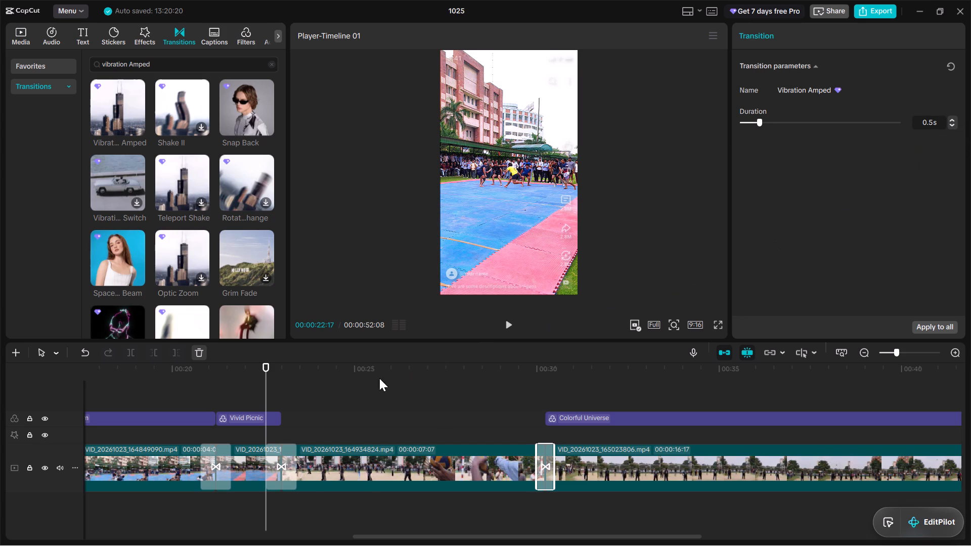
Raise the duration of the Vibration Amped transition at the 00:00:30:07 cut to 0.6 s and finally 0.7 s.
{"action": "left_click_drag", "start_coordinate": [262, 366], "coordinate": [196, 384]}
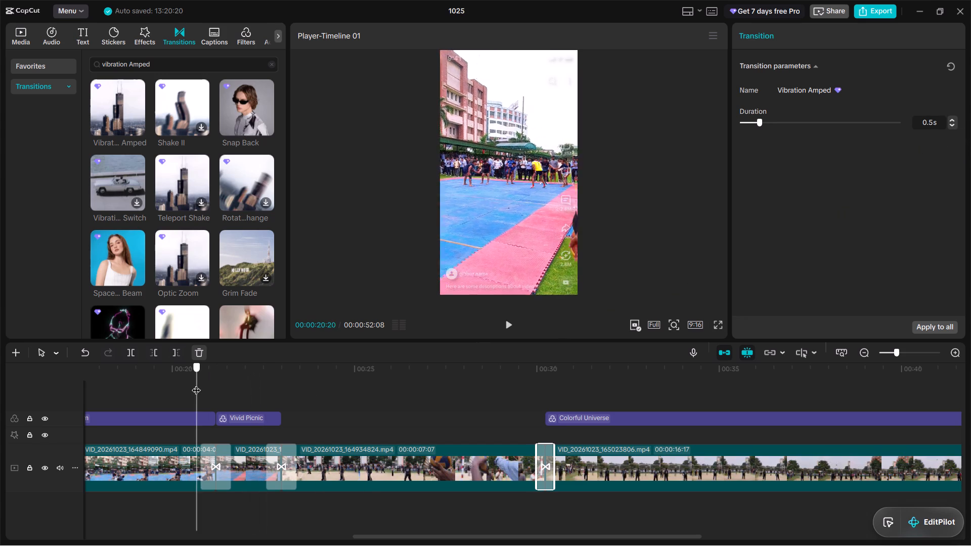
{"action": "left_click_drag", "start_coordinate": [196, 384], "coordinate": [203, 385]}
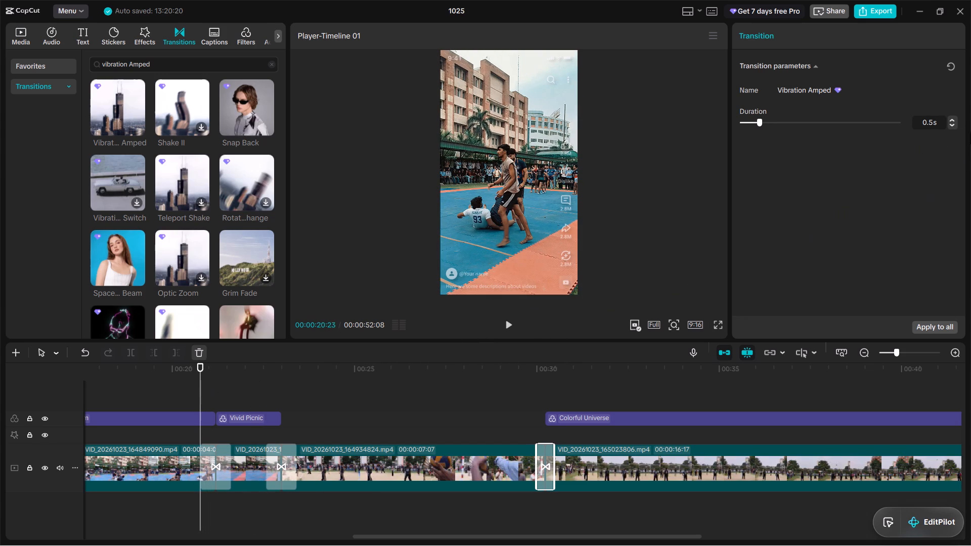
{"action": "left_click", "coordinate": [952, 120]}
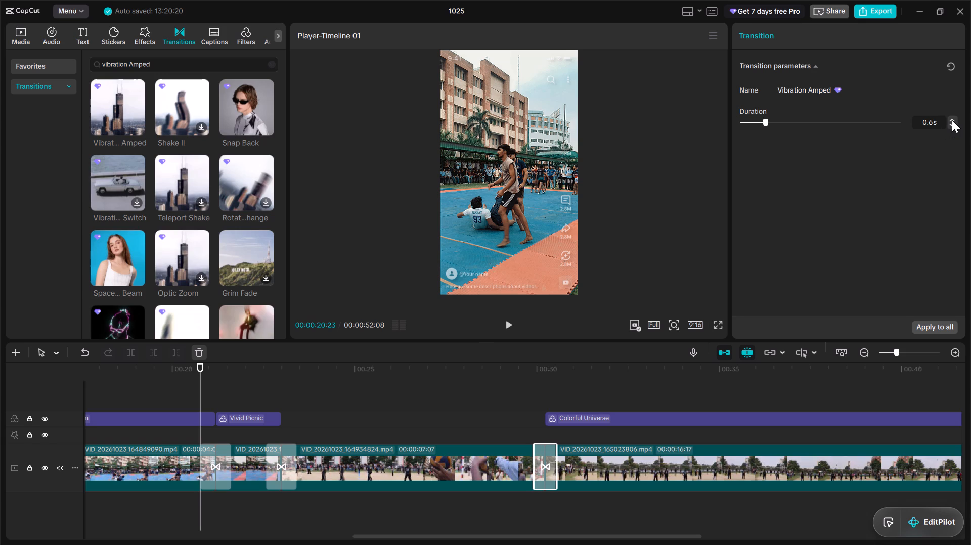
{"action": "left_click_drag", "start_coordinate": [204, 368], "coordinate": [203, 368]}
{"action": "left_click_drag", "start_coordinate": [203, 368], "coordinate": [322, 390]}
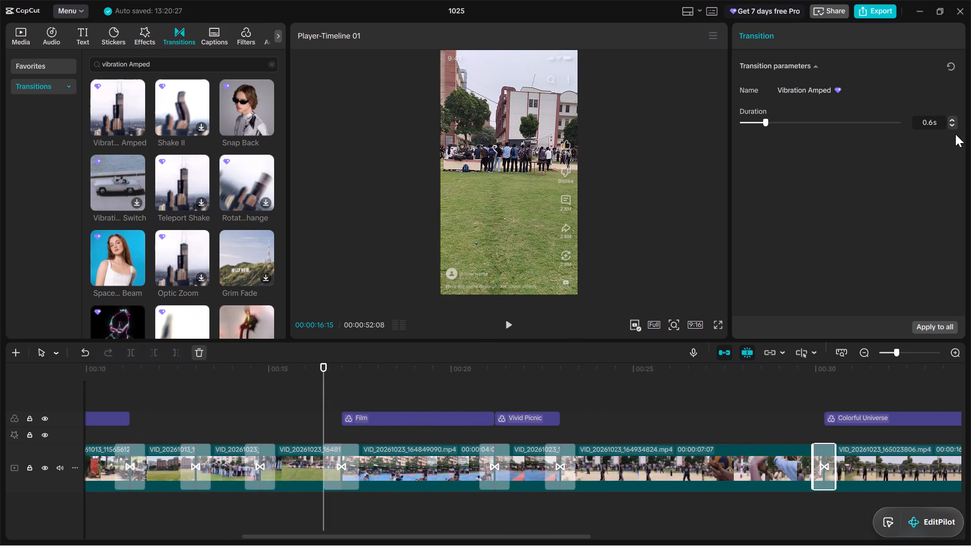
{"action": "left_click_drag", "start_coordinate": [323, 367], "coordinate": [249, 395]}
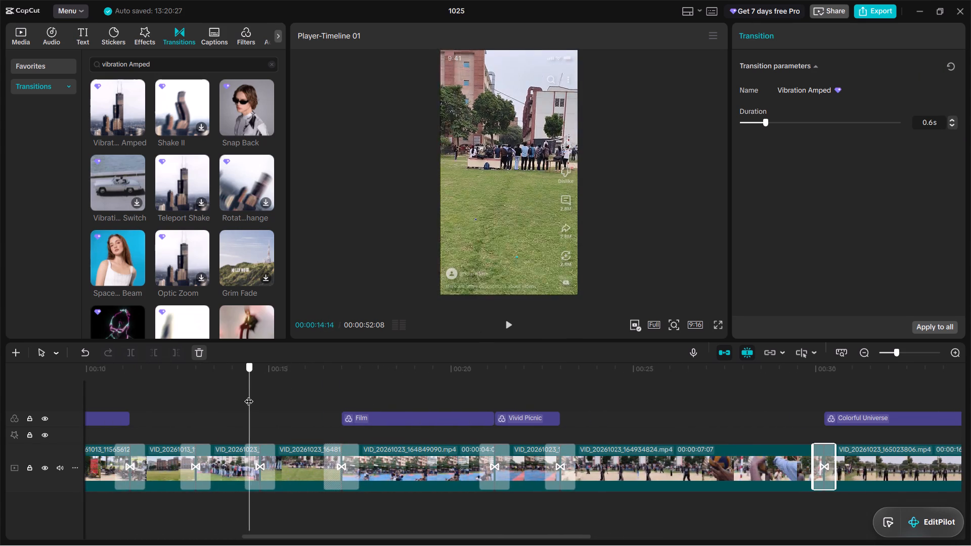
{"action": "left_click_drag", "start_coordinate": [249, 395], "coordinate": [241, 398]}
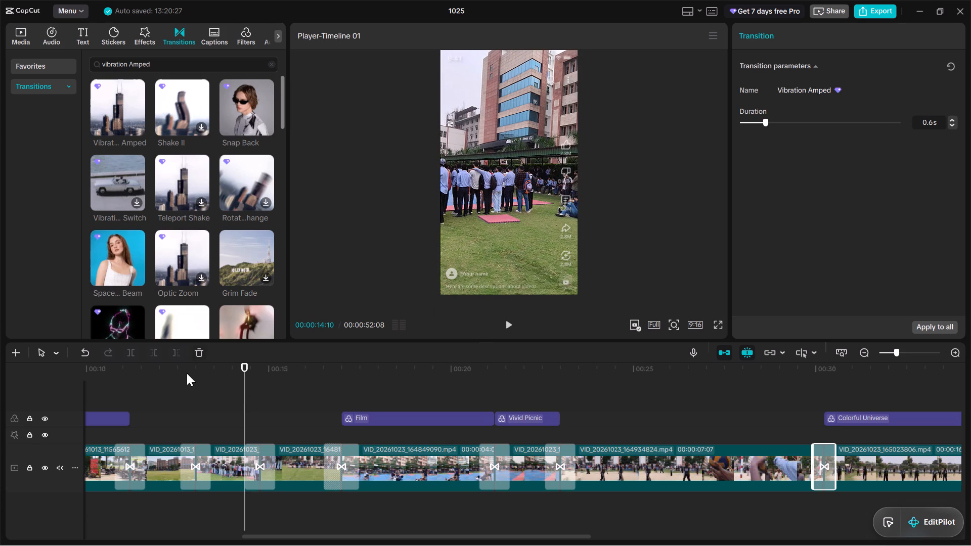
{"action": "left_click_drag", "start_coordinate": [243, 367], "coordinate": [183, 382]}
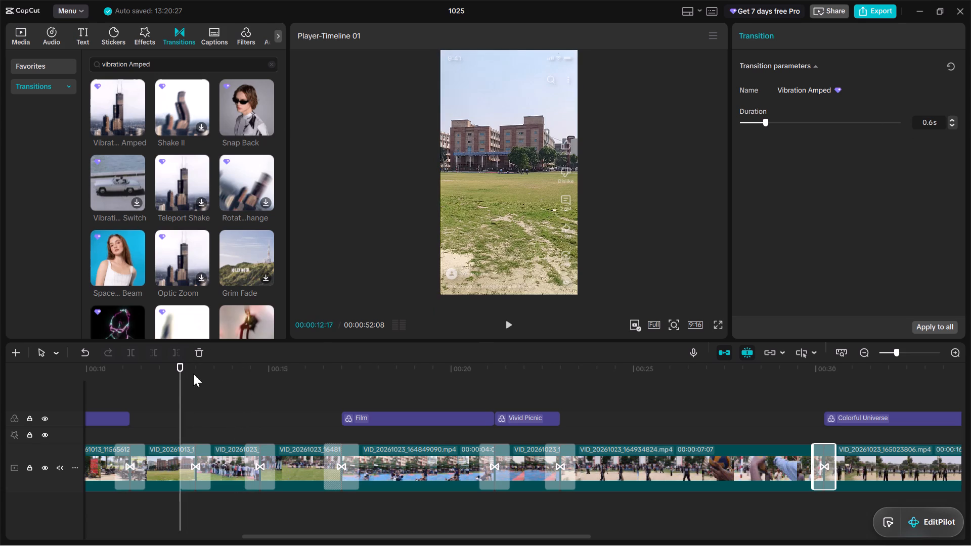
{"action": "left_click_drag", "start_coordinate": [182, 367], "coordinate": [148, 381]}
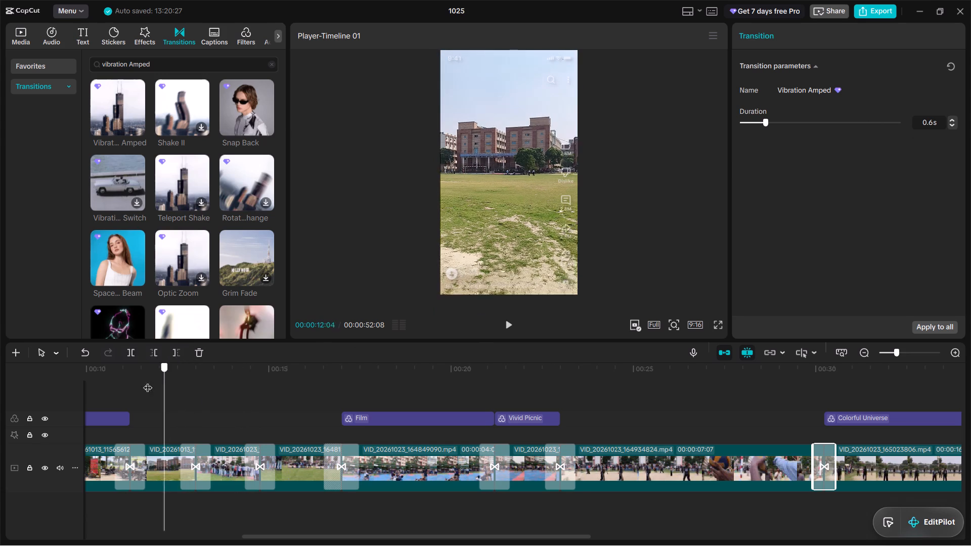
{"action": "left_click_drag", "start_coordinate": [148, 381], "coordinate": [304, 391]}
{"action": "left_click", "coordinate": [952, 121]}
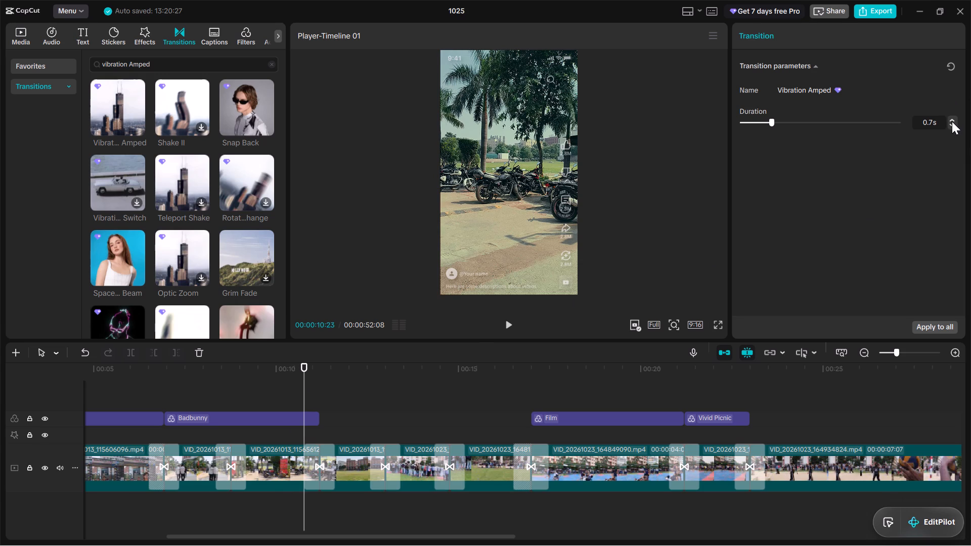
Set the duration of the Vibration Amped transition at the cut where the Sicily filter starts to 0.7 s.
{"action": "left_click_drag", "start_coordinate": [303, 365], "coordinate": [237, 400]}
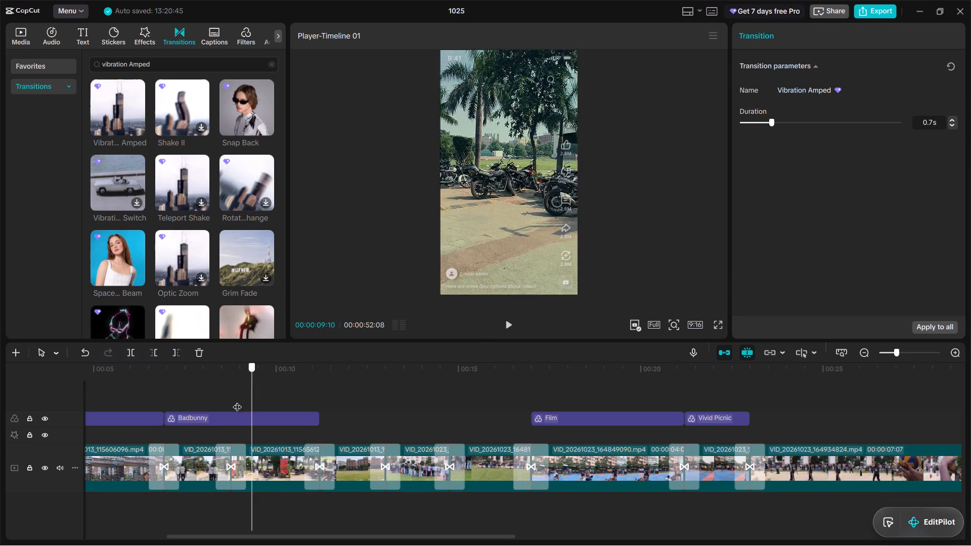
{"action": "left_click_drag", "start_coordinate": [237, 400], "coordinate": [218, 415]}
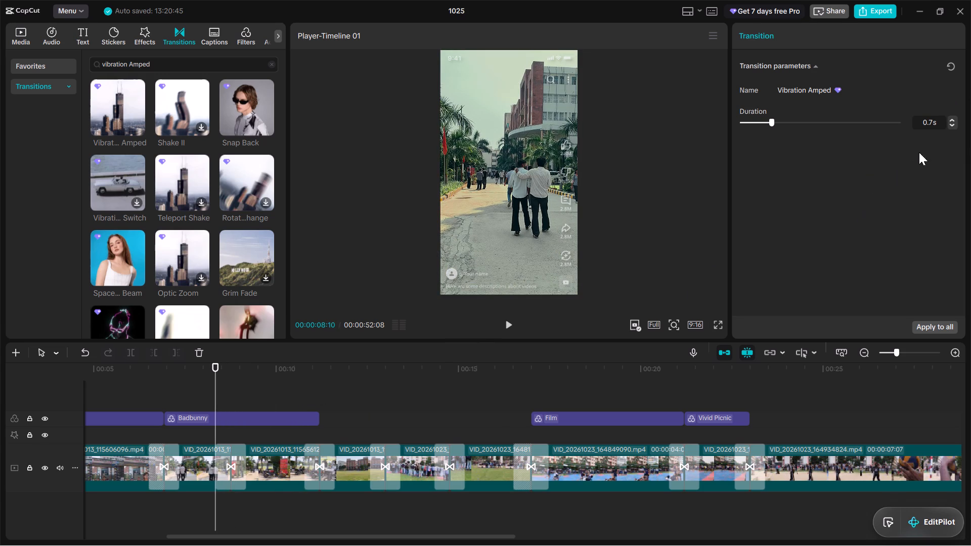
{"action": "left_click_drag", "start_coordinate": [213, 368], "coordinate": [159, 398]}
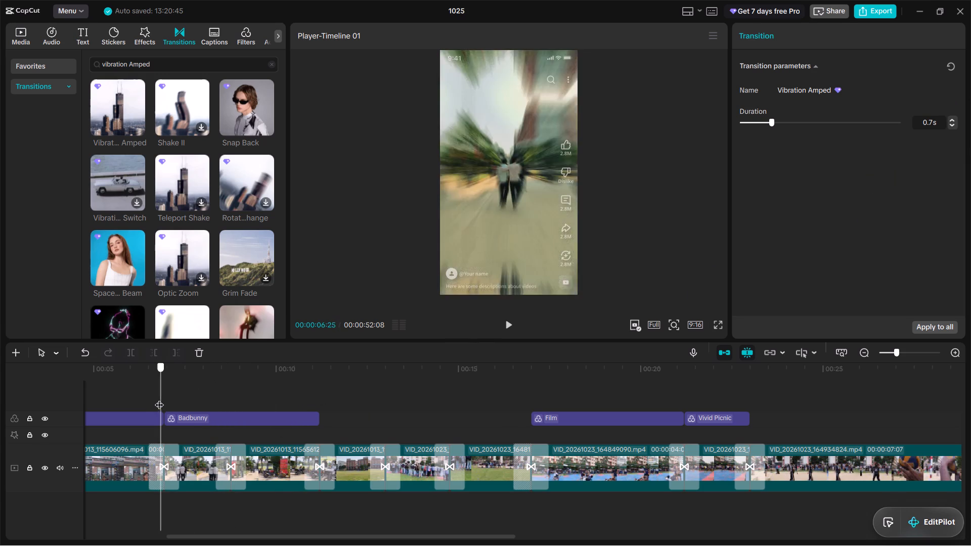
{"action": "left_click_drag", "start_coordinate": [159, 398], "coordinate": [151, 406]}
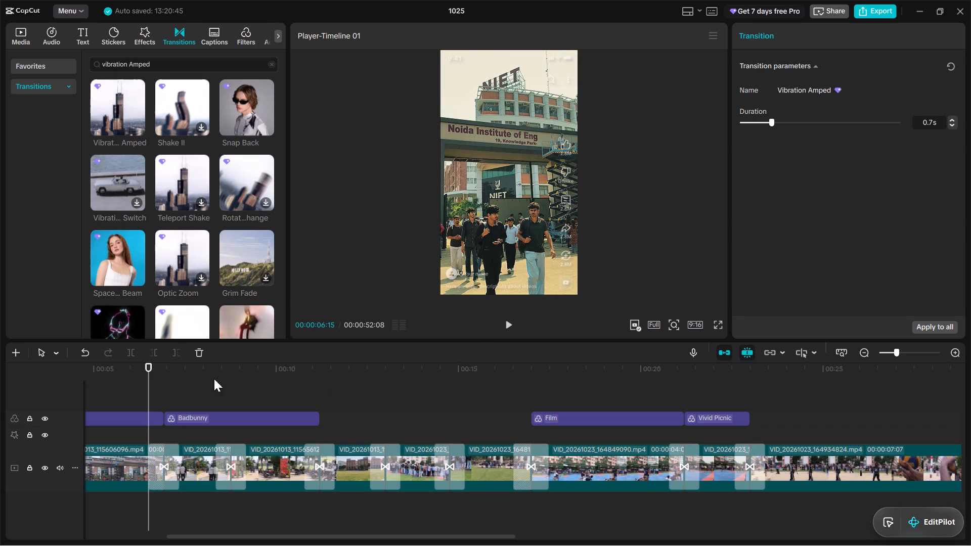
{"action": "left_click_drag", "start_coordinate": [145, 369], "coordinate": [171, 384]}
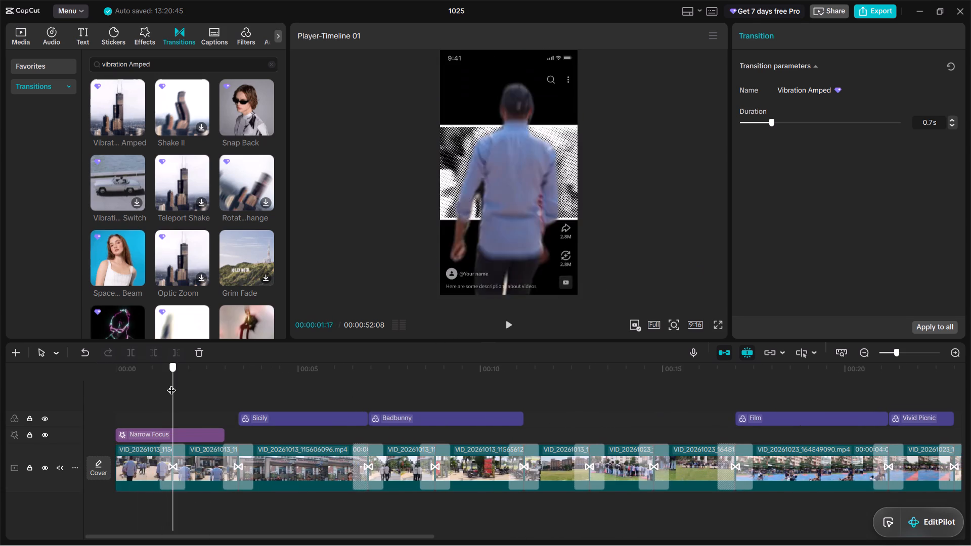
{"action": "left_click_drag", "start_coordinate": [171, 384], "coordinate": [215, 383]}
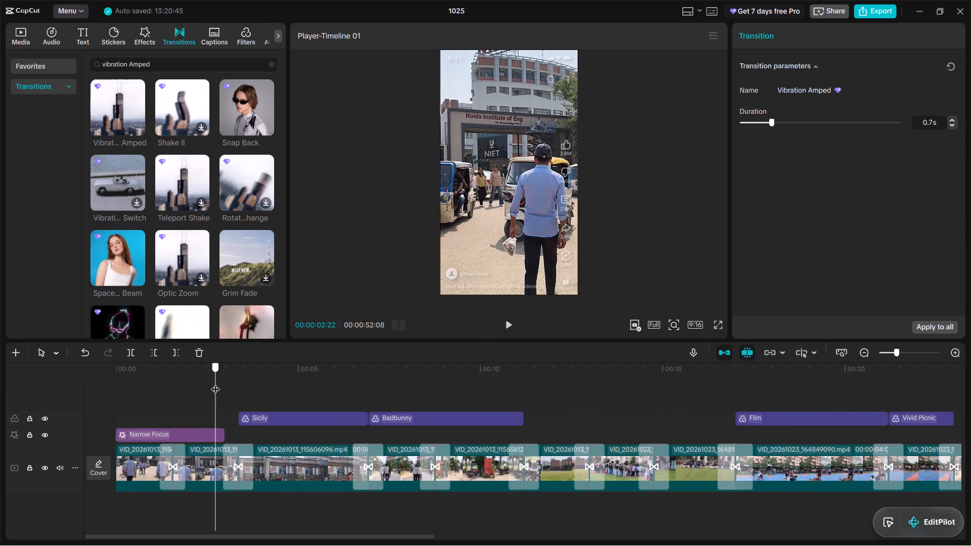
{"action": "left_click_drag", "start_coordinate": [215, 383], "coordinate": [218, 383]}
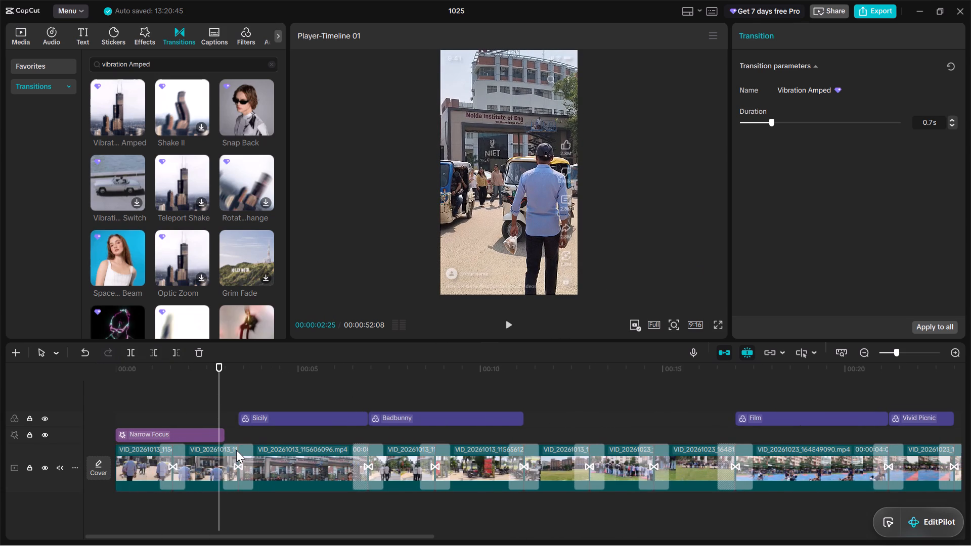
{"action": "left_click", "coordinate": [237, 450]}
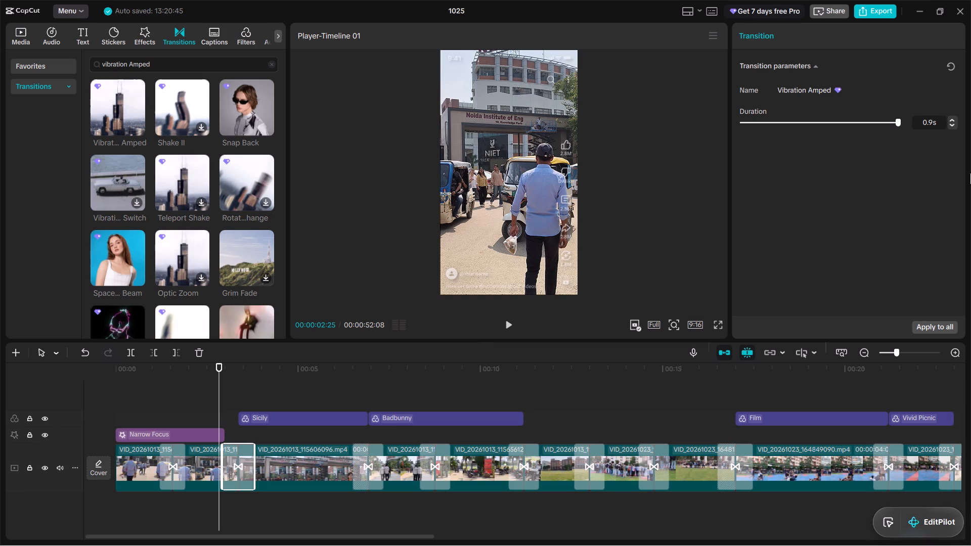
{"action": "double_click", "coordinate": [951, 126]}
{"action": "left_click", "coordinate": [952, 118]}
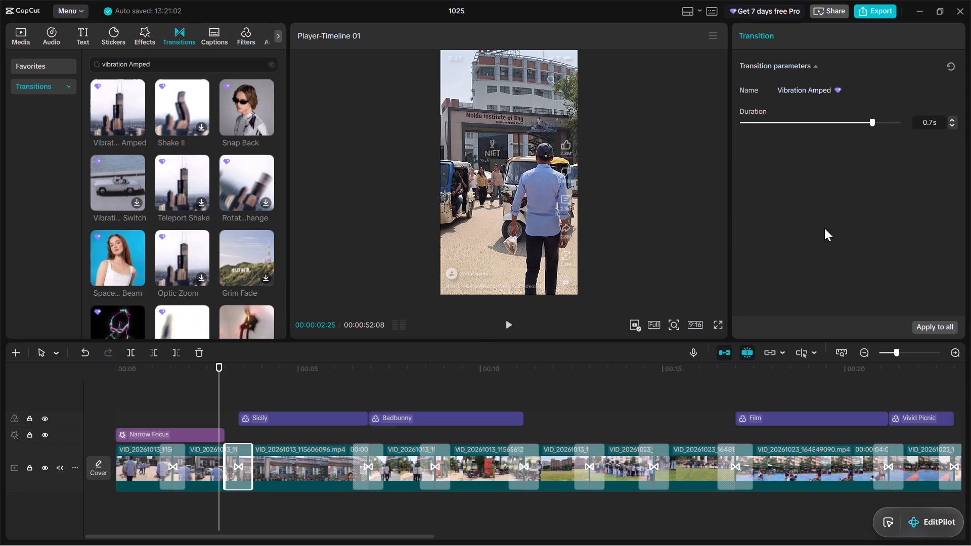
Set the duration of the Vibration Amped transition at the cut between the Sicily and Badbunny filters to 0.7 s.
{"action": "left_click_drag", "start_coordinate": [218, 370], "coordinate": [168, 388]}
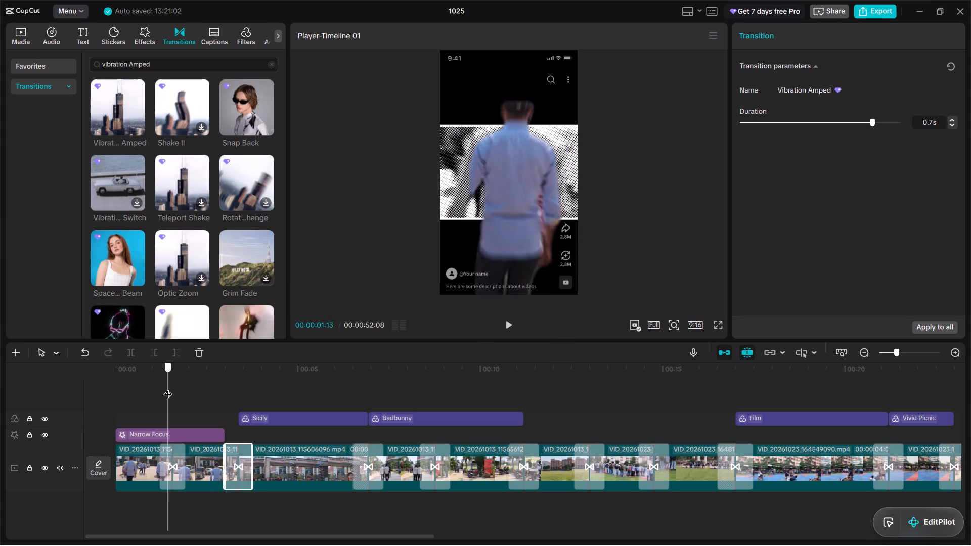
{"action": "left_click_drag", "start_coordinate": [168, 388], "coordinate": [161, 392]}
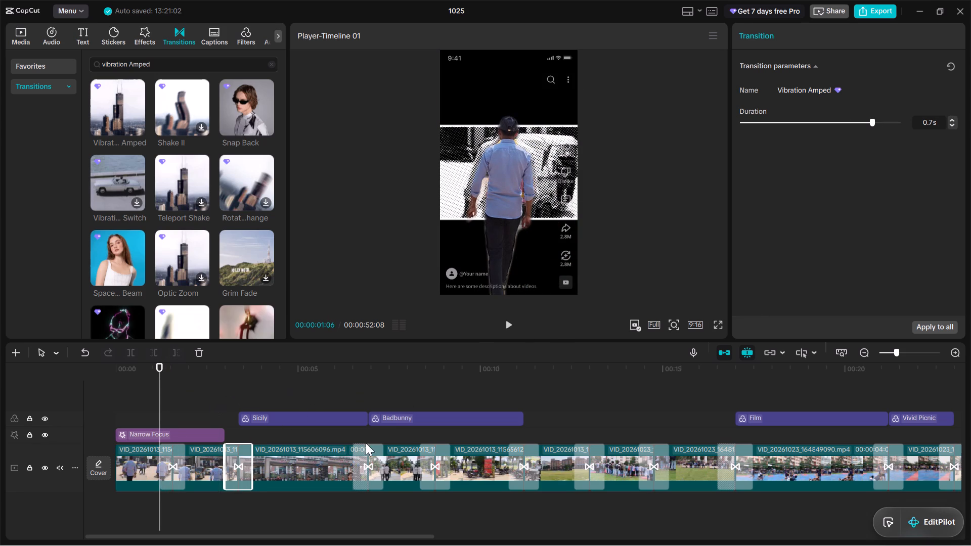
{"action": "left_click", "coordinate": [375, 466]}
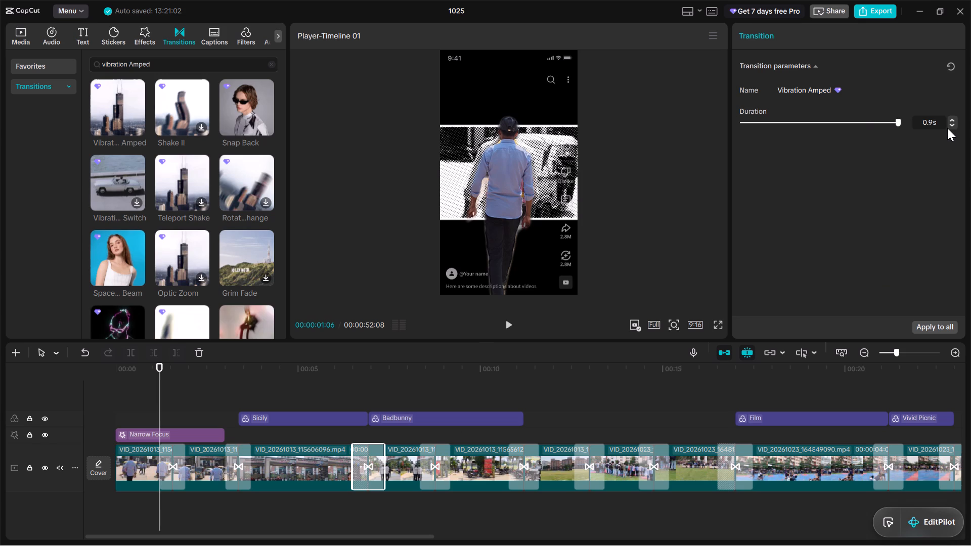
{"action": "double_click", "coordinate": [951, 125]}
{"action": "left_click", "coordinate": [951, 125]}
{"action": "left_click", "coordinate": [954, 118]}
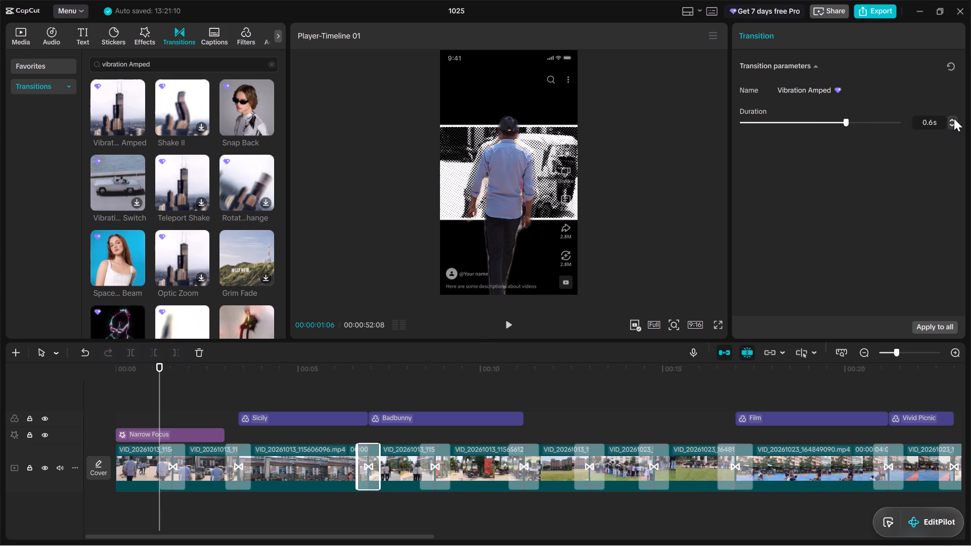
{"action": "left_click", "coordinate": [954, 118]}
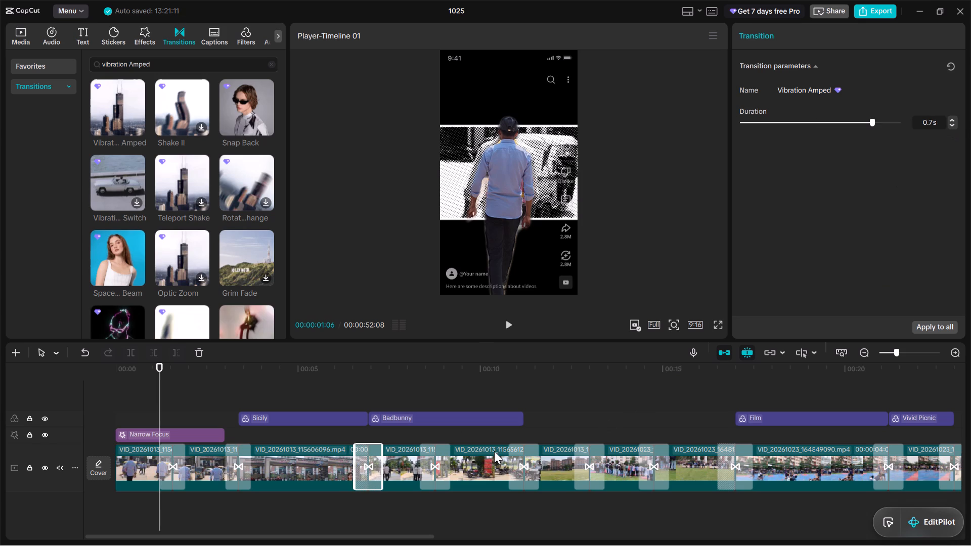
Set the Vibration Amped transitions at the cut about 8.7 s in and at the end of the Badbunny filter to 0.7 s.
{"action": "left_click", "coordinate": [443, 463]}
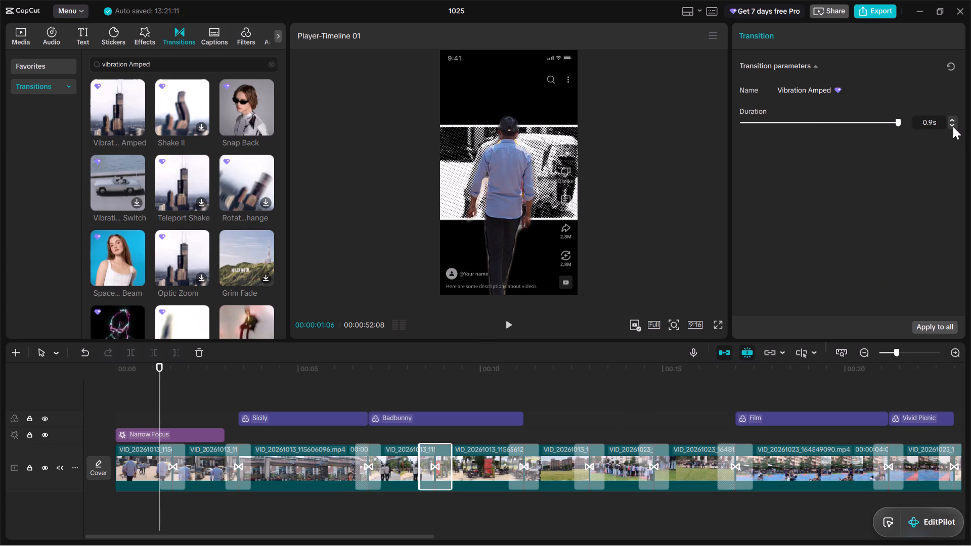
{"action": "double_click", "coordinate": [953, 125]}
{"action": "left_click", "coordinate": [953, 121]}
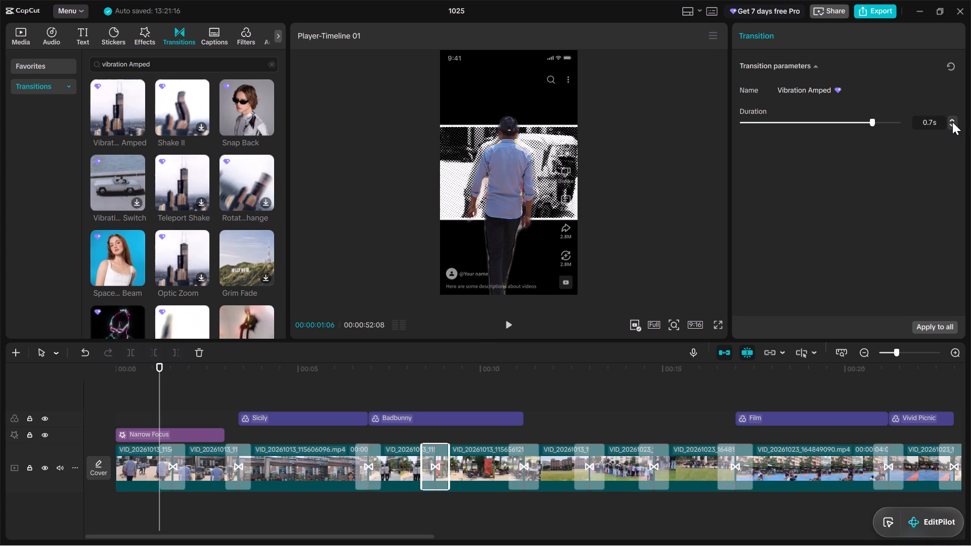
{"action": "left_click", "coordinate": [527, 475]}
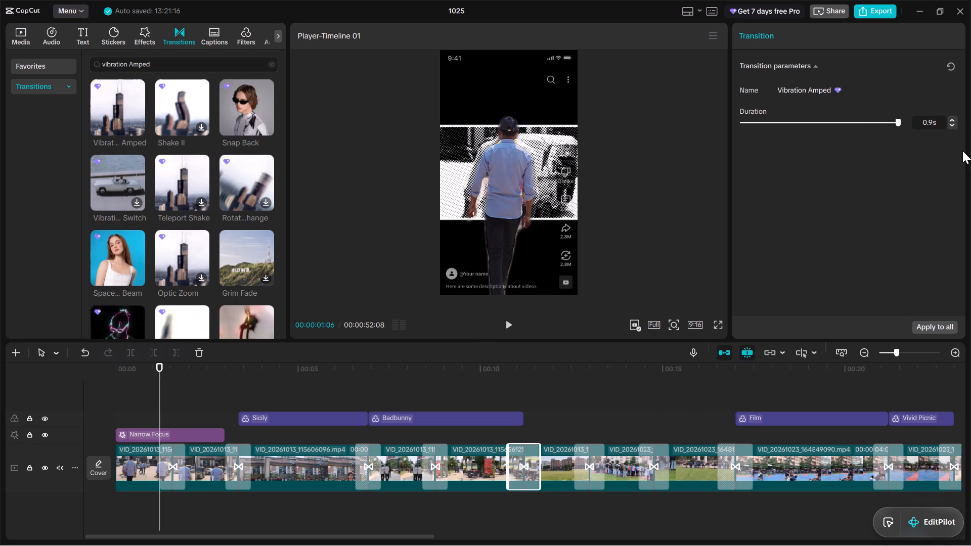
{"action": "left_click", "coordinate": [956, 126]}
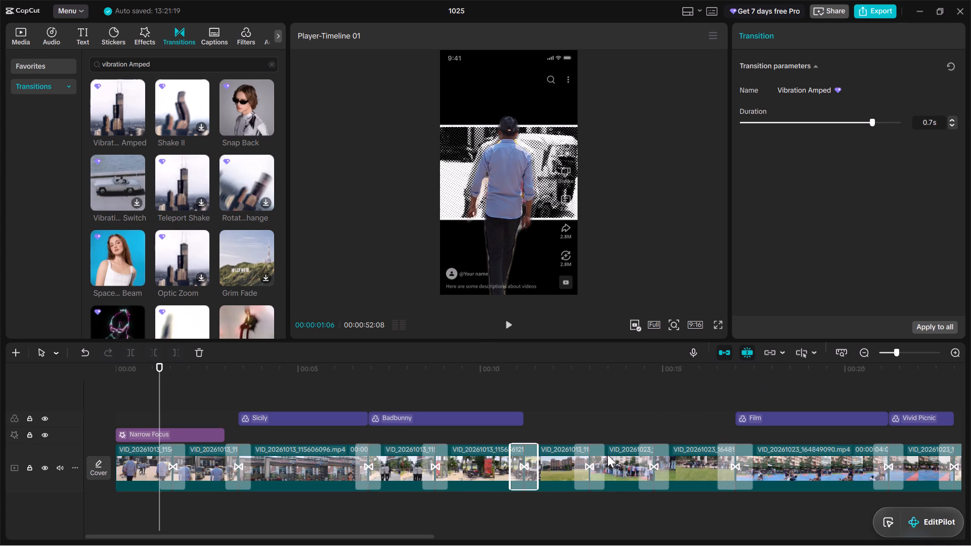
Set the Vibration Amped transitions at the cuts about 13 s, 14.7 s and 17 s into the timeline to 0.7 s each.
{"action": "left_click", "coordinate": [591, 460]}
{"action": "left_click", "coordinate": [952, 124]}
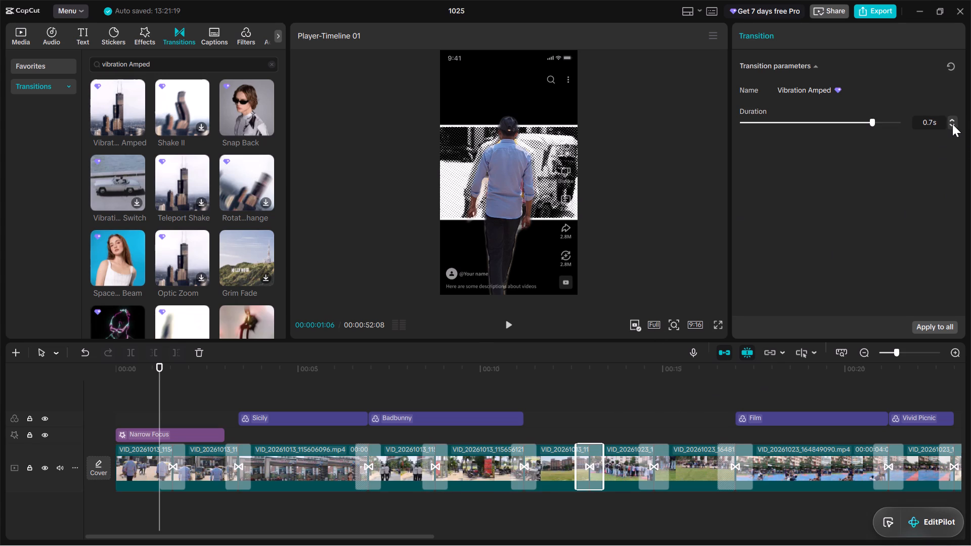
{"action": "left_click", "coordinate": [661, 456]}
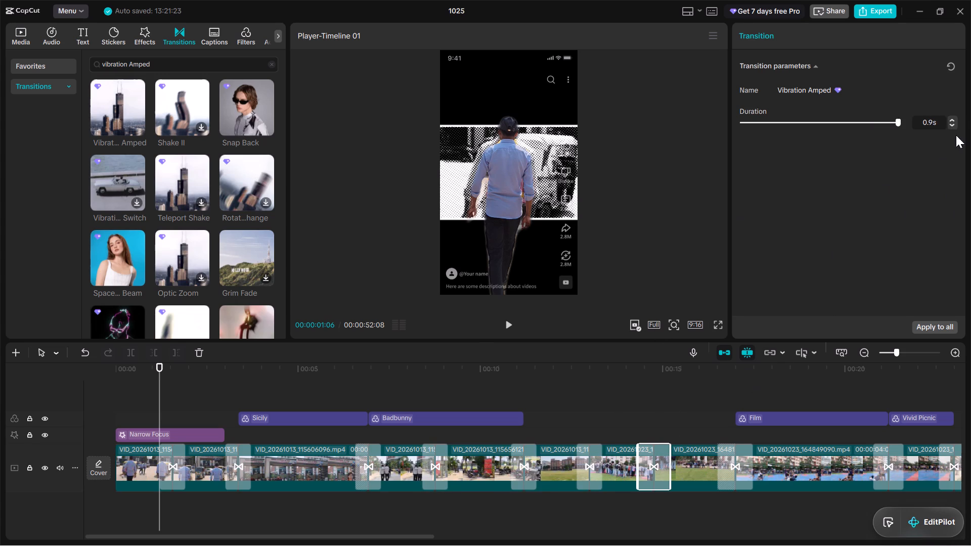
{"action": "left_click", "coordinate": [953, 124]}
{"action": "left_click", "coordinate": [745, 473]}
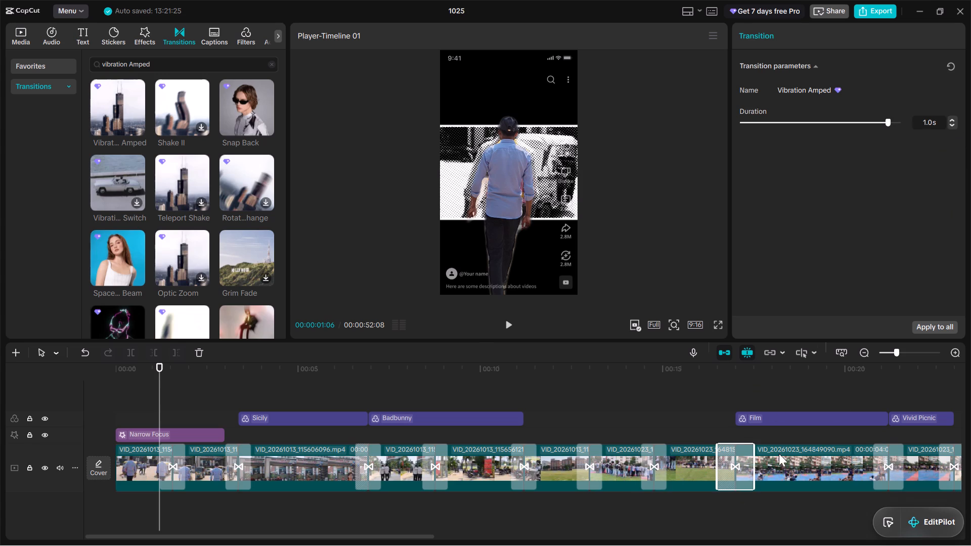
{"action": "left_click", "coordinate": [950, 124]}
{"action": "left_click", "coordinate": [950, 124]}
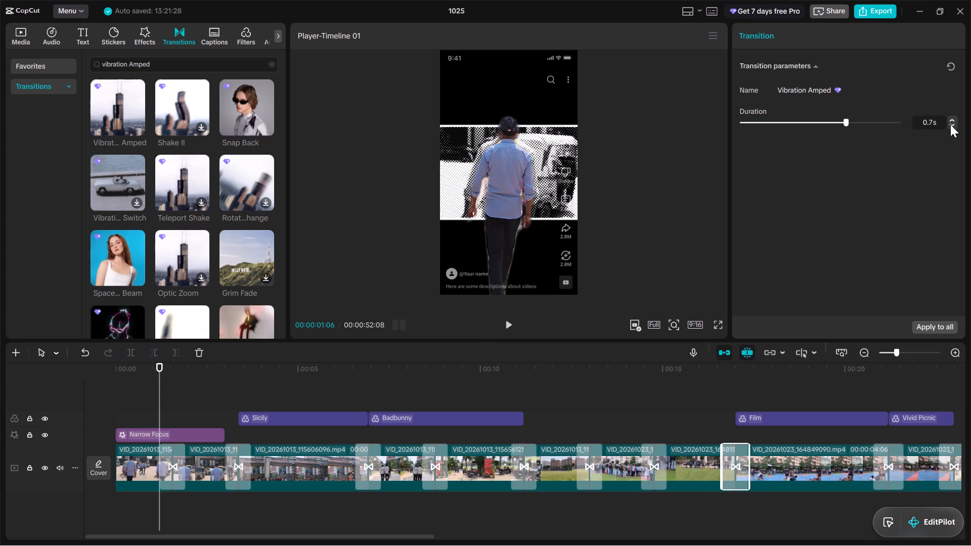
Set the Vibration Amped transitions at the start and the end of the Vivid Picnic filter to a duration of 0.7 s.
{"action": "scroll", "coordinate": [869, 482], "scroll_direction": "left", "scroll_amount": 2}
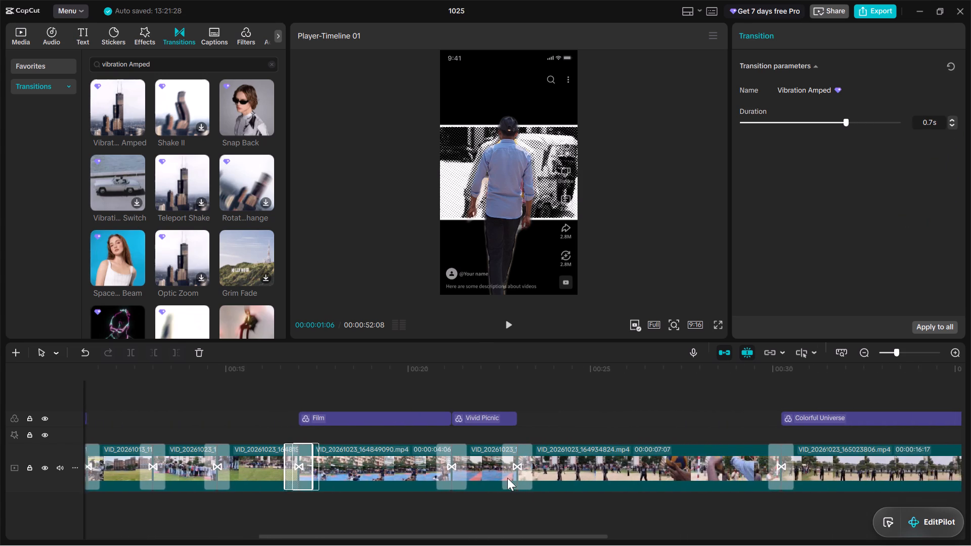
{"action": "scroll", "coordinate": [507, 478], "scroll_direction": "left", "scroll_amount": 1}
{"action": "left_click", "coordinate": [425, 469]}
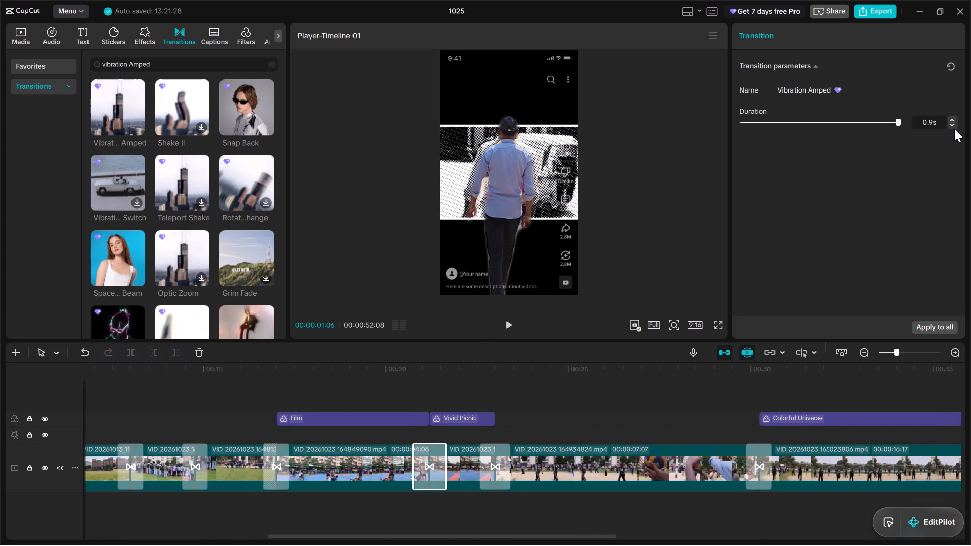
{"action": "left_click", "coordinate": [952, 125]}
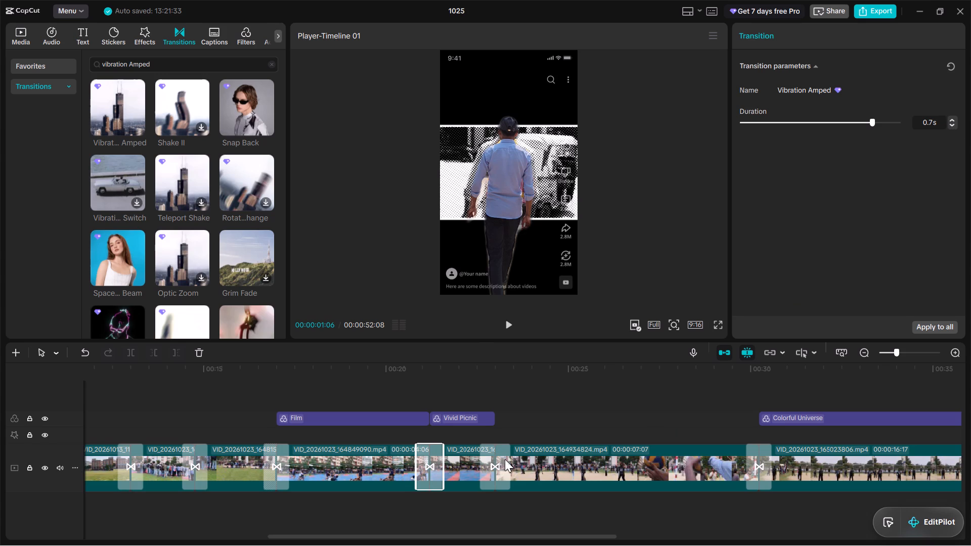
{"action": "left_click", "coordinate": [496, 461]}
{"action": "left_click", "coordinate": [951, 123]}
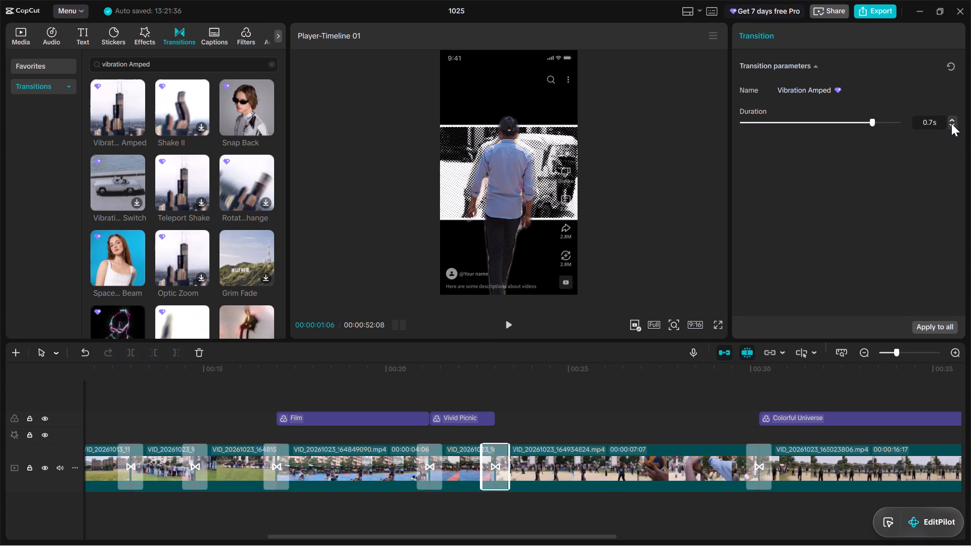
Check the durations of the Vibration Amped transitions at the 00:00:30:07 and 00:00:46:24 cuts.
{"action": "left_click", "coordinate": [760, 457]}
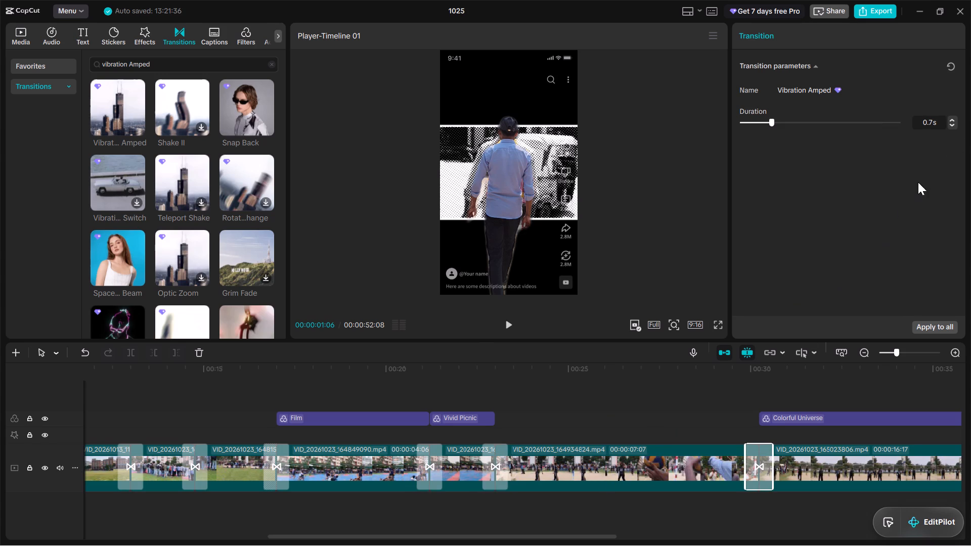
{"action": "scroll", "coordinate": [696, 473], "scroll_direction": "left", "scroll_amount": 2}
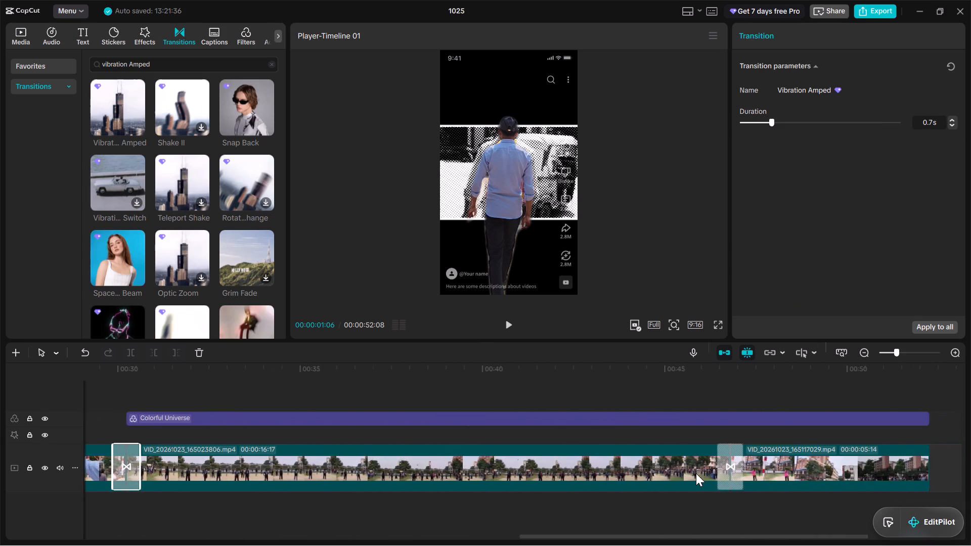
{"action": "scroll", "coordinate": [696, 473], "scroll_direction": "left", "scroll_amount": 1}
{"action": "left_click", "coordinate": [672, 475]}
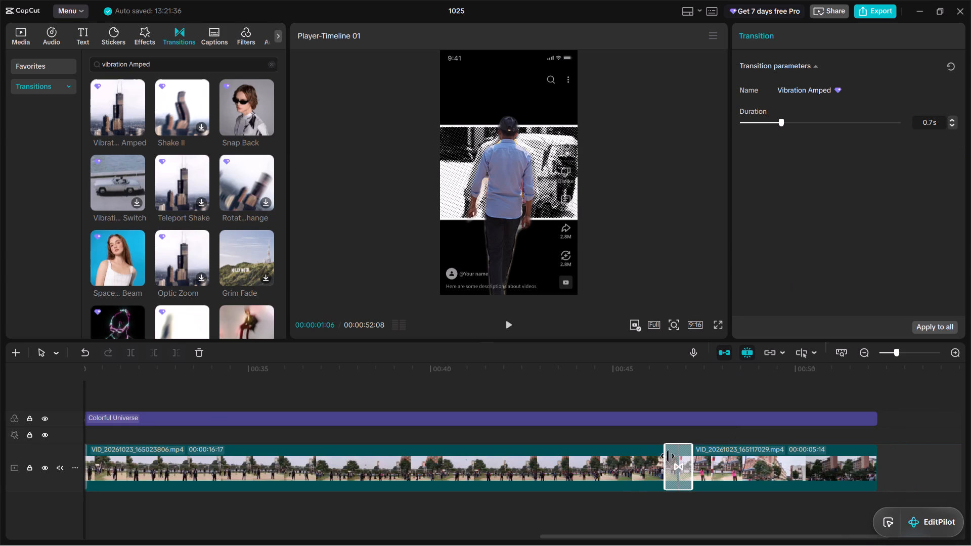
Return the playhead to 00:00:00:00 and play the timeline from the start to review the transitions.
{"action": "scroll", "coordinate": [632, 482], "scroll_direction": "right", "scroll_amount": 7}
{"action": "scroll", "coordinate": [589, 482], "scroll_direction": "right", "scroll_amount": 1}
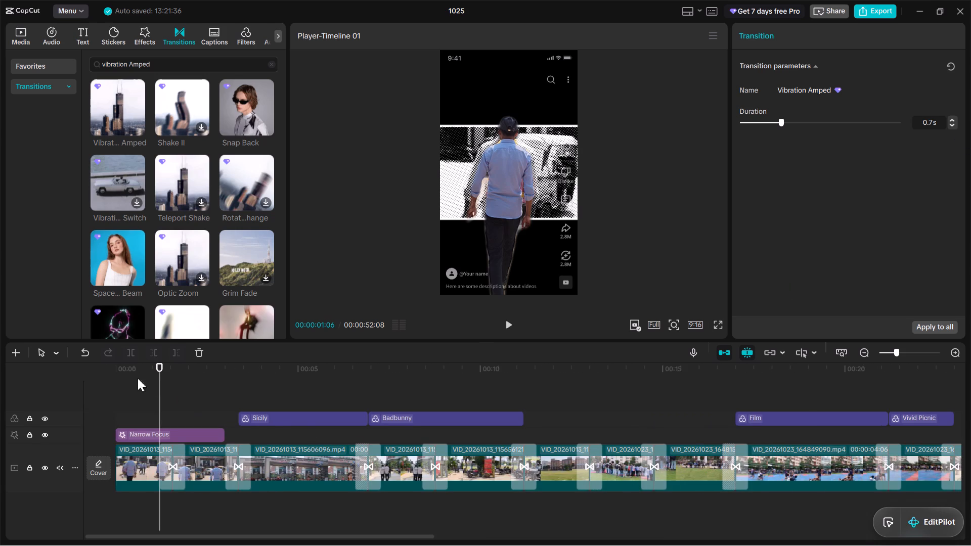
{"action": "left_click_drag", "start_coordinate": [158, 371], "coordinate": [73, 382]}
{"action": "key", "text": "space"}
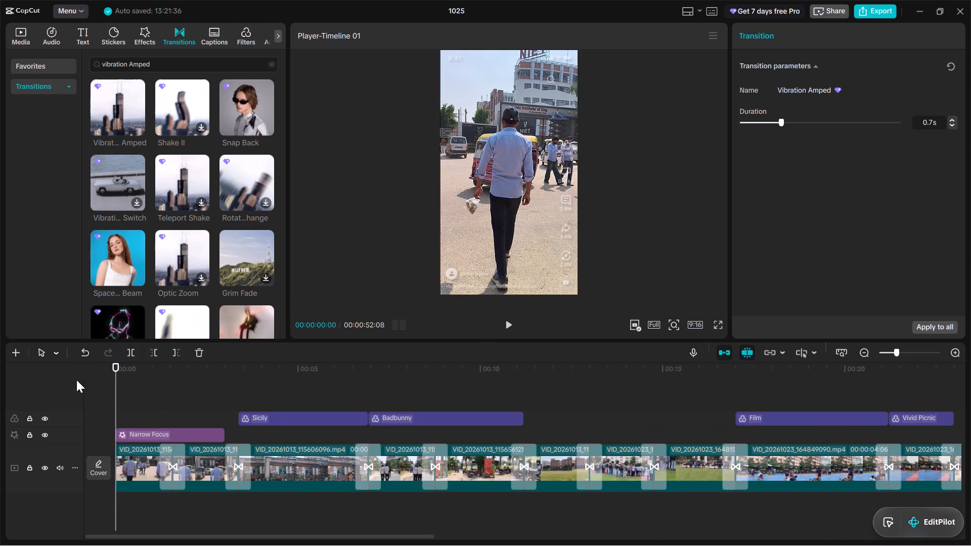
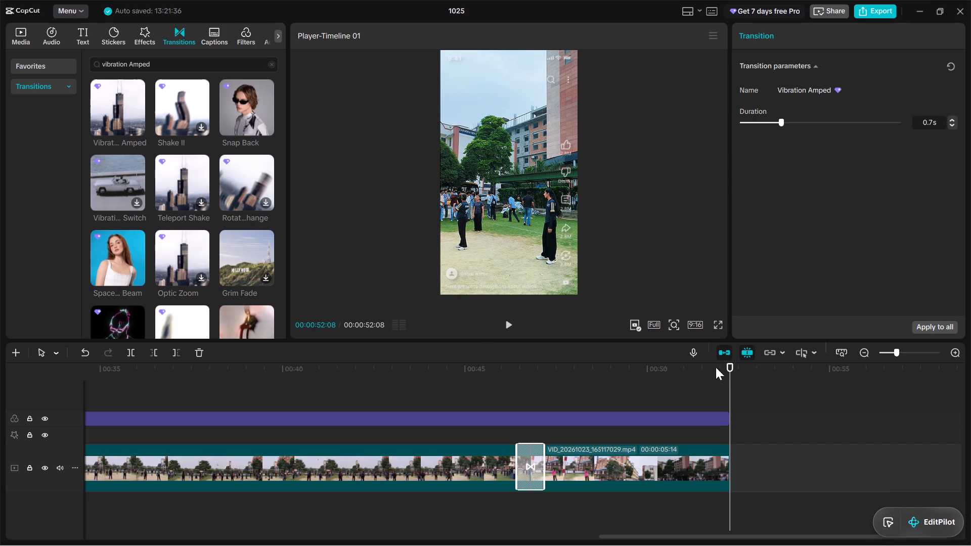
Return the playhead to the start of the timeline and search the audio library for "click_mouse_click_mouse".
{"action": "left_click_drag", "start_coordinate": [730, 365], "coordinate": [1, 494]}
{"action": "left_click", "coordinate": [56, 27]}
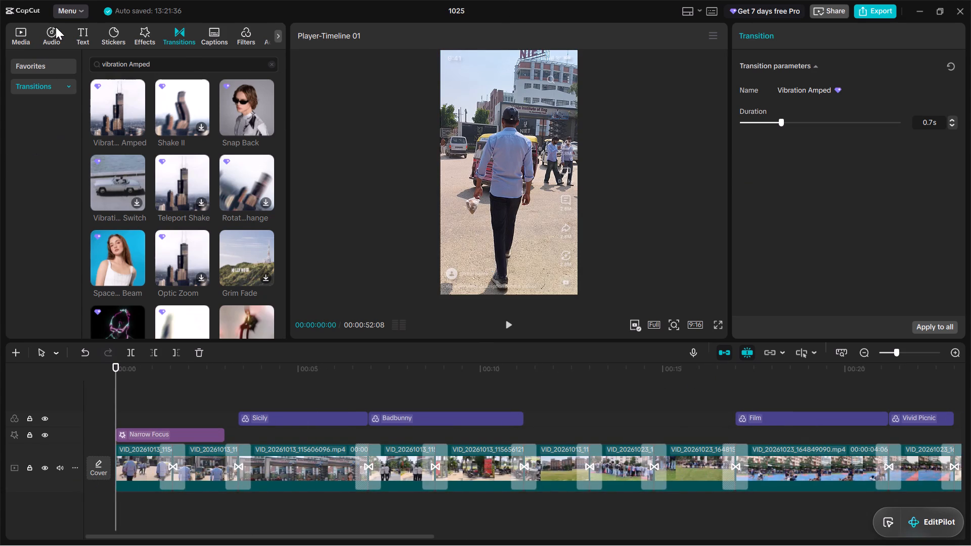
{"action": "left_click", "coordinate": [114, 68]}
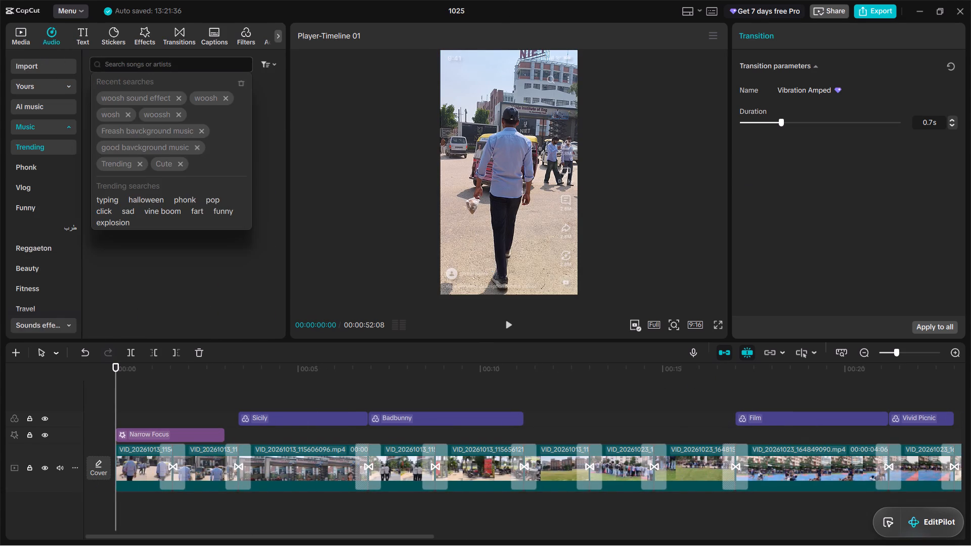
{"action": "type", "text": "click"}
{"action": "key", "text": "space"}
{"action": "type", "text": "mouse"}
{"action": "key", "text": "space"}
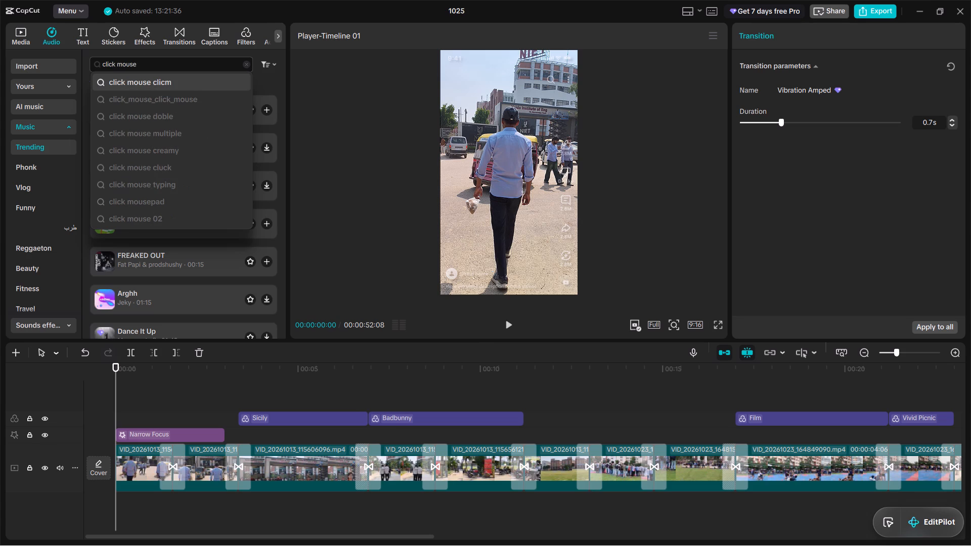
{"action": "key", "text": "BackSpace"}
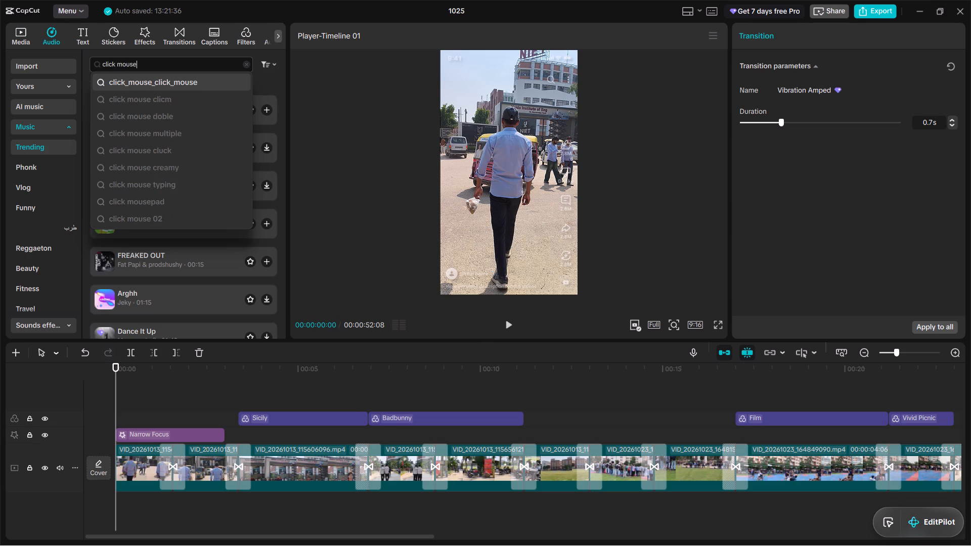
{"action": "left_click", "coordinate": [168, 81]}
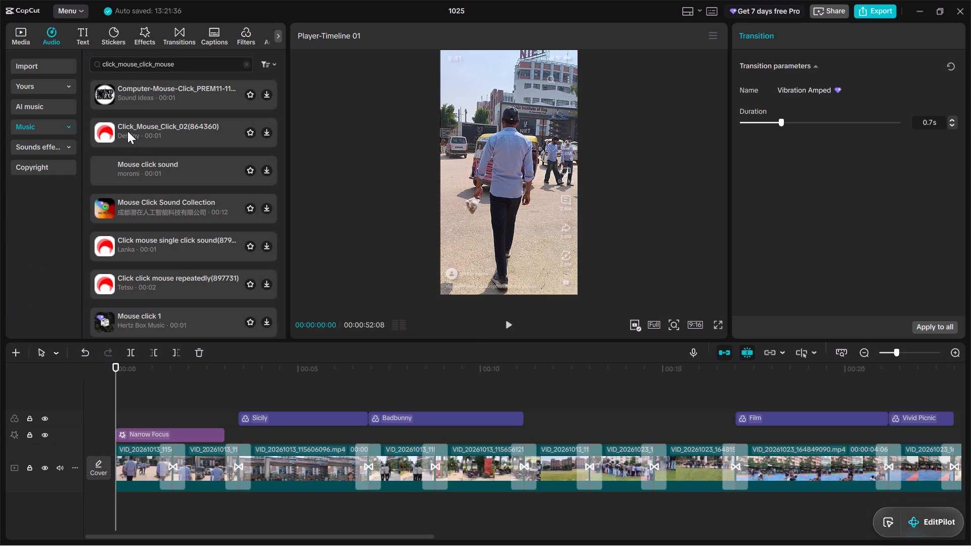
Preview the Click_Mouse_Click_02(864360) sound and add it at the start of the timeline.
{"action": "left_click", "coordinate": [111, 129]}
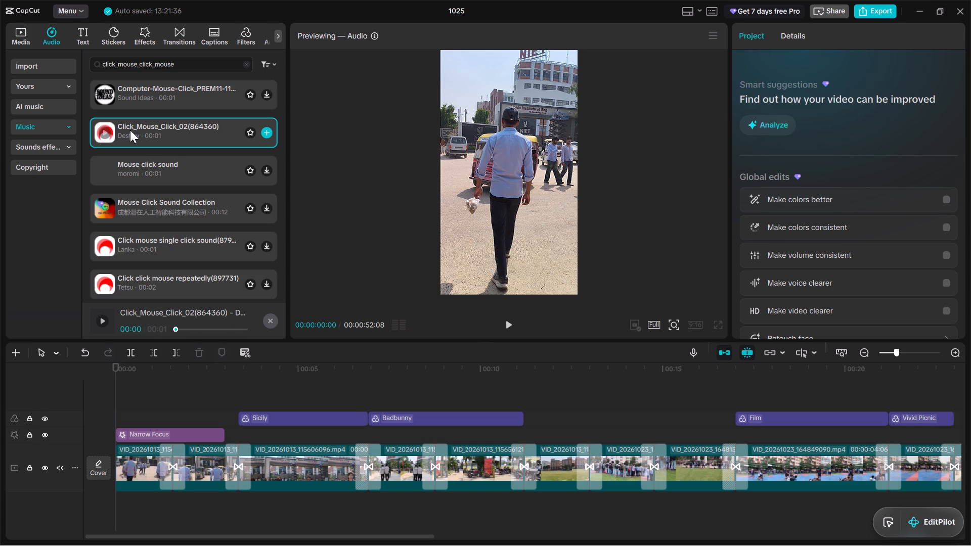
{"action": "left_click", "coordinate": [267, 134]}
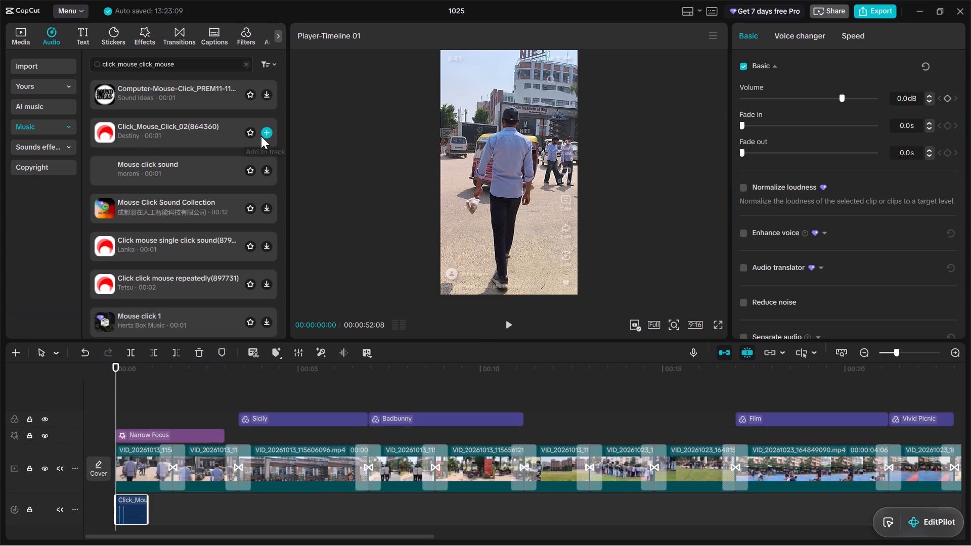
Preview Mouse click sound and Click mouse single click sound, comparing them with Click_Mouse_Click_02(864360).
{"action": "left_click", "coordinate": [110, 171]}
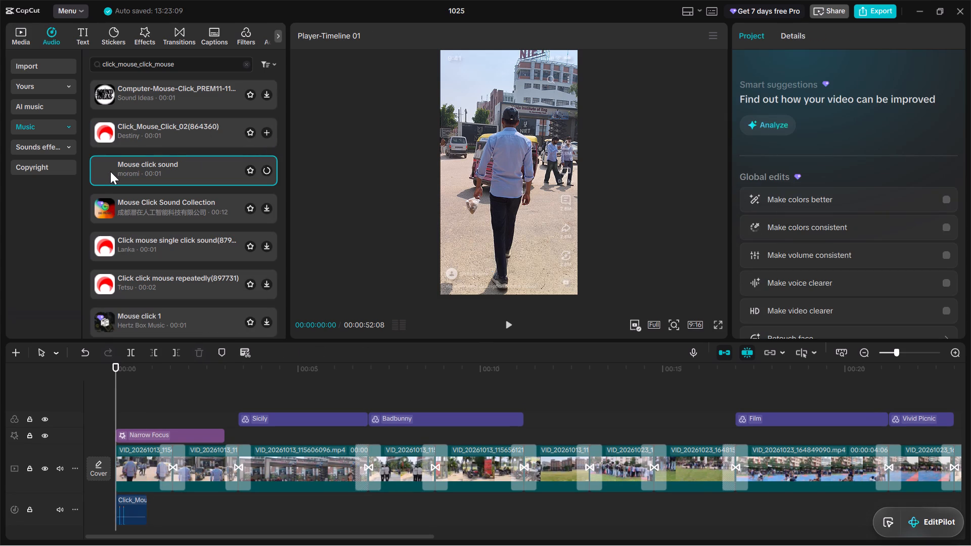
{"action": "left_click", "coordinate": [114, 253]}
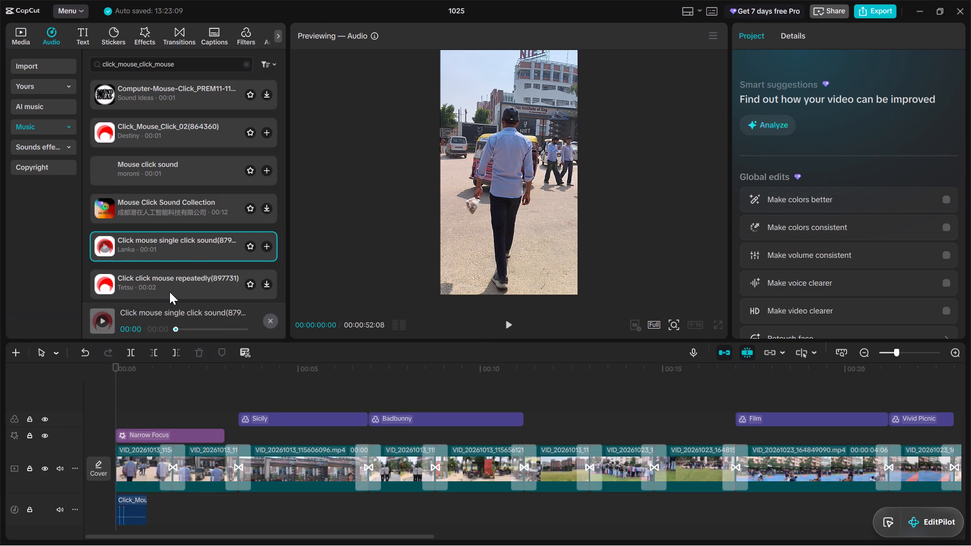
{"action": "left_click", "coordinate": [110, 129]}
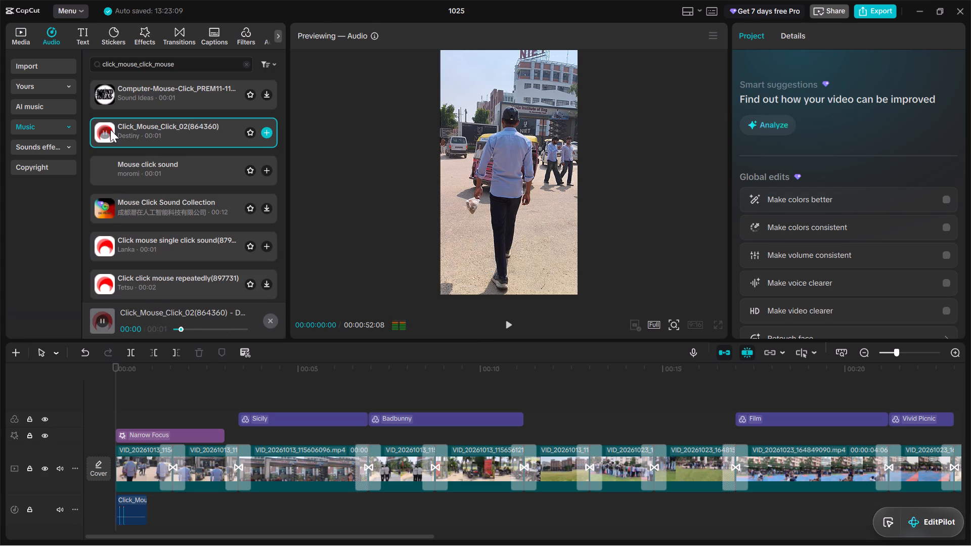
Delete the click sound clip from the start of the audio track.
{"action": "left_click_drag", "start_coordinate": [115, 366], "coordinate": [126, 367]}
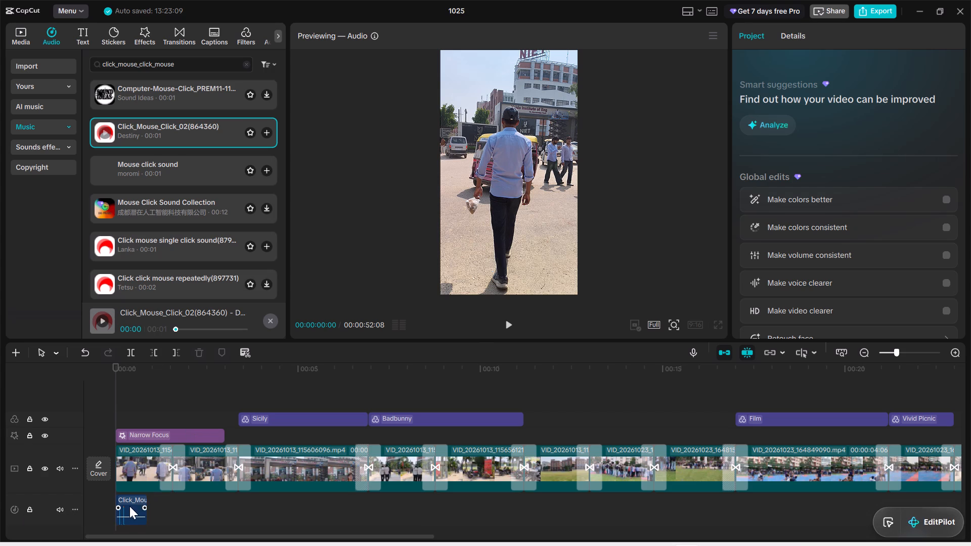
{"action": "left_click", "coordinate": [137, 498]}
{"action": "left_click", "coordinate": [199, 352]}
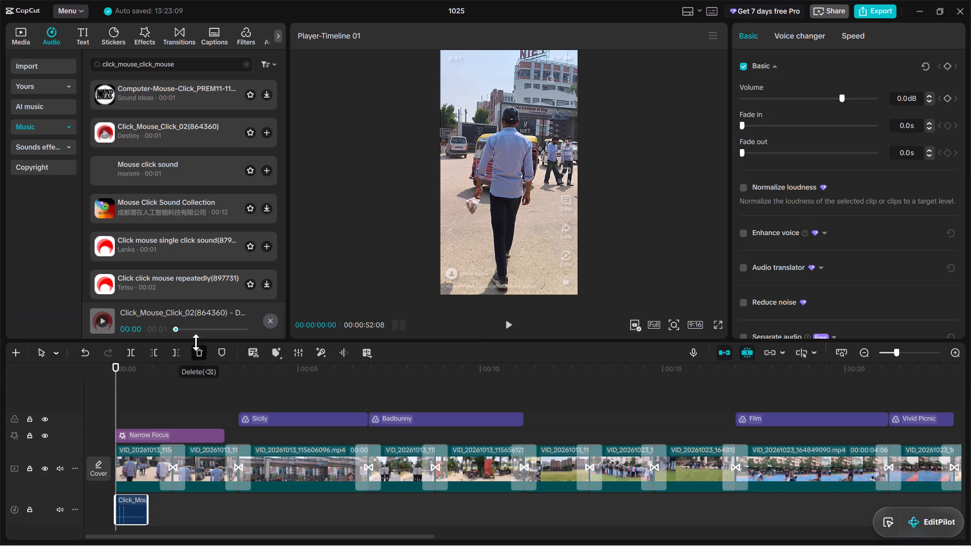
Favorite Click_Mouse_Click_02(864360), add it at 00:00:01:06 for the first transition with its end trimmed slightly, and play it back.
{"action": "left_click_drag", "start_coordinate": [118, 367], "coordinate": [156, 374]}
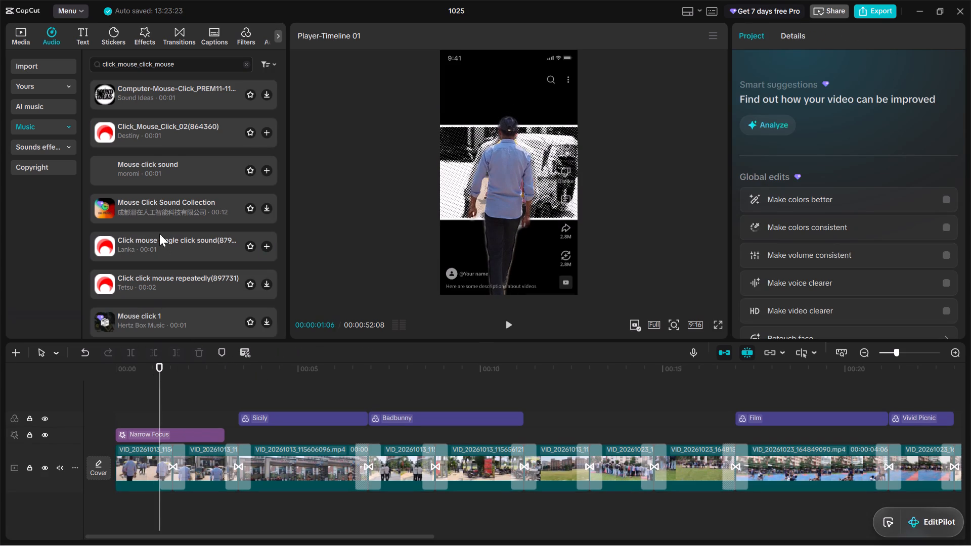
{"action": "left_click", "coordinate": [250, 132]}
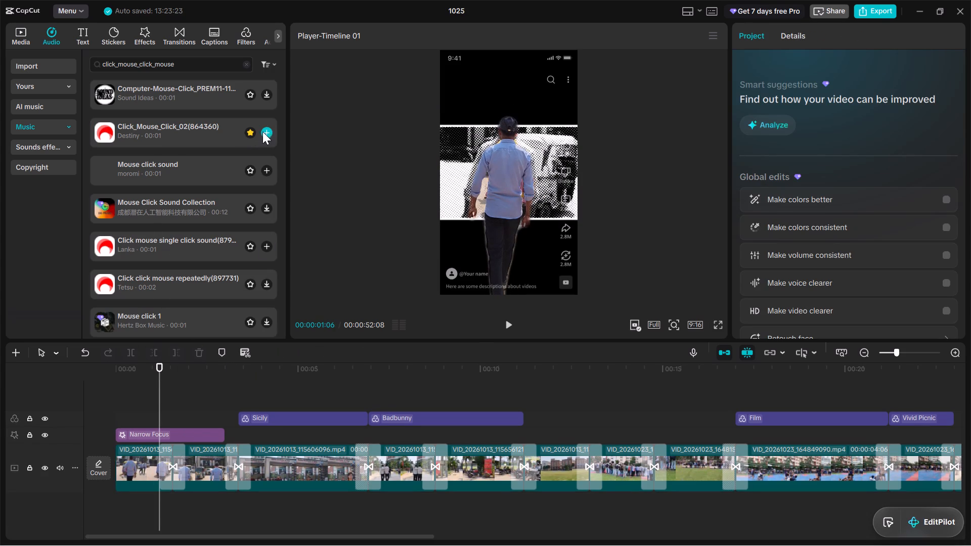
{"action": "left_click", "coordinate": [269, 130]}
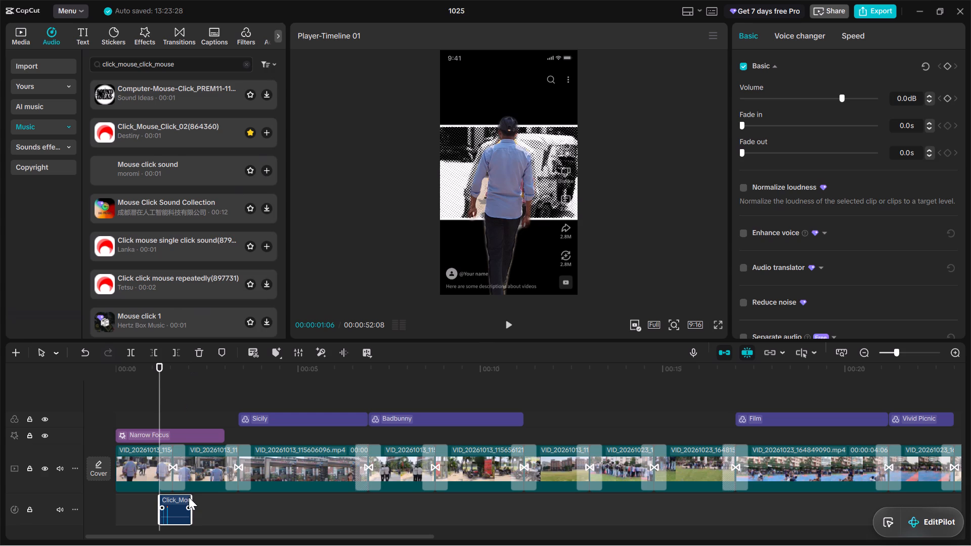
{"action": "left_click_drag", "start_coordinate": [191, 495], "coordinate": [182, 495]}
{"action": "left_click_drag", "start_coordinate": [158, 368], "coordinate": [69, 376]}
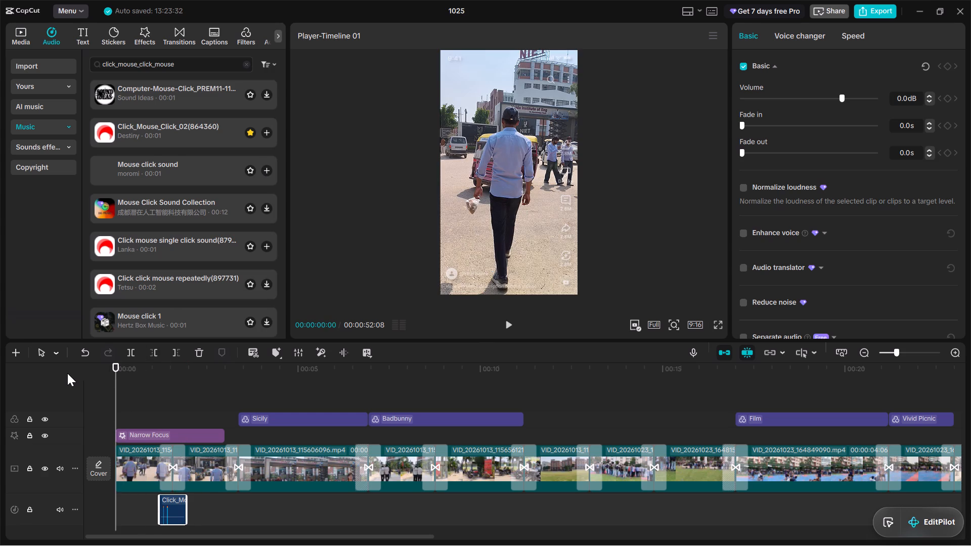
{"action": "key", "text": "space"}
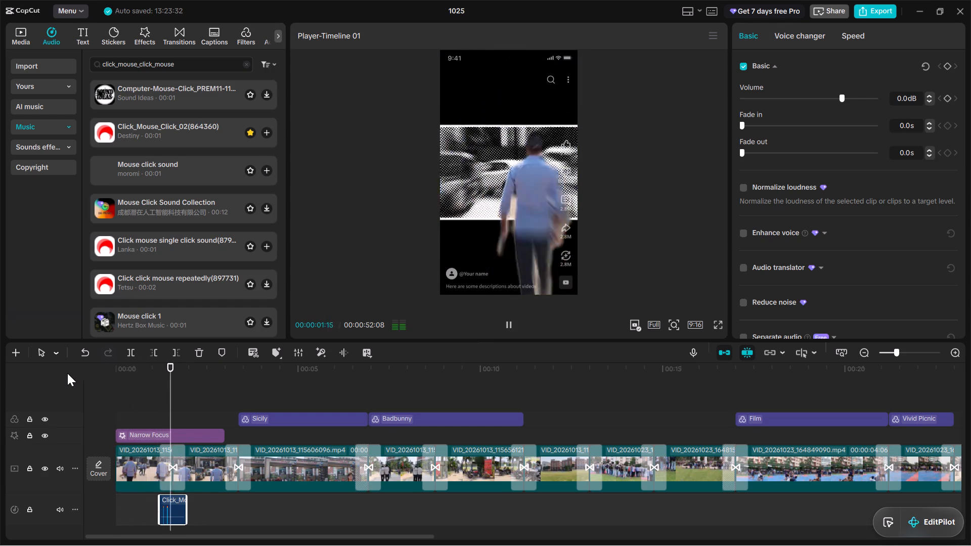
{"action": "key", "text": "space"}
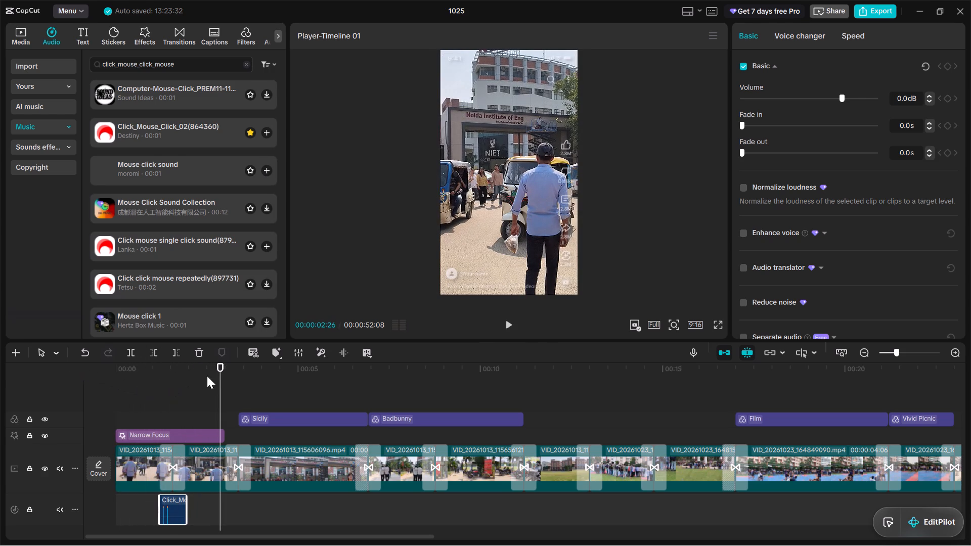
Add Click_Mouse_Click_02(864360) at 00:00:03:00 for the second transition, trim its end slightly, and play back from the start.
{"action": "left_click_drag", "start_coordinate": [217, 372], "coordinate": [226, 376]}
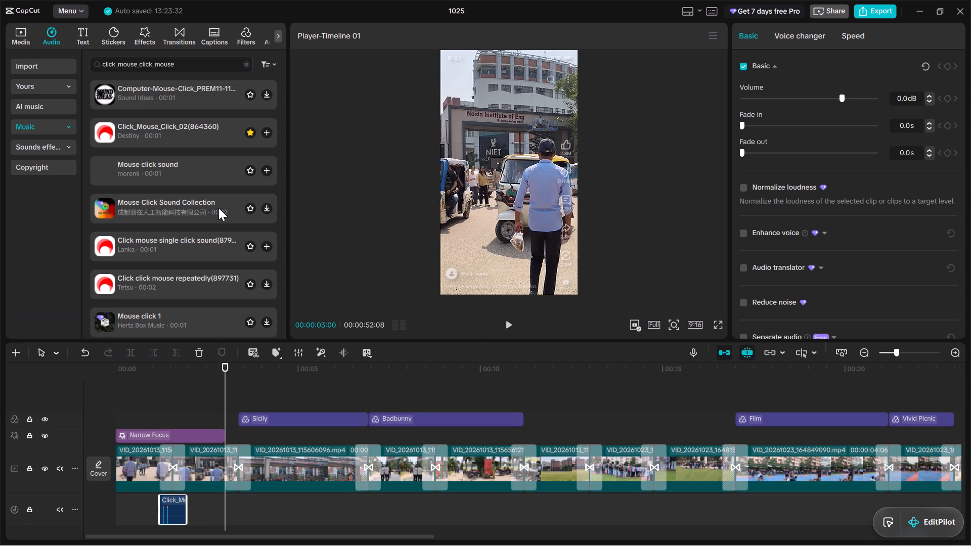
{"action": "left_click", "coordinate": [265, 133]}
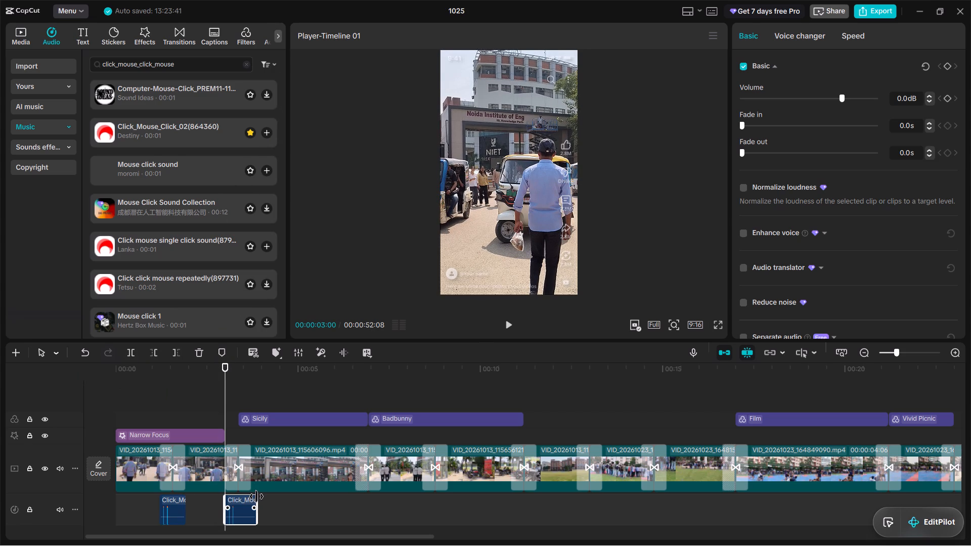
{"action": "left_click_drag", "start_coordinate": [256, 496], "coordinate": [247, 498]}
{"action": "left_click_drag", "start_coordinate": [225, 368], "coordinate": [213, 374]}
{"action": "left_click_drag", "start_coordinate": [213, 374], "coordinate": [107, 405]}
{"action": "key", "text": "space"}
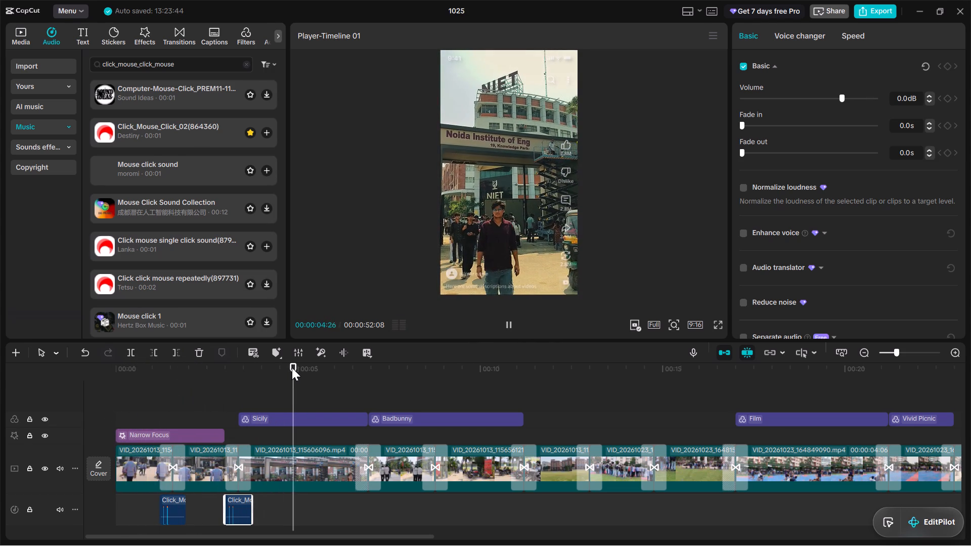
Add Click_Mouse_Click_02(864360) at 00:00:06:17 for the third transition and trim its end slightly.
{"action": "left_click_drag", "start_coordinate": [292, 368], "coordinate": [354, 381]}
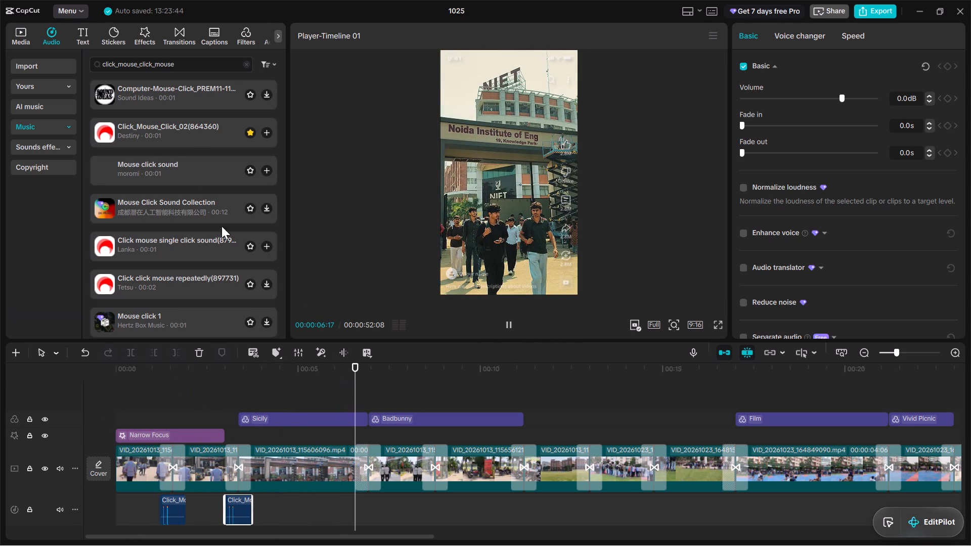
{"action": "left_click", "coordinate": [266, 133]}
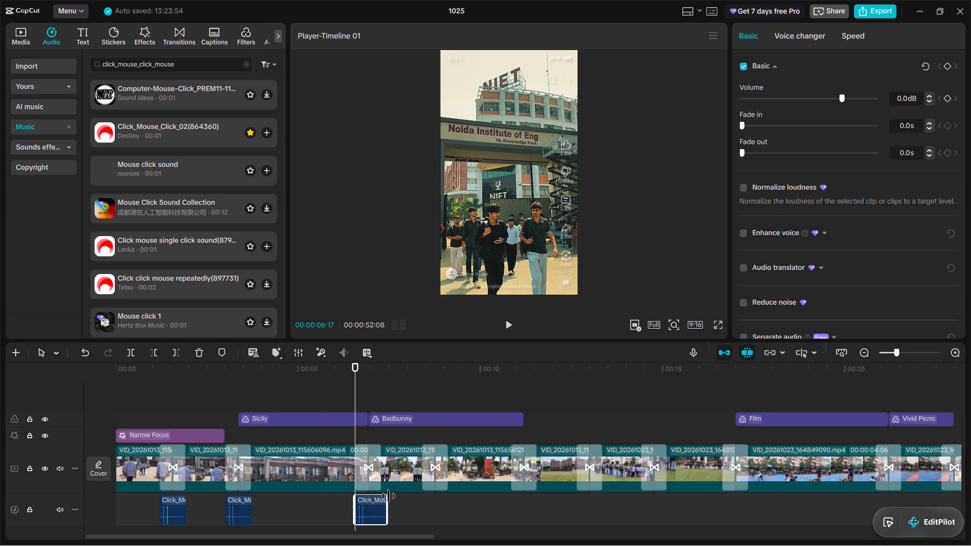
{"action": "left_click_drag", "start_coordinate": [388, 496], "coordinate": [377, 494]}
Add Click_Mouse_Click_02(864360) at 00:00:08:12 for the fourth transition and trim its end slightly.
{"action": "left_click_drag", "start_coordinate": [356, 369], "coordinate": [420, 391]}
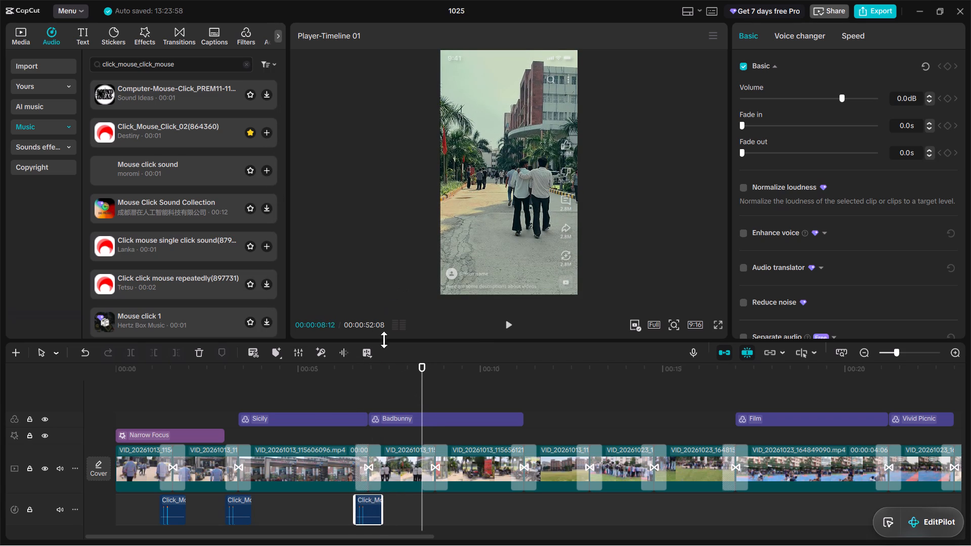
{"action": "scroll", "coordinate": [322, 479], "scroll_direction": "left", "scroll_amount": 1}
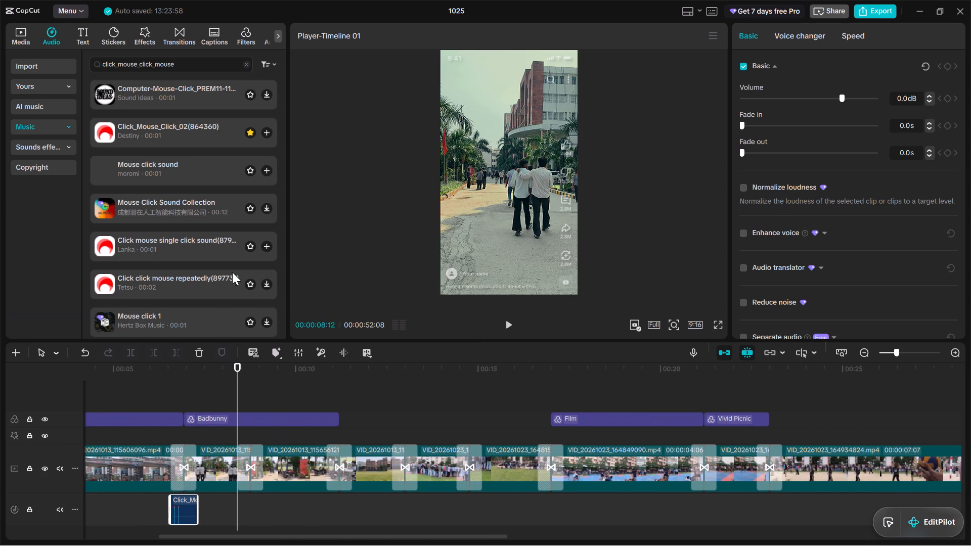
{"action": "left_click", "coordinate": [267, 131]}
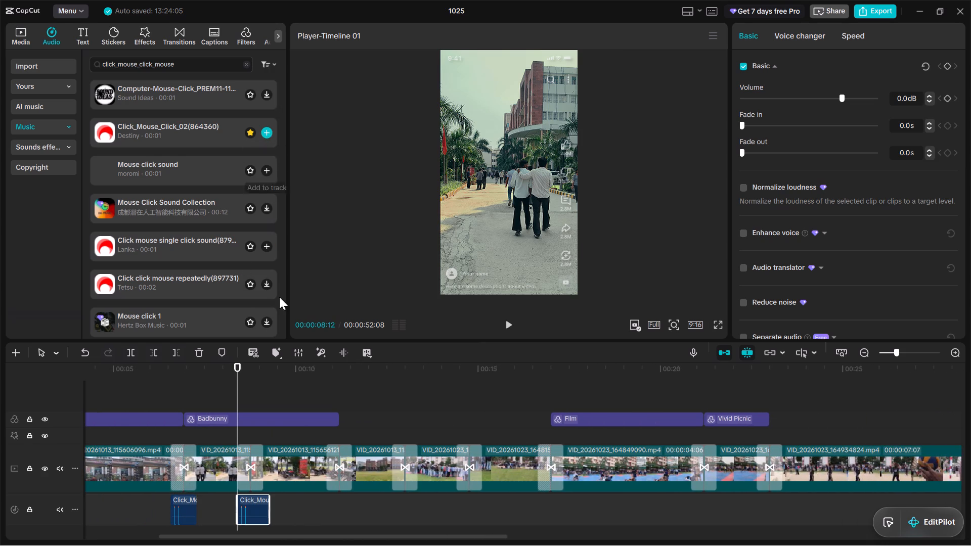
{"action": "left_click_drag", "start_coordinate": [270, 497], "coordinate": [264, 498]}
Add Click_Mouse_Click_02(864360) at 00:00:10:25 for the fifth transition and trim its end slightly.
{"action": "left_click_drag", "start_coordinate": [236, 368], "coordinate": [326, 383]}
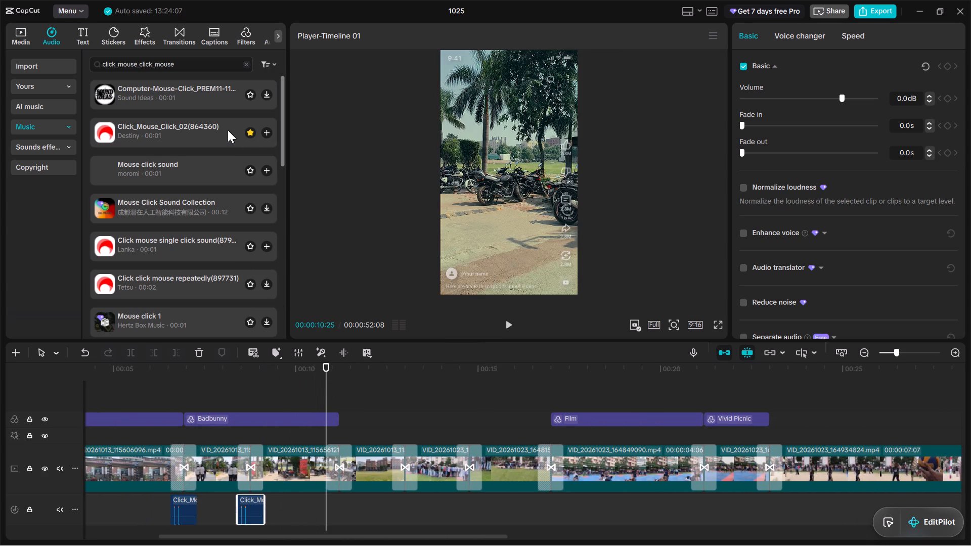
{"action": "left_click", "coordinate": [264, 132]}
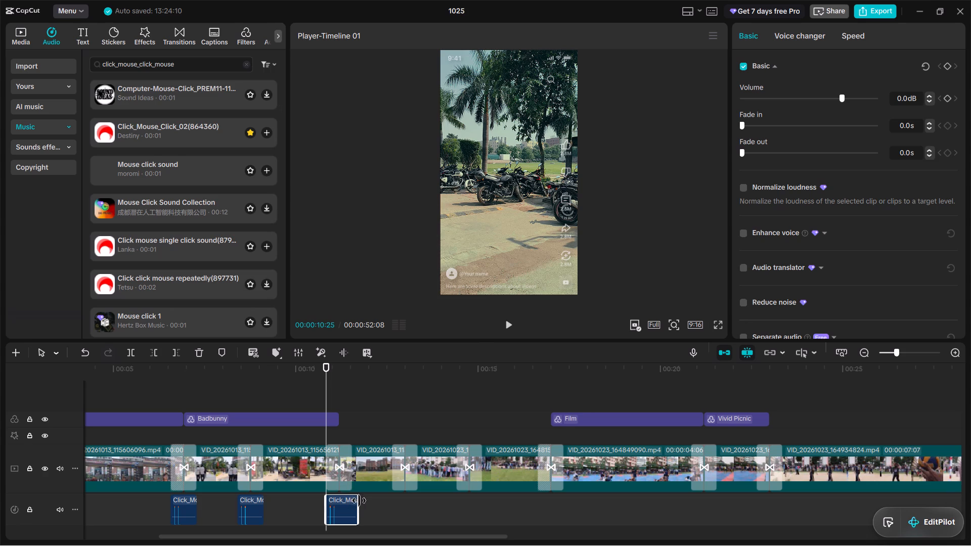
{"action": "left_click_drag", "start_coordinate": [360, 495], "coordinate": [348, 495]}
Add Click_Mouse_Click_02(864360) at 00:00:12:19 for the sixth transition and trim its end slightly.
{"action": "left_click_drag", "start_coordinate": [325, 366], "coordinate": [388, 388]}
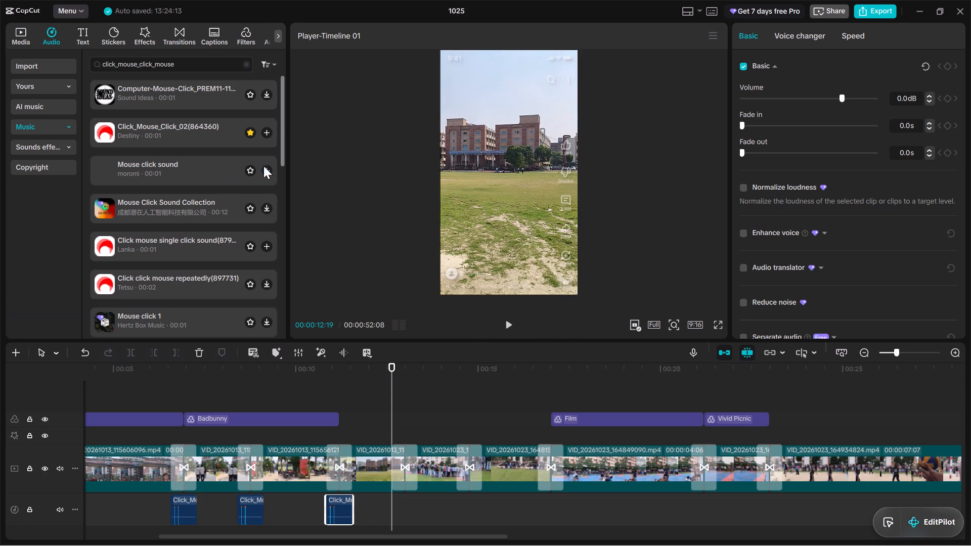
{"action": "left_click", "coordinate": [268, 133]}
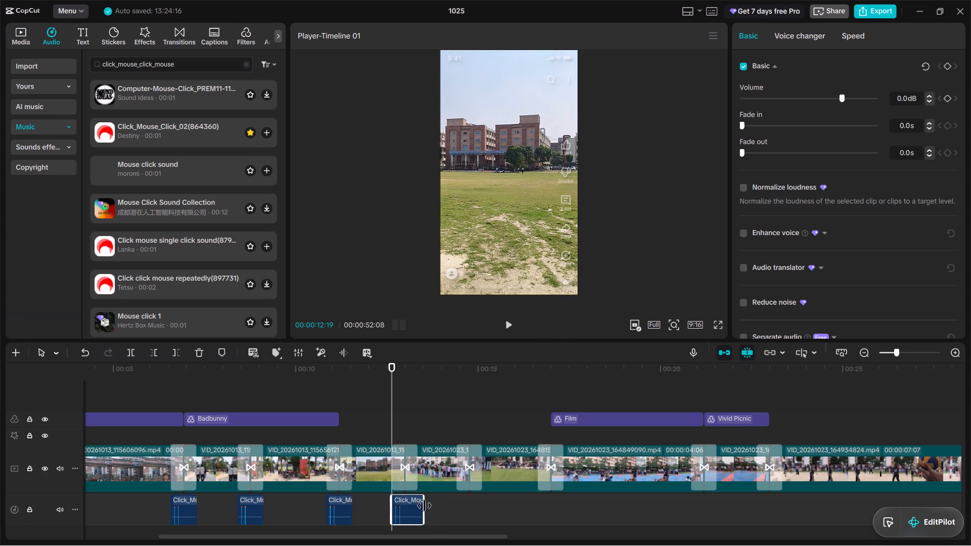
{"action": "left_click_drag", "start_coordinate": [423, 495], "coordinate": [415, 497]}
Add Click_Mouse_Click_02(864360) at 00:00:14:12 for the seventh transition and trim its end slightly.
{"action": "left_click_drag", "start_coordinate": [391, 366], "coordinate": [461, 390]}
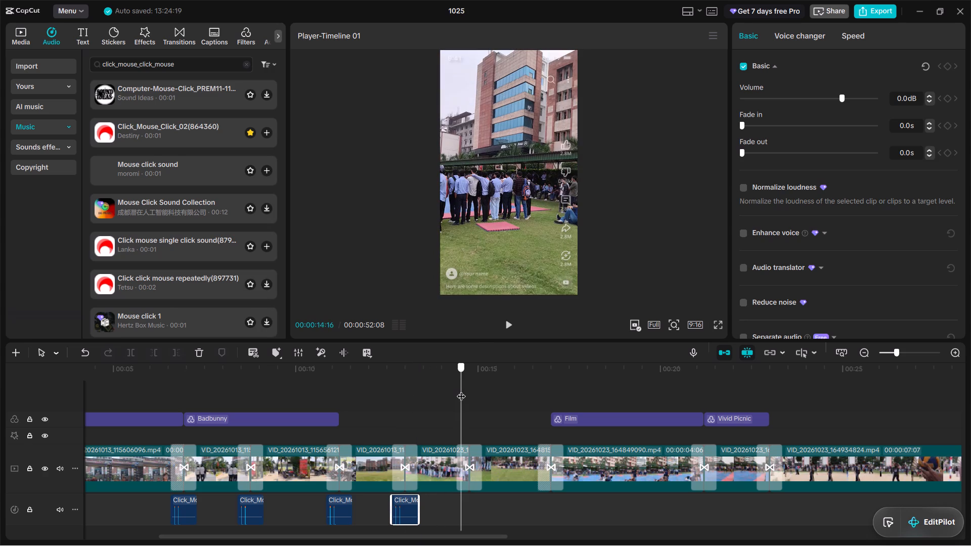
{"action": "left_click_drag", "start_coordinate": [461, 390], "coordinate": [458, 393]}
{"action": "left_click", "coordinate": [266, 132]}
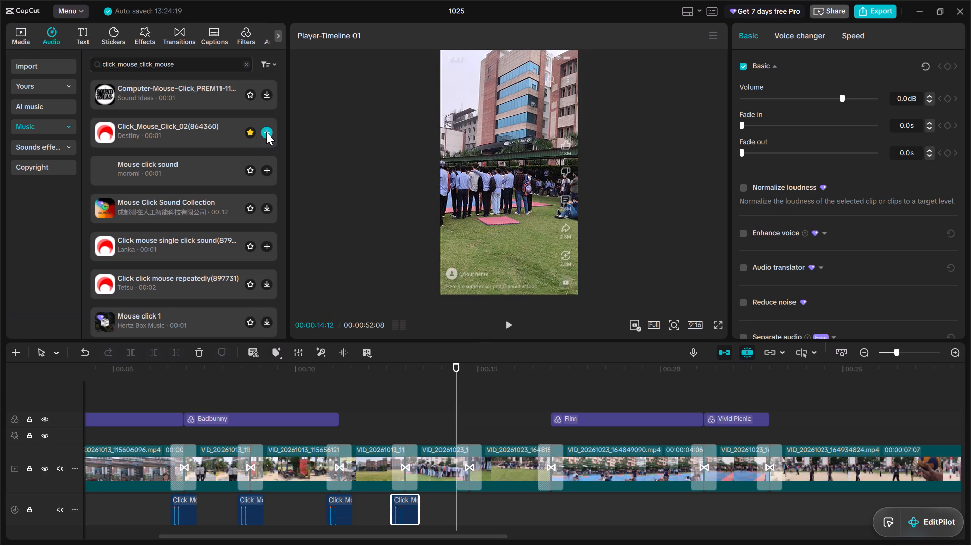
{"action": "left_click_drag", "start_coordinate": [489, 499], "coordinate": [482, 500]}
Add Click_Mouse_Click_02(864360) at 00:00:16:19 for the eighth transition and trim its end slightly.
{"action": "left_click_drag", "start_coordinate": [456, 368], "coordinate": [535, 381]}
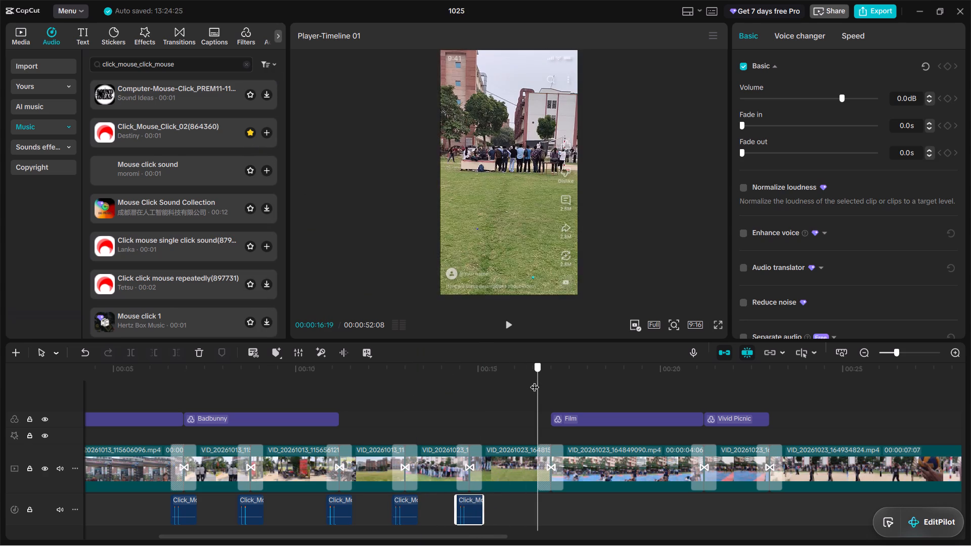
{"action": "left_click_drag", "start_coordinate": [535, 381], "coordinate": [535, 381]}
{"action": "left_click", "coordinate": [264, 134]}
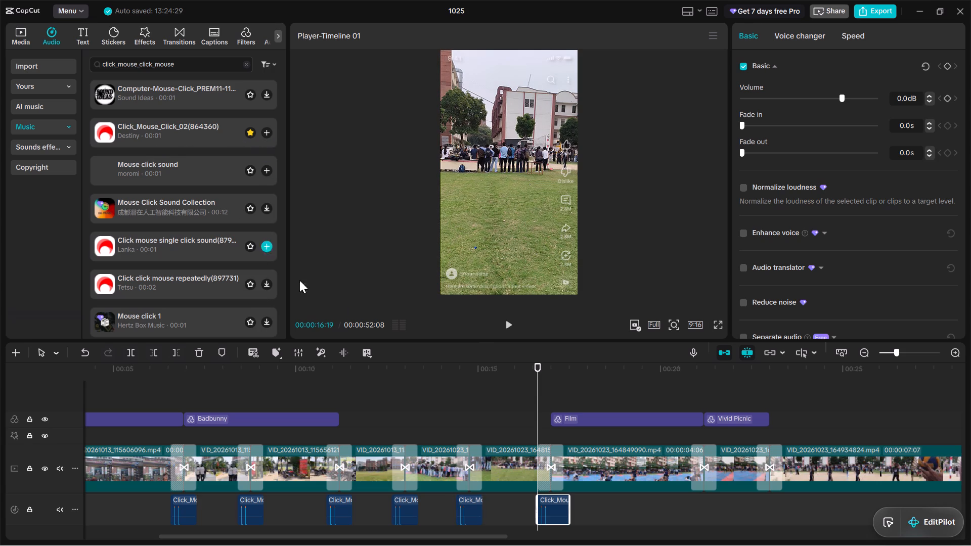
{"action": "left_click", "coordinate": [568, 499]}
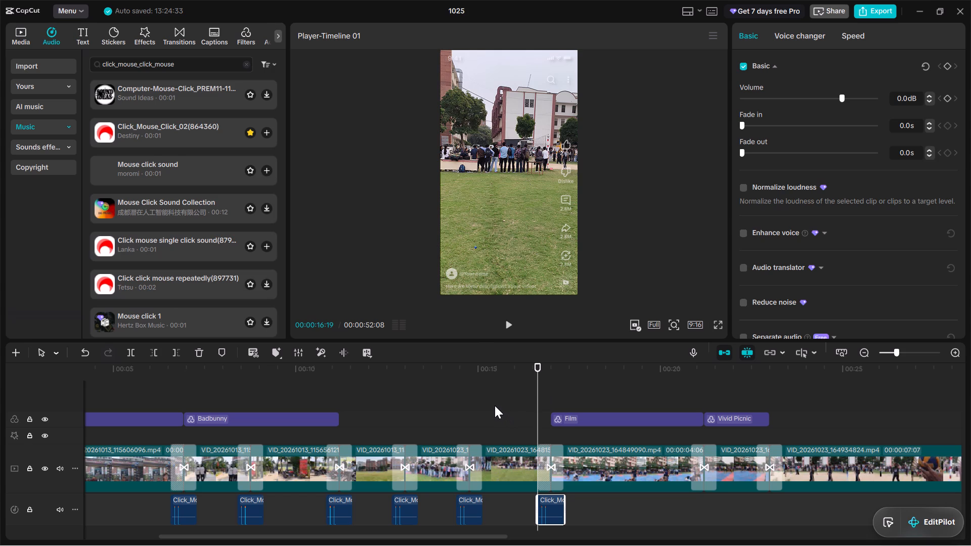
Add Click_Mouse_Click_02(864360) at 00:00:20:25 for the ninth transition and trim its end slightly.
{"action": "left_click_drag", "start_coordinate": [537, 373], "coordinate": [680, 403]}
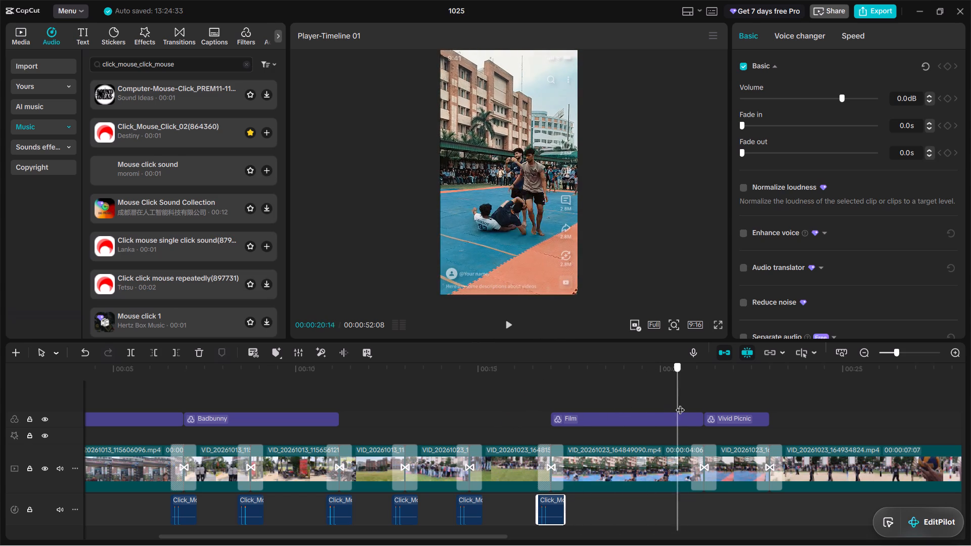
{"action": "left_click_drag", "start_coordinate": [680, 403], "coordinate": [690, 398]}
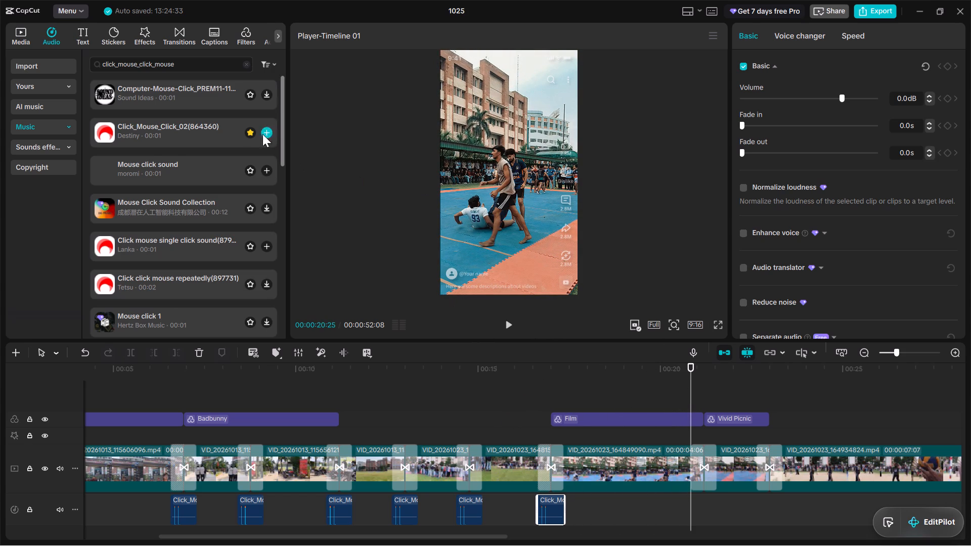
{"action": "left_click", "coordinate": [264, 135]}
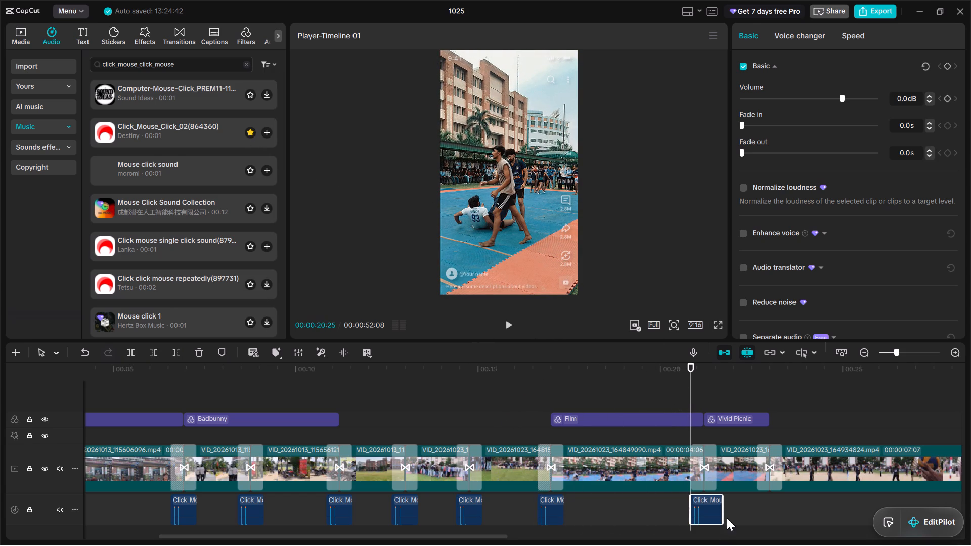
{"action": "left_click_drag", "start_coordinate": [724, 505], "coordinate": [718, 505]}
Add Click_Mouse_Click_02(864360) at 00:00:22:19 for the tenth transition and trim its end slightly.
{"action": "scroll", "coordinate": [655, 522], "scroll_direction": "left", "scroll_amount": 1}
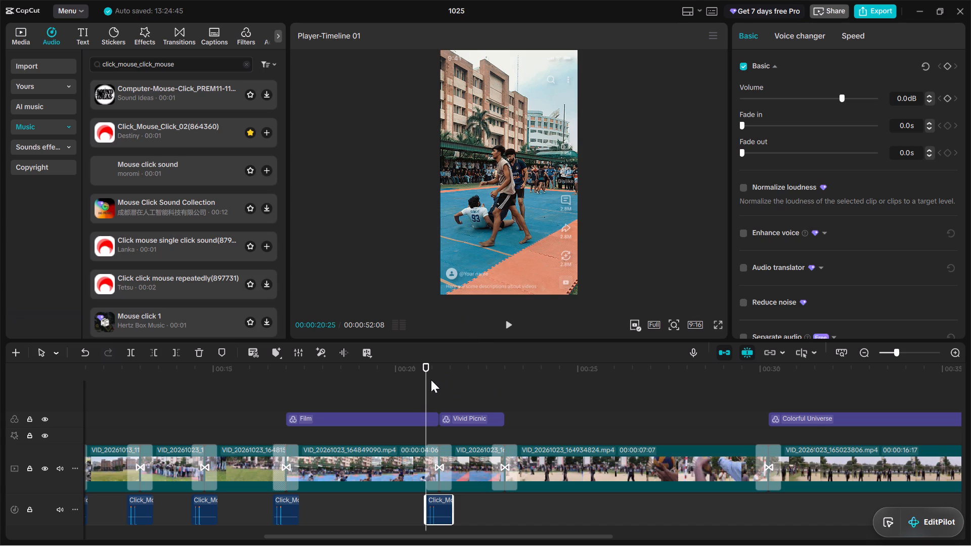
{"action": "left_click_drag", "start_coordinate": [426, 369], "coordinate": [494, 376]}
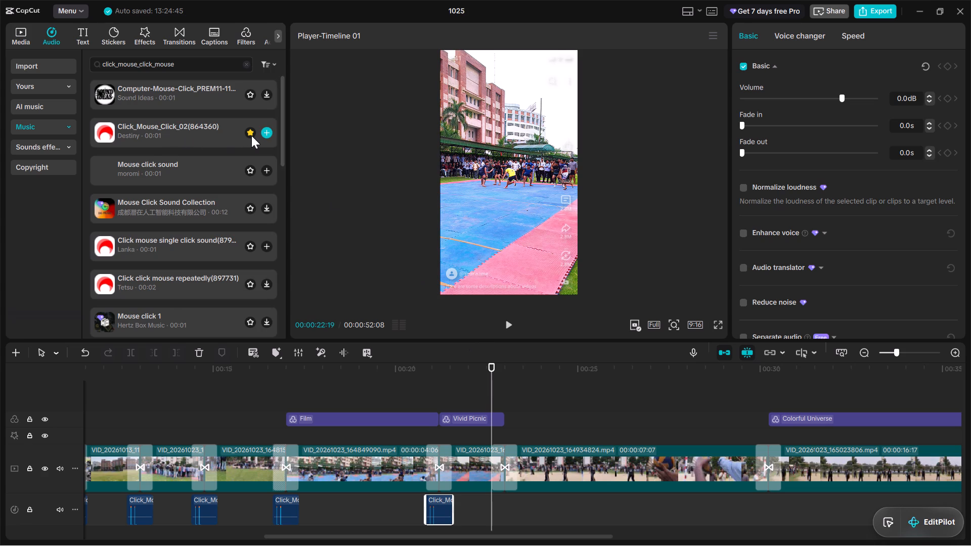
{"action": "left_click", "coordinate": [268, 133]}
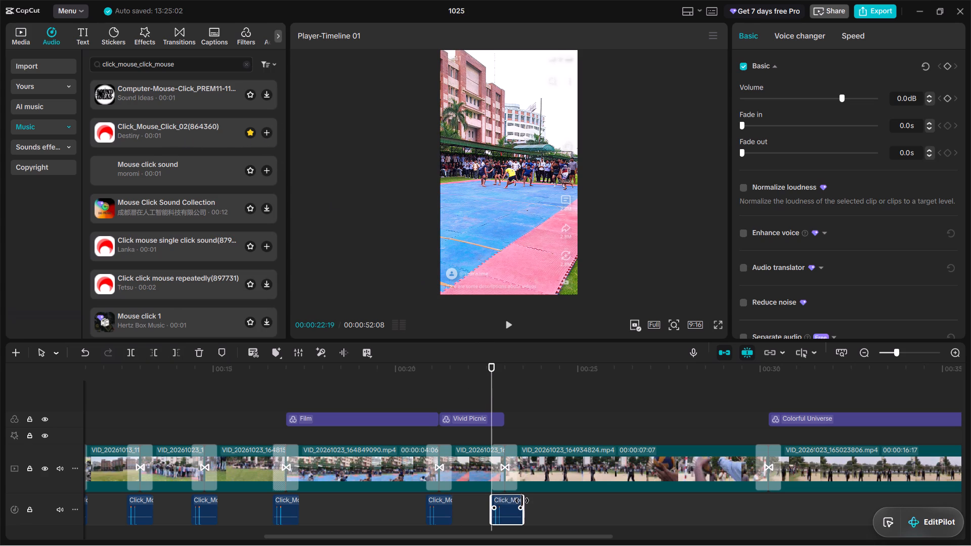
{"action": "left_click_drag", "start_coordinate": [523, 497], "coordinate": [513, 497]}
Add Click_Mouse_Click_02(864360) at 00:00:29:26 for the eleventh transition and trim its end slightly.
{"action": "left_click_drag", "start_coordinate": [491, 368], "coordinate": [756, 420]}
{"action": "left_click", "coordinate": [262, 137]}
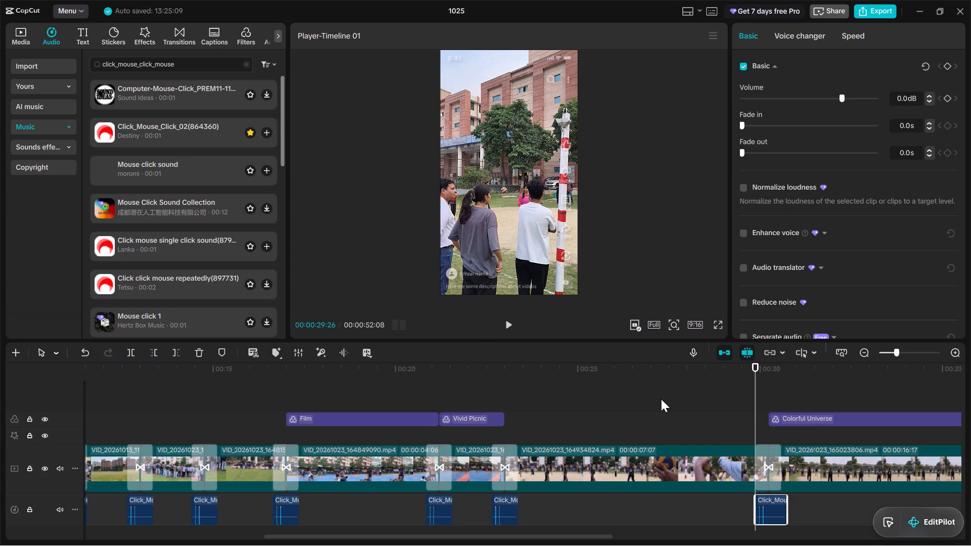
{"action": "left_click", "coordinate": [785, 496]}
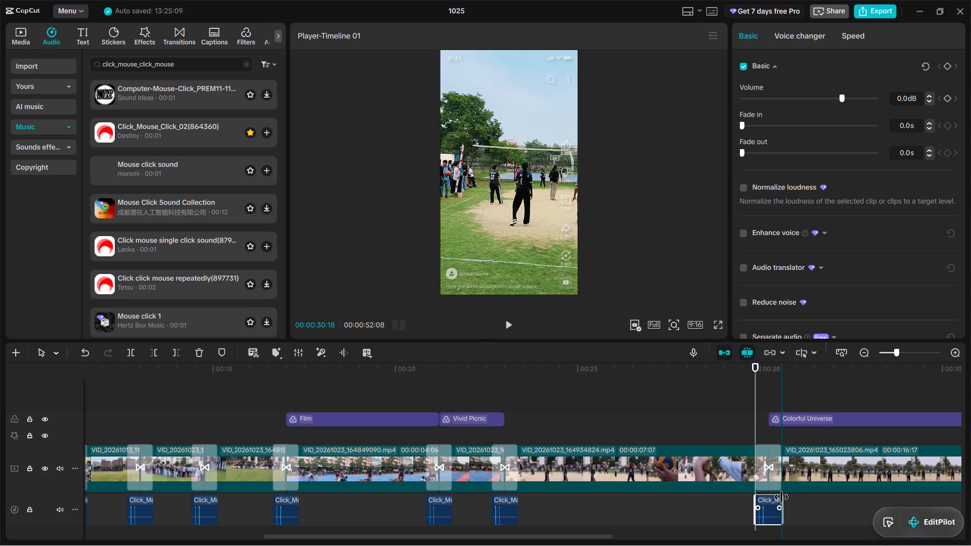
Add Click_Mouse_Click_02(864360) at 00:00:46:13 for the last transition and trim its end to about the transition's end.
{"action": "left_click_drag", "start_coordinate": [754, 368], "coordinate": [787, 380]}
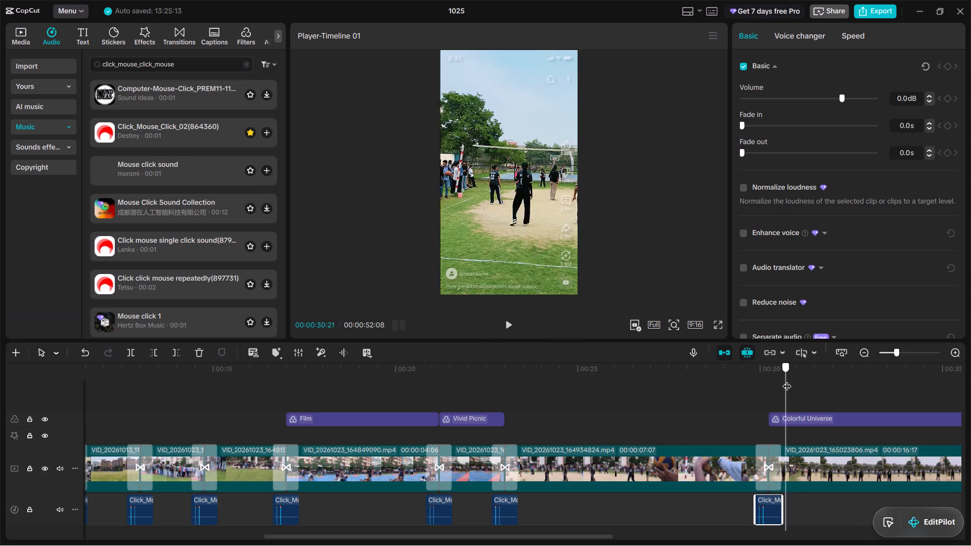
{"action": "left_click_drag", "start_coordinate": [787, 380], "coordinate": [970, 391]}
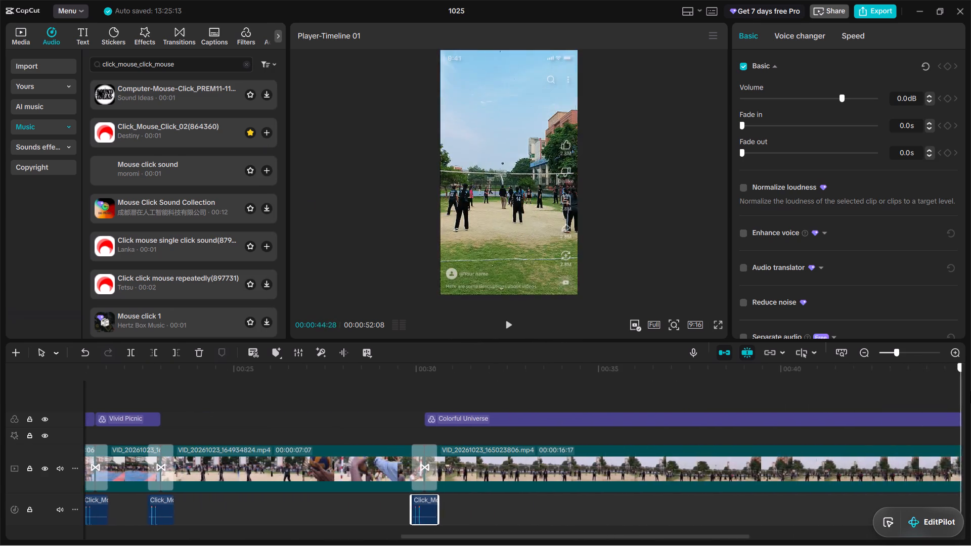
{"action": "left_click_drag", "start_coordinate": [970, 391], "coordinate": [544, 479]}
{"action": "left_click", "coordinate": [266, 131]}
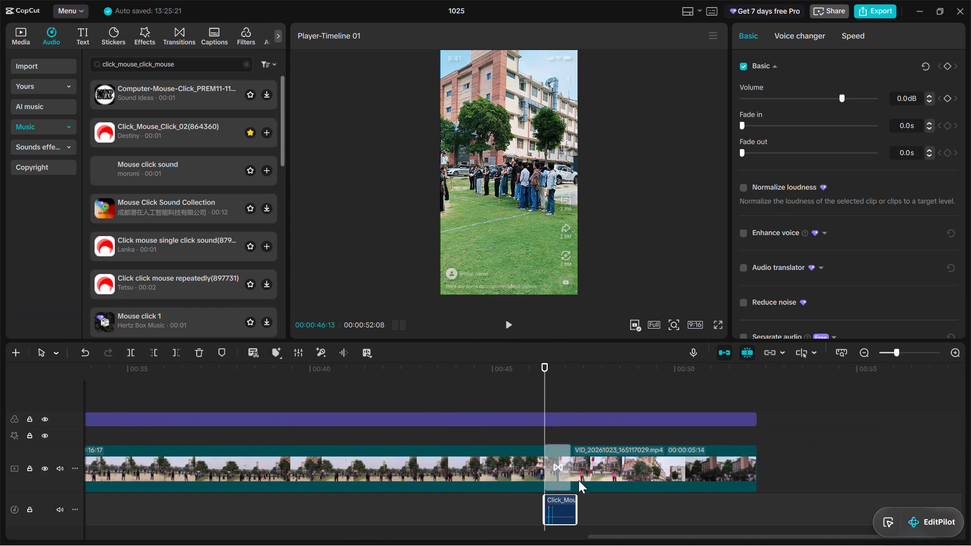
{"action": "left_click_drag", "start_coordinate": [576, 496], "coordinate": [565, 496]}
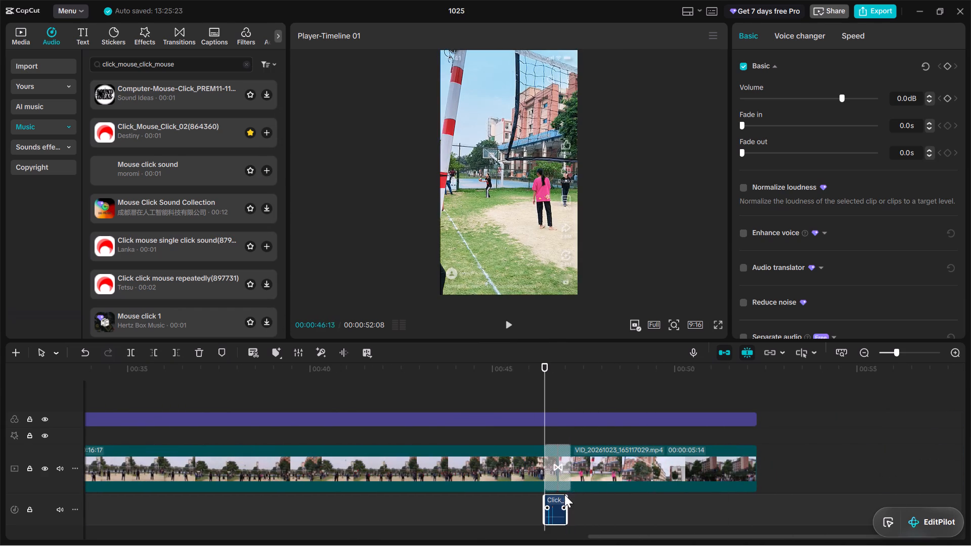
{"action": "left_click_drag", "start_coordinate": [567, 498], "coordinate": [567, 498]}
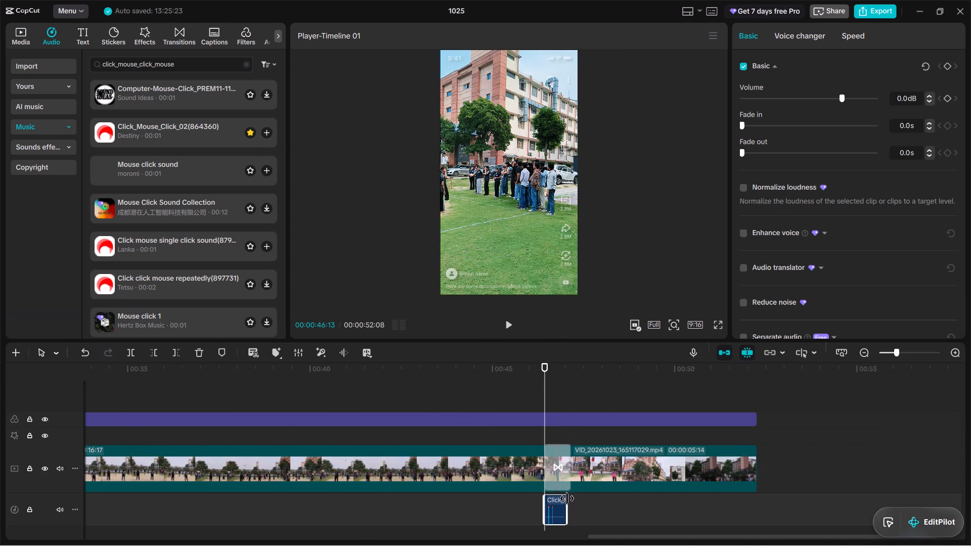
{"action": "left_click_drag", "start_coordinate": [567, 498], "coordinate": [572, 498]}
Play the whole video from the beginning to check the click sounds at the transitions, and return the playhead to 00:00:00:00.
{"action": "left_click_drag", "start_coordinate": [546, 368], "coordinate": [77, 455]}
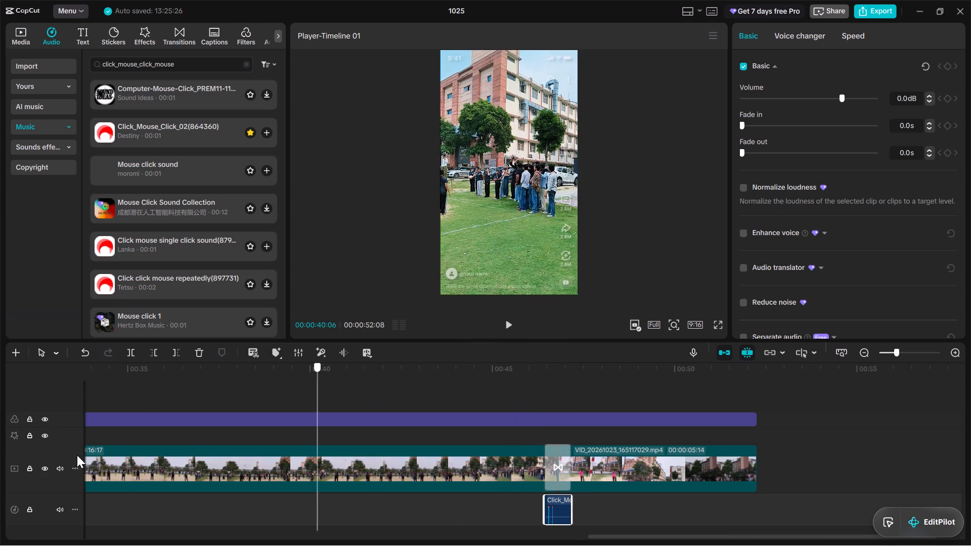
{"action": "left_click_drag", "start_coordinate": [77, 455], "coordinate": [0, 508]}
{"action": "left_click", "coordinate": [506, 324]}
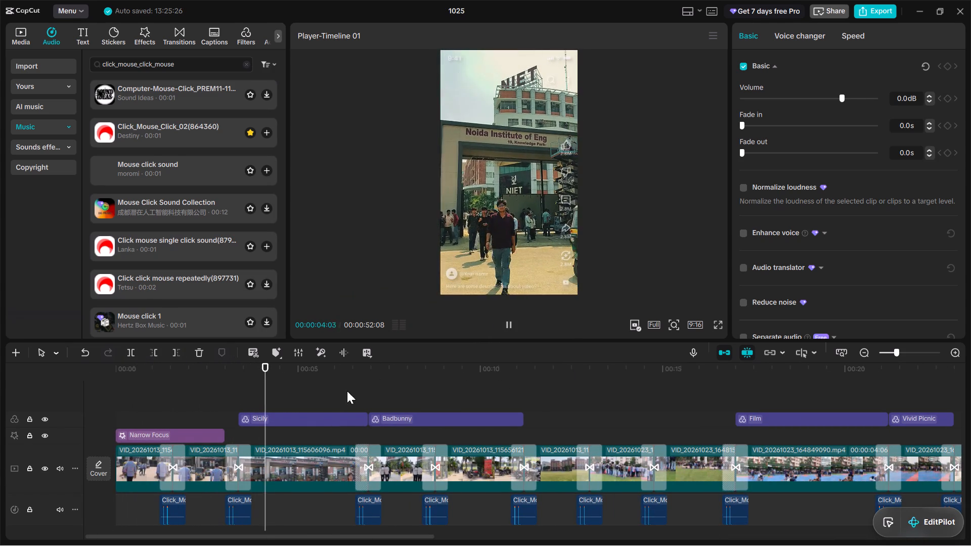
{"action": "left_click_drag", "start_coordinate": [287, 374], "coordinate": [0, 406]}
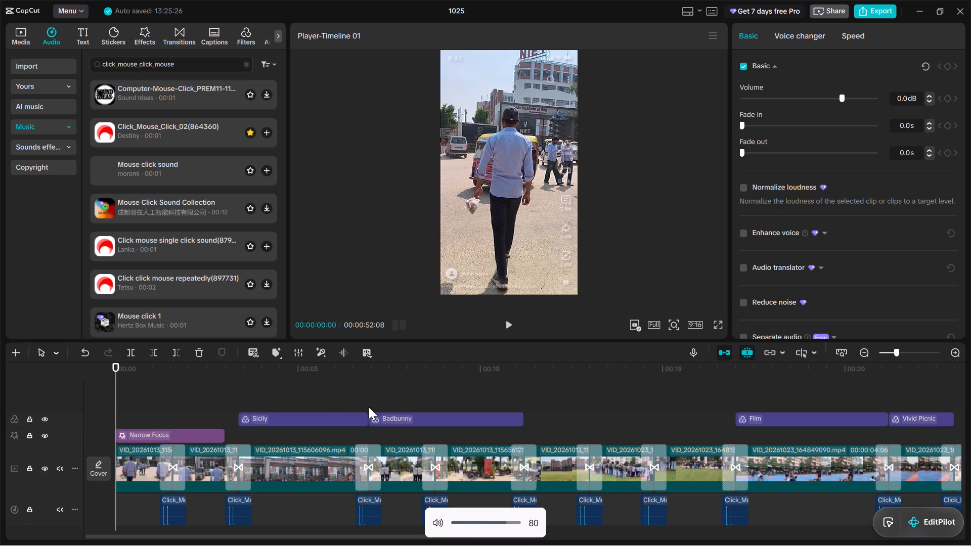
{"action": "left_click", "coordinate": [509, 324]}
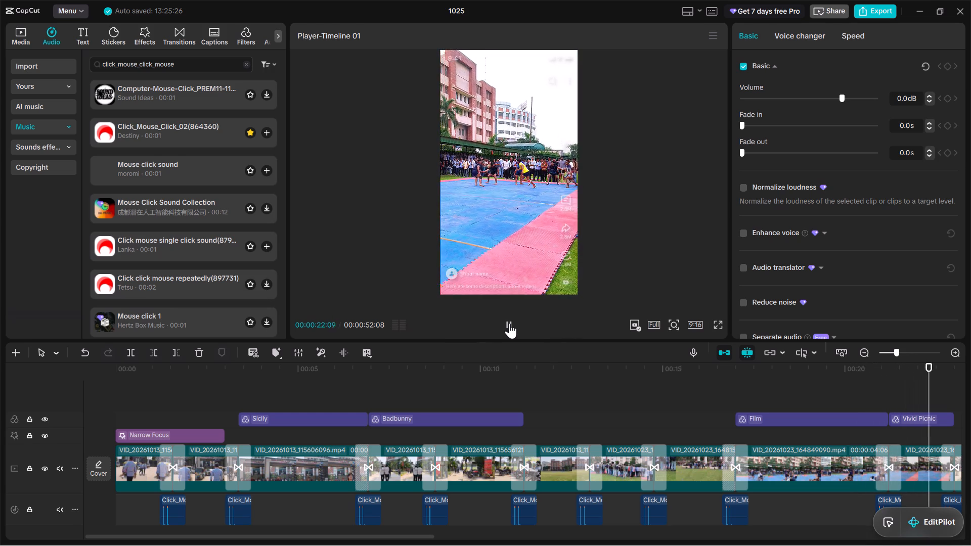
{"action": "scroll", "coordinate": [509, 323], "scroll_direction": "left", "scroll_amount": 2}
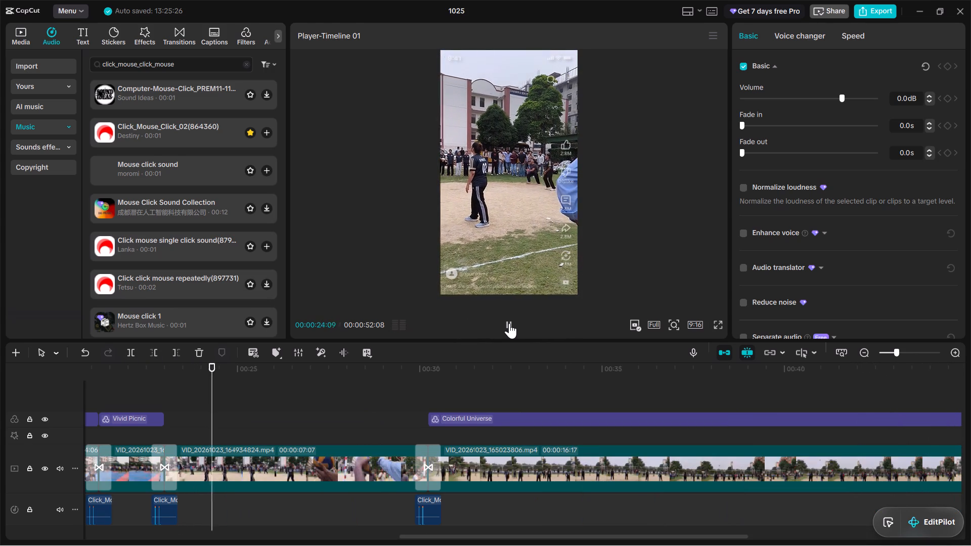
{"action": "scroll", "coordinate": [509, 323], "scroll_direction": "left", "scroll_amount": 1}
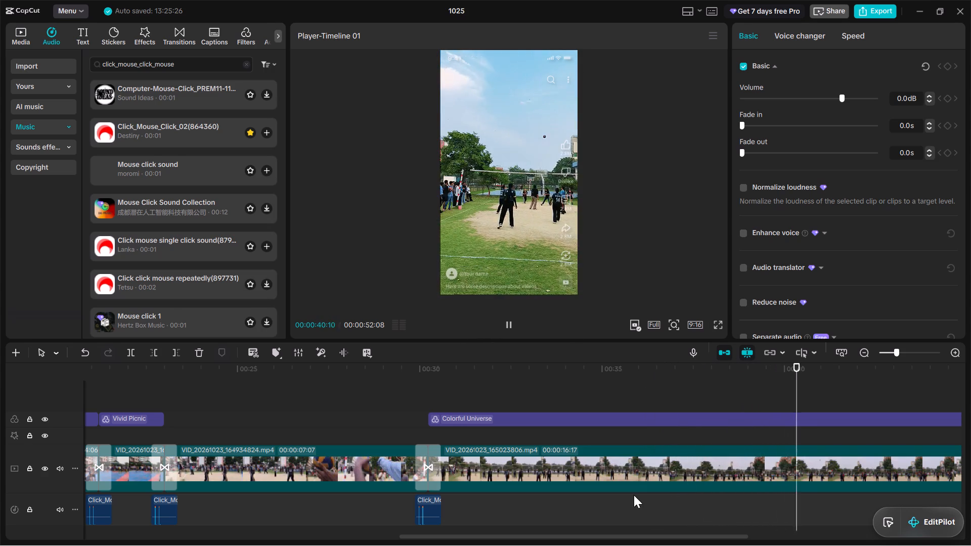
{"action": "scroll", "coordinate": [660, 476], "scroll_direction": "left", "scroll_amount": 1}
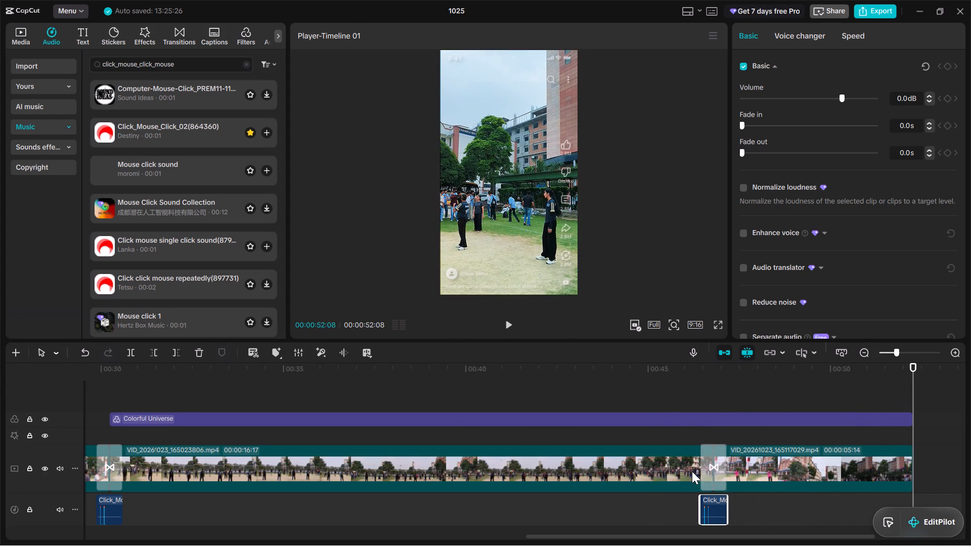
{"action": "left_click_drag", "start_coordinate": [913, 369], "coordinate": [713, 390]}
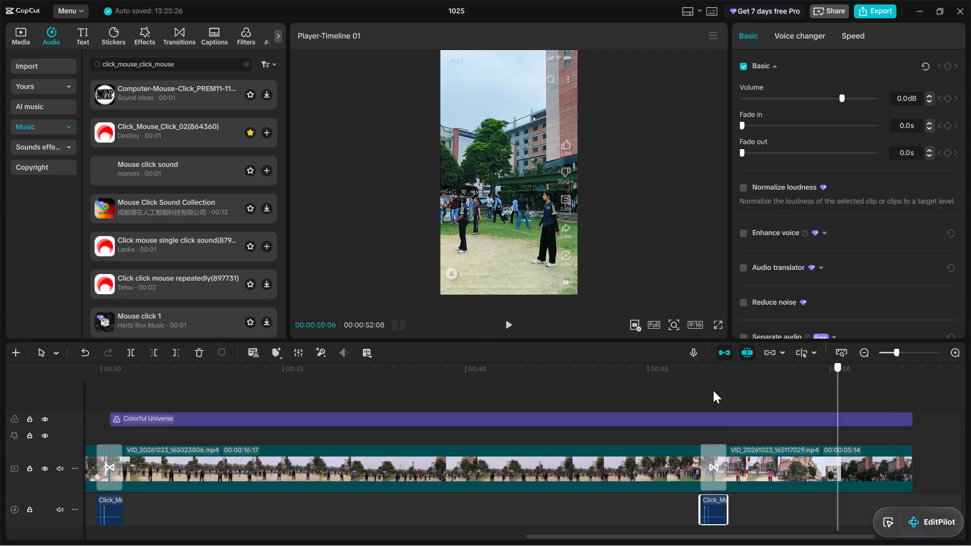
{"action": "left_click_drag", "start_coordinate": [713, 390], "coordinate": [0, 476]}
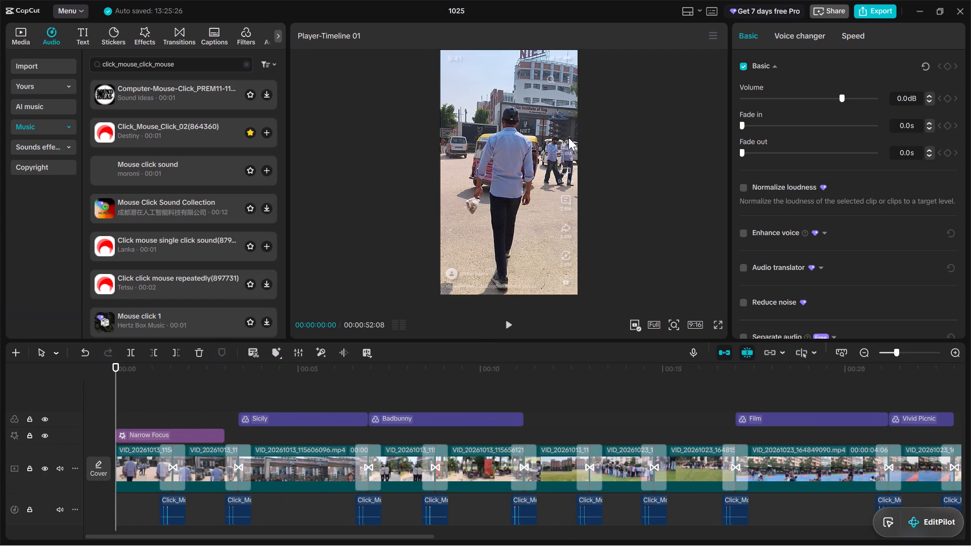
Close project 1025 and exit CapCut.
{"action": "left_click", "coordinate": [957, 9]}
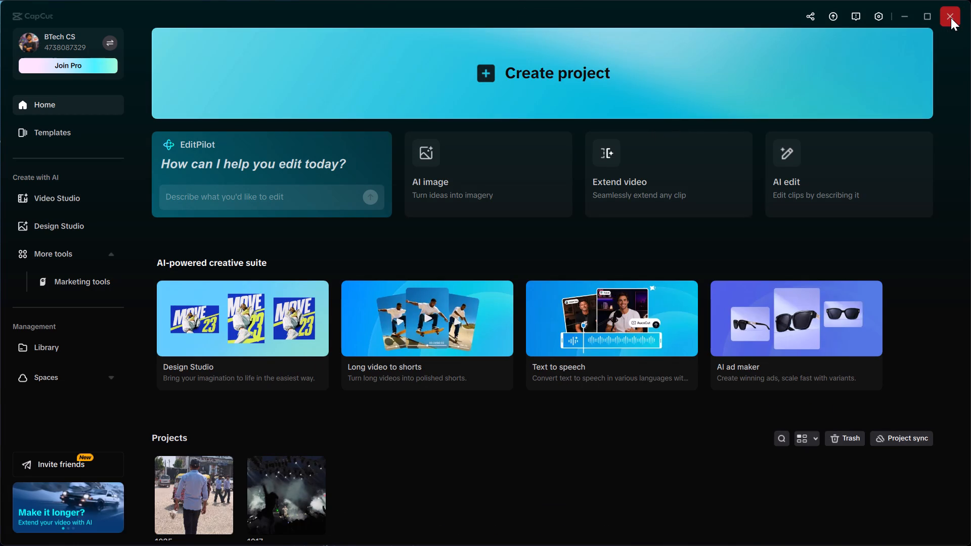
{"action": "left_click", "coordinate": [951, 18]}
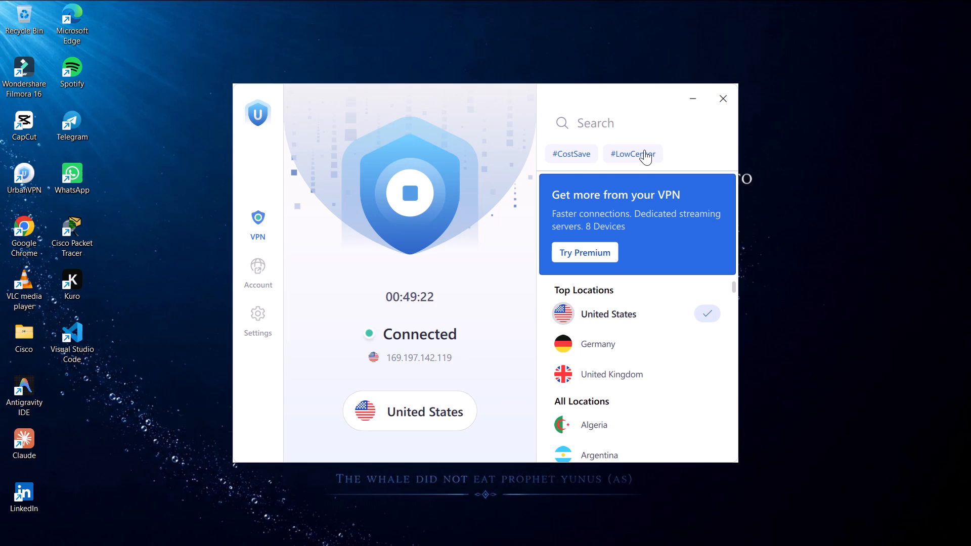